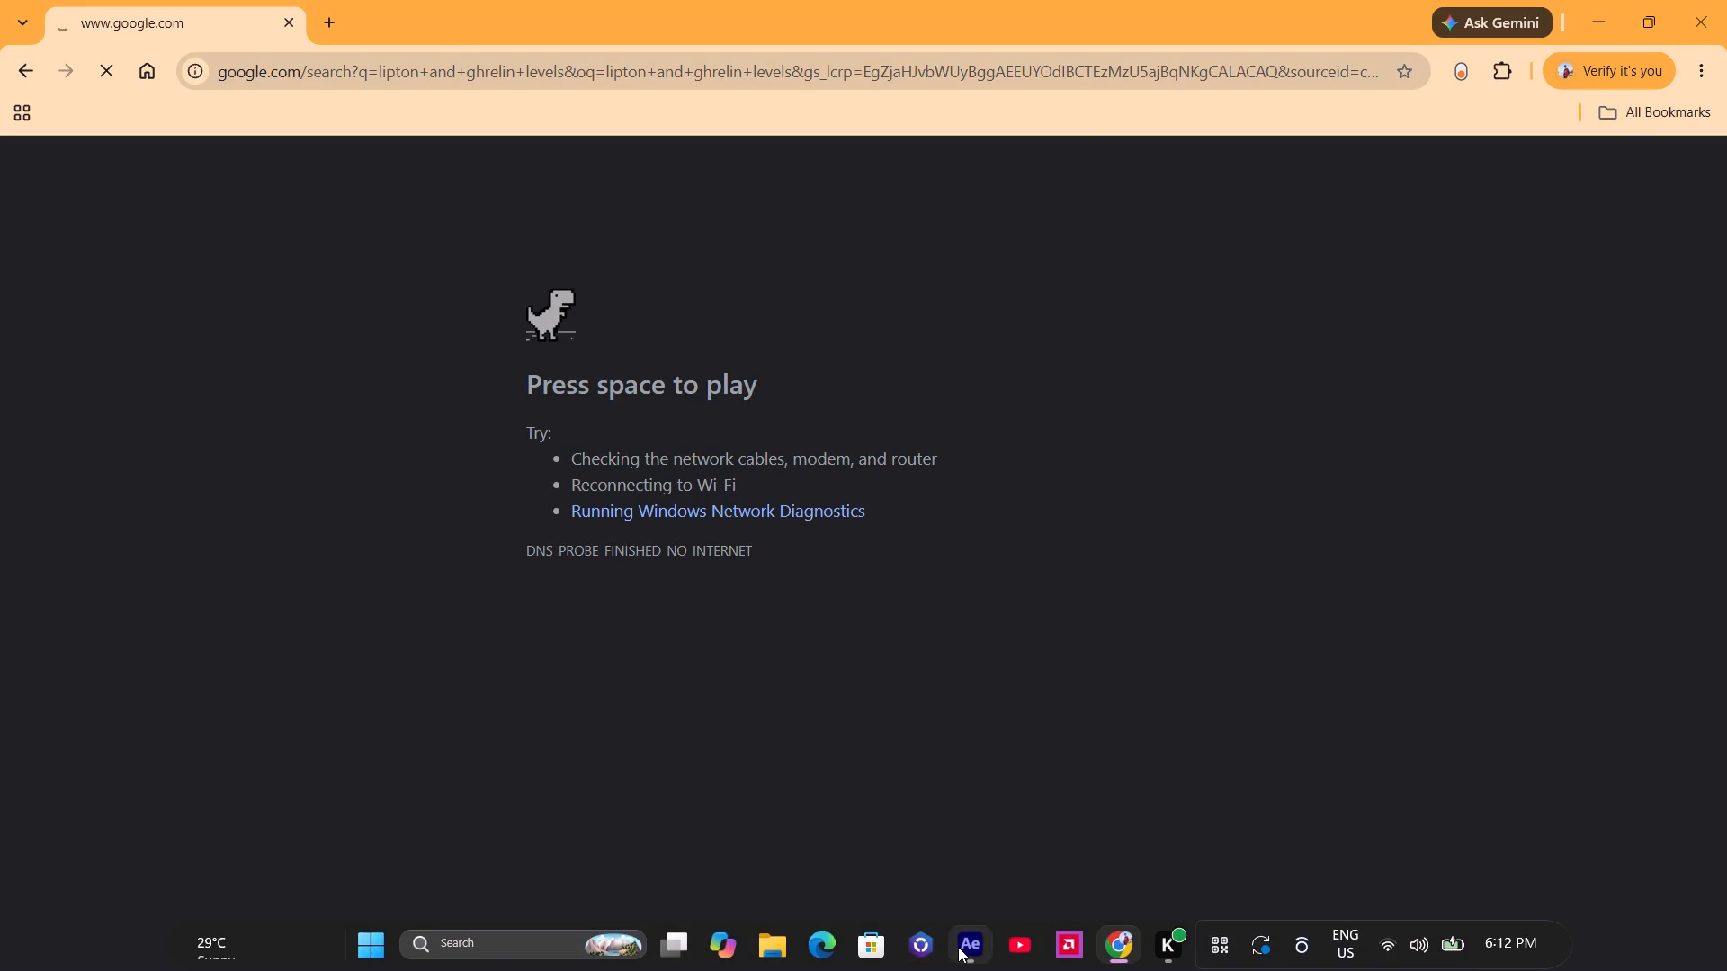
Switch to After Effects, extend Comp 1's work area back to the composition start, and save the project.
{"action": "left_click", "coordinate": [958, 947]}
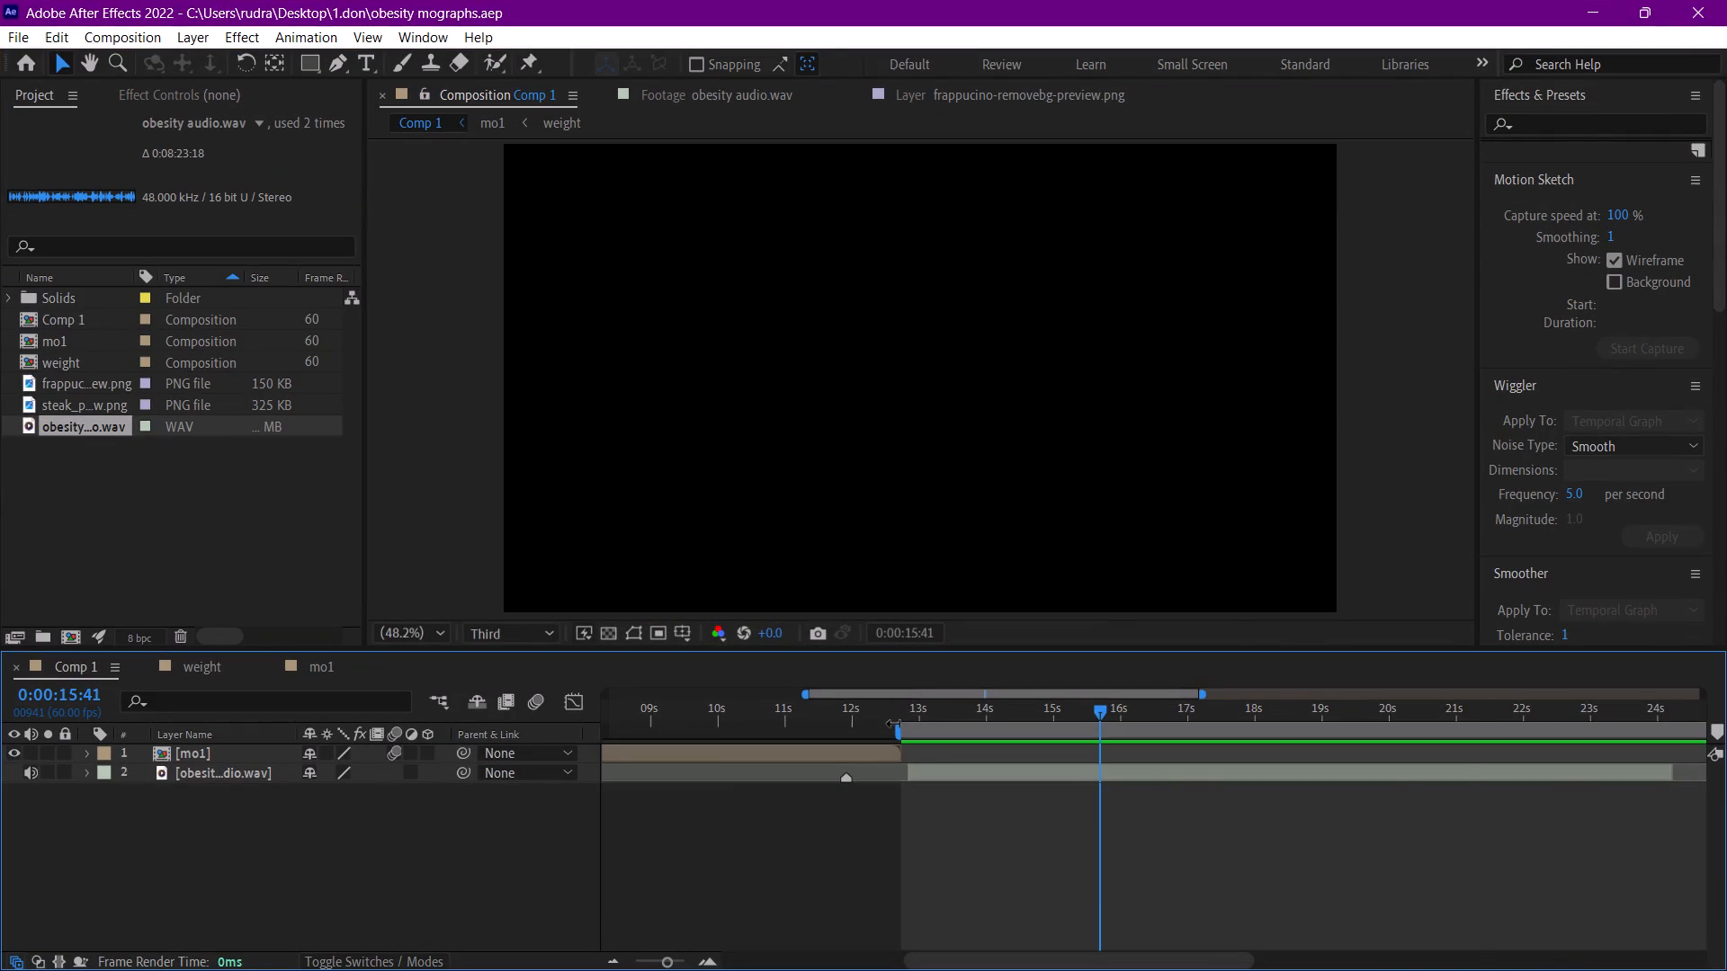
{"action": "left_click_drag", "start_coordinate": [899, 724], "coordinate": [456, 721]}
{"action": "left_click_drag", "start_coordinate": [647, 718], "coordinate": [477, 720]}
{"action": "key", "text": "space"}
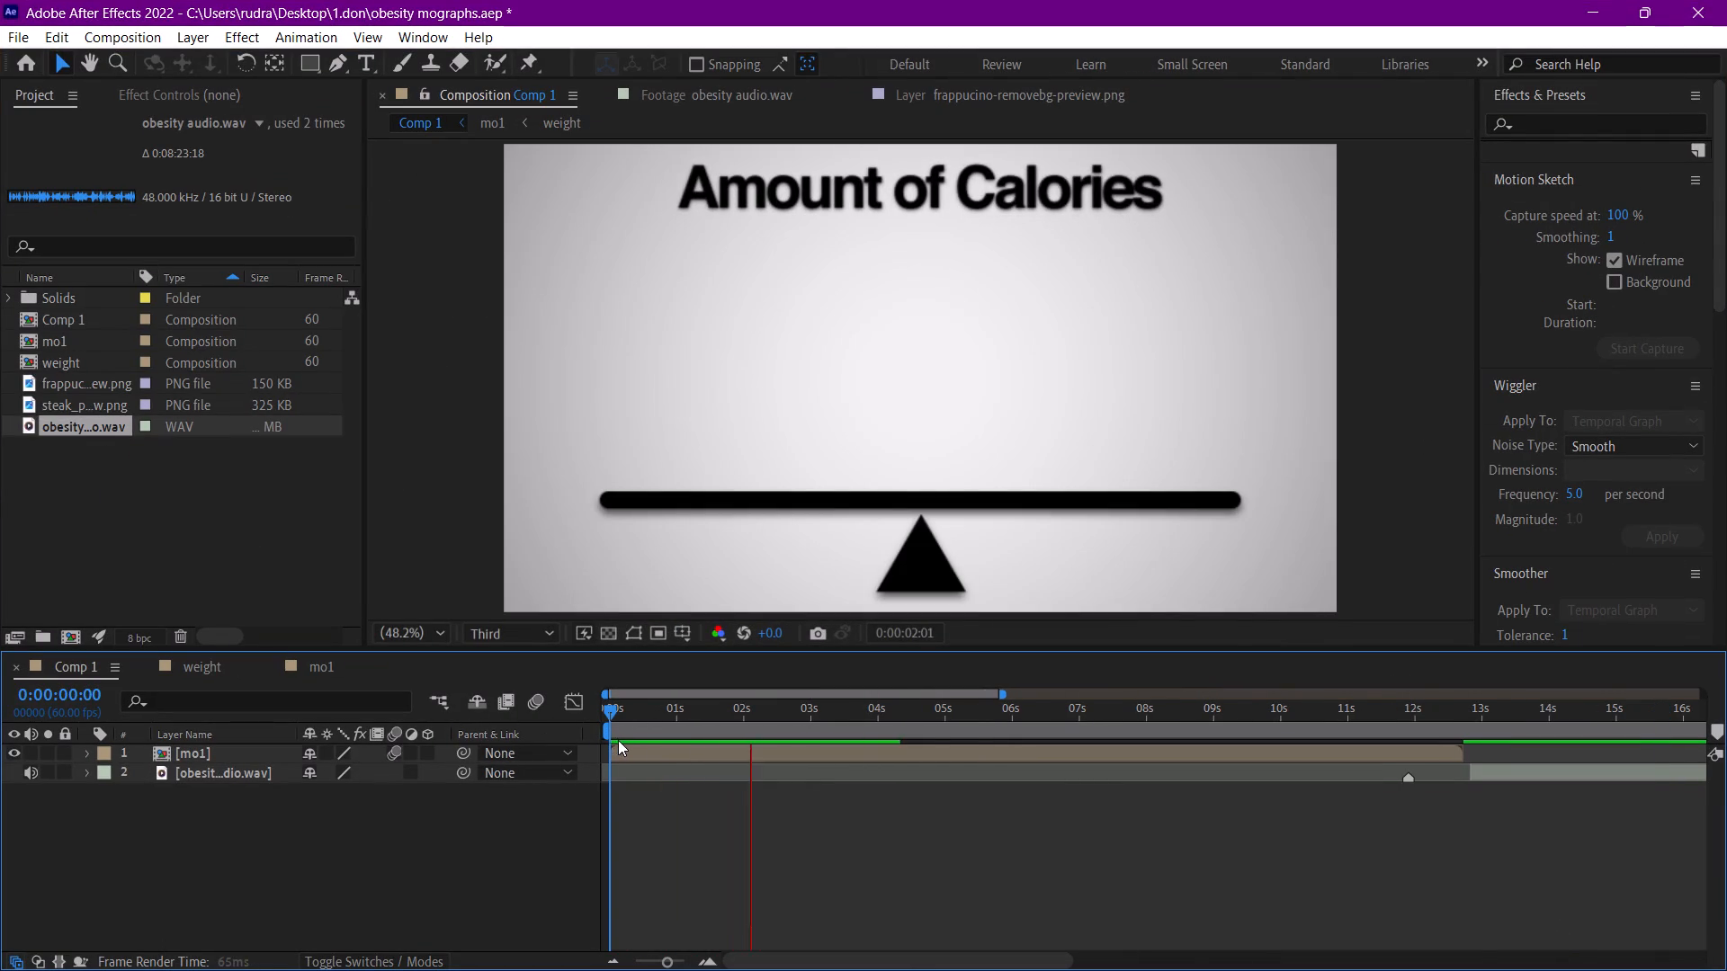
{"action": "key", "text": "space"}
{"action": "key", "text": "ctrl+s"}
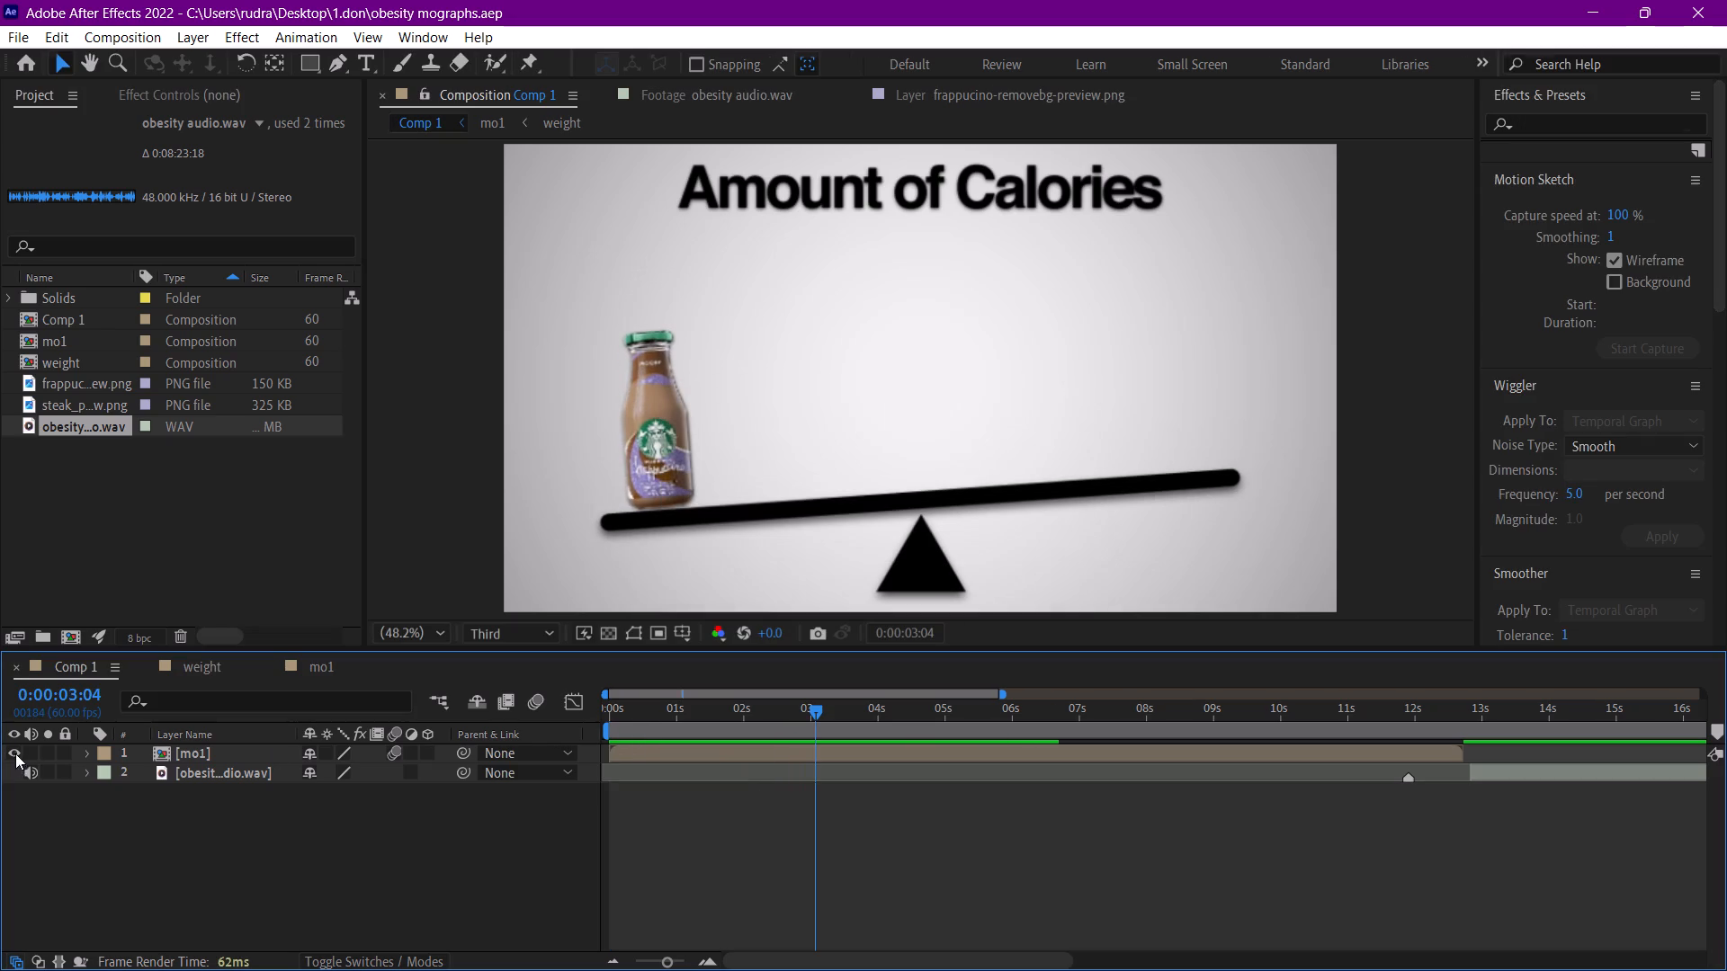
Turn on the audio of the mo1 layer in Comp 1.
{"action": "left_click", "coordinate": [39, 755]}
Play back Comp 1 from the beginning to review the calories animation with its audio.
{"action": "left_click_drag", "start_coordinate": [817, 711], "coordinate": [424, 717]}
{"action": "key", "text": "space"}
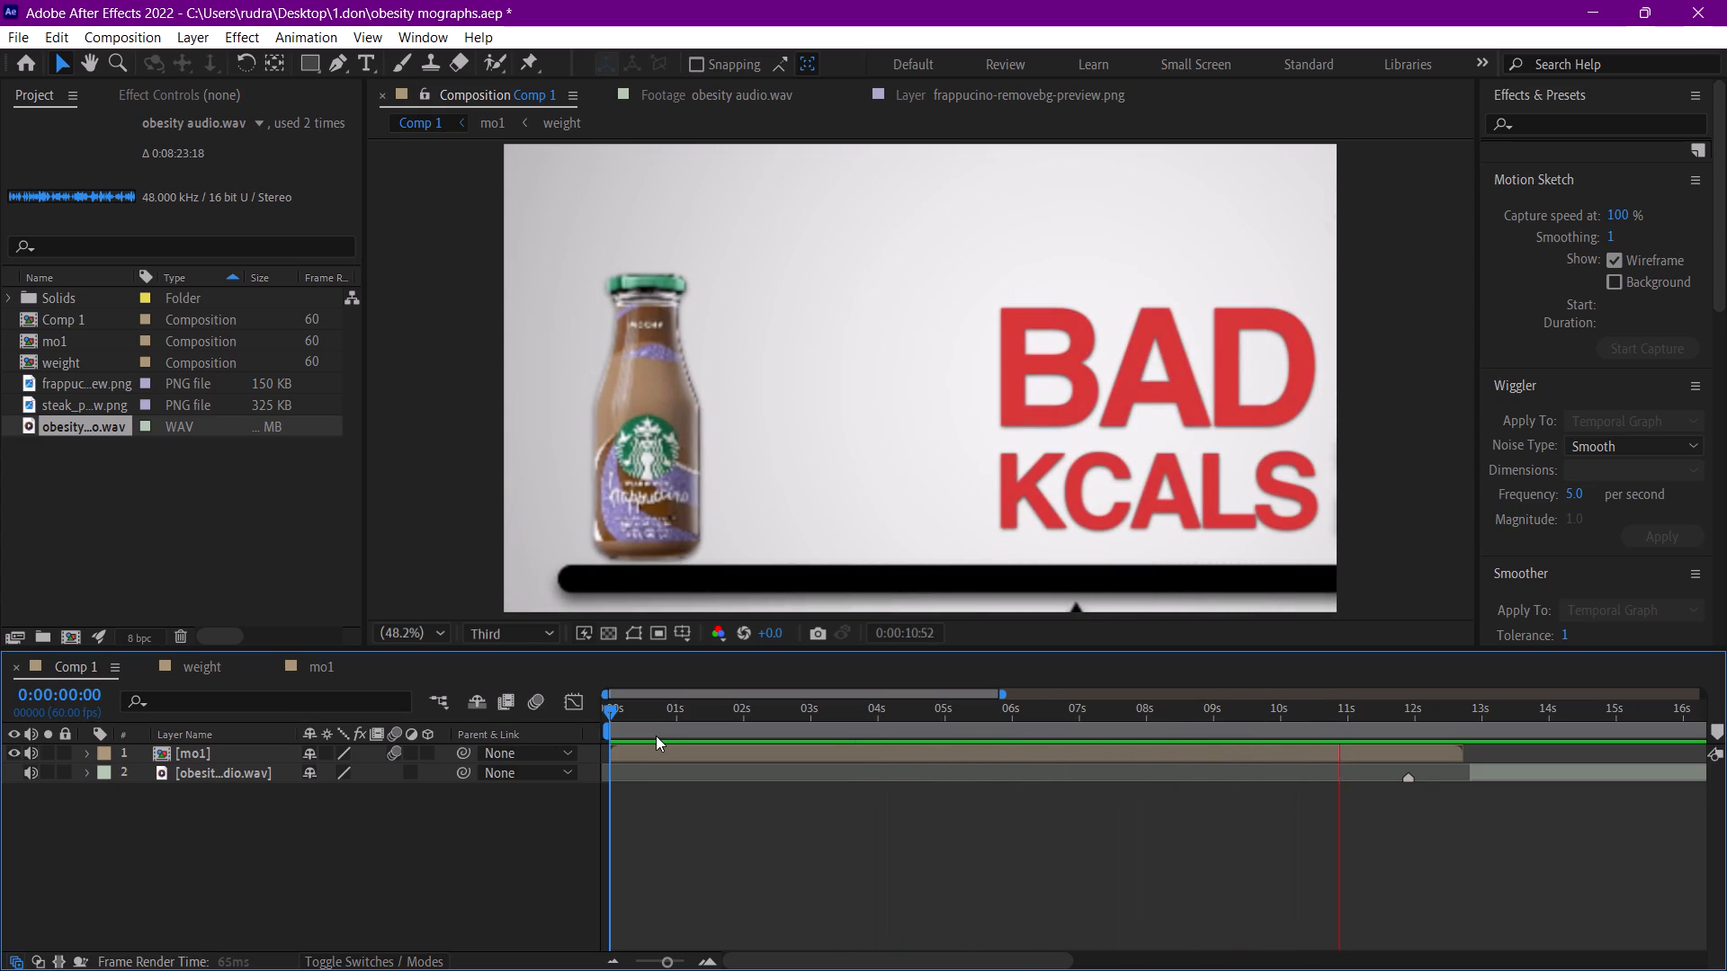
{"action": "key", "text": "space"}
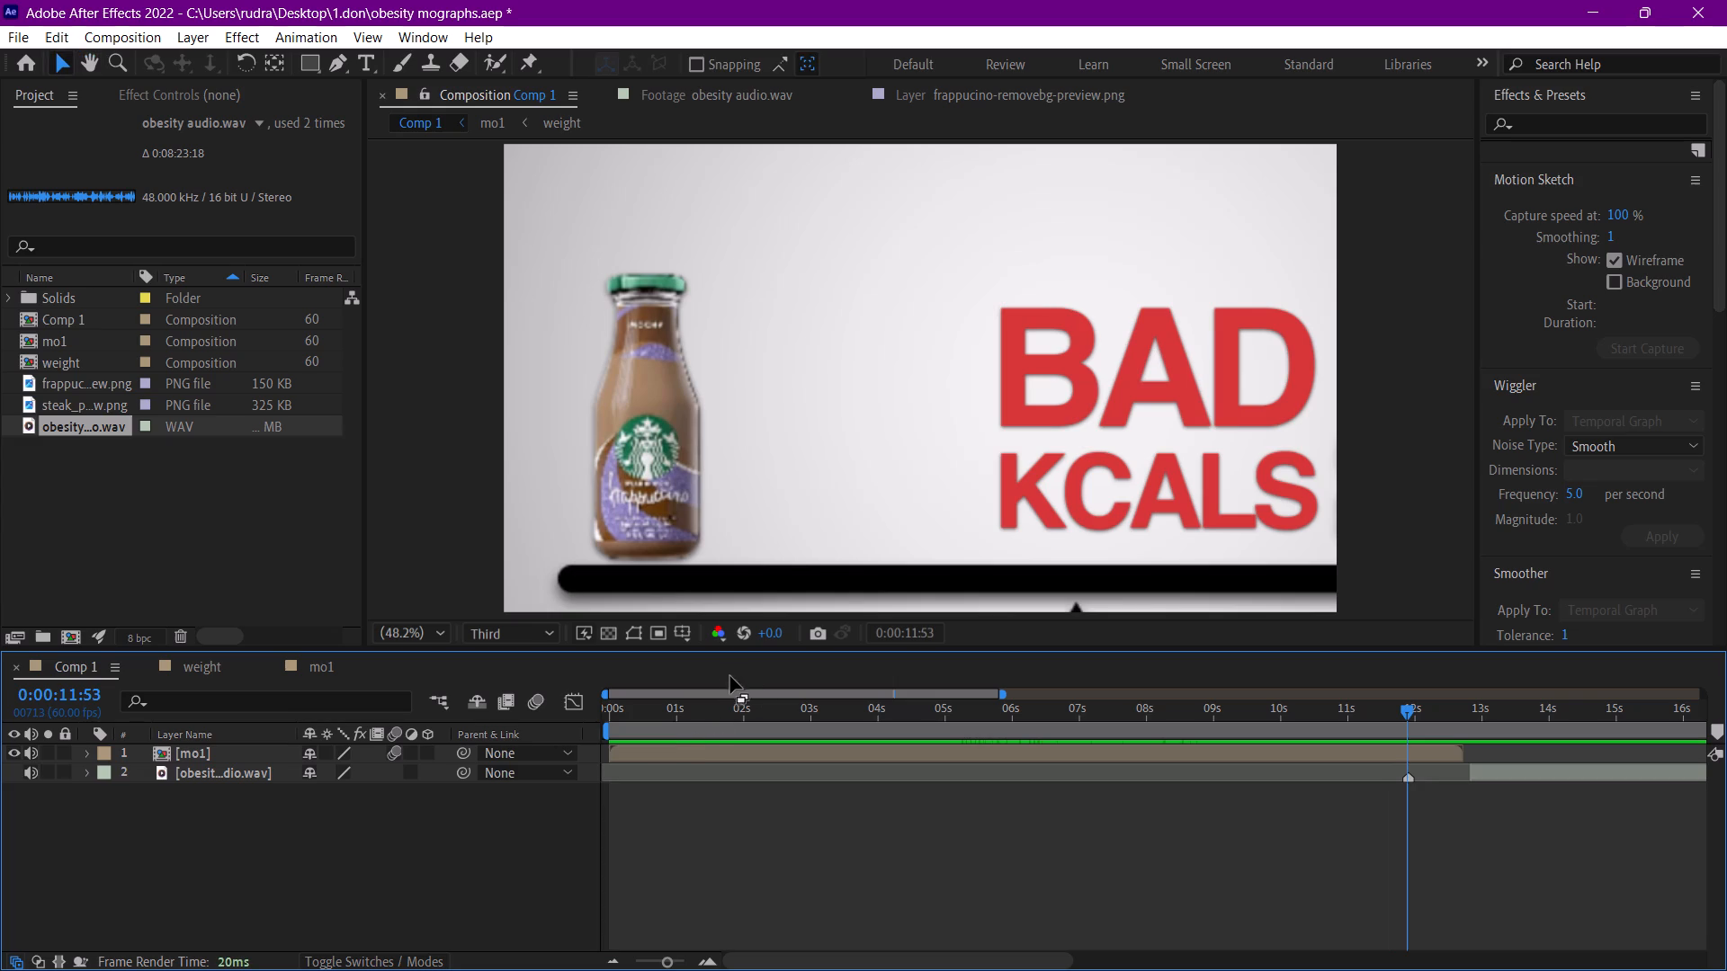
{"action": "left_click_drag", "start_coordinate": [693, 714], "coordinate": [409, 717]}
{"action": "key", "text": "space"}
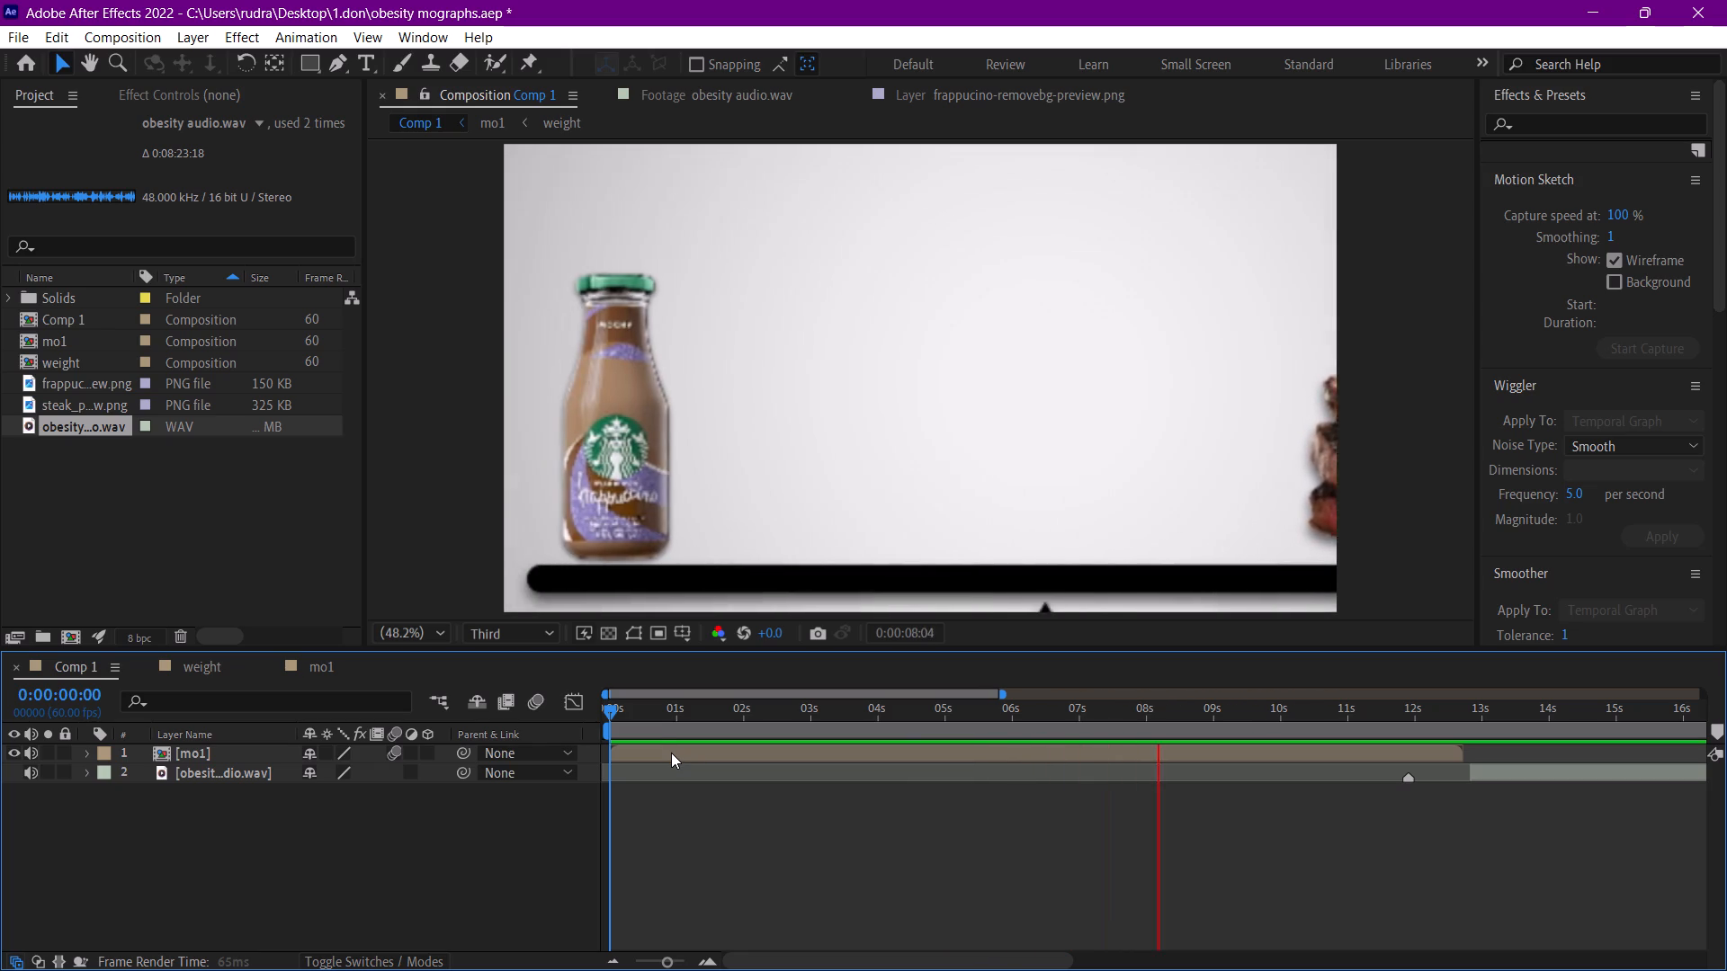
{"action": "key", "text": "space"}
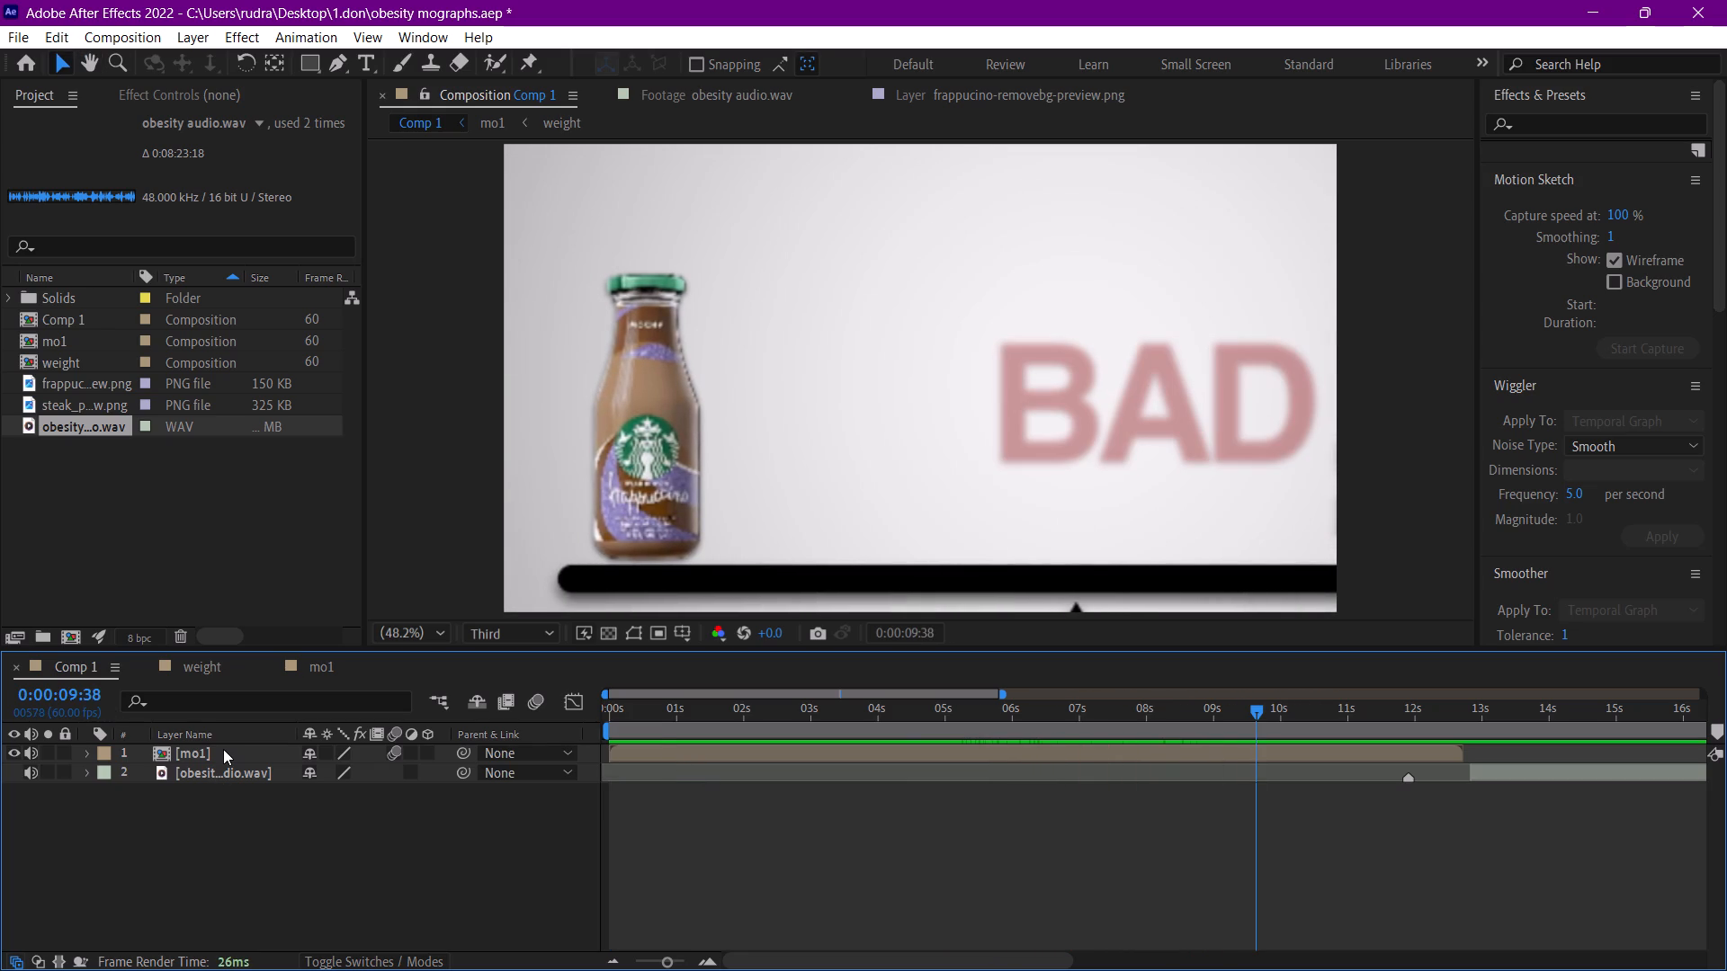
{"action": "key", "text": "space"}
{"action": "key", "text": "space"}
Examine the keyframes of Null 1, the frappuccino image and Shape Layer 1 in mo1's nested weight composition, then return to Comp 1.
{"action": "double_click", "coordinate": [223, 749]}
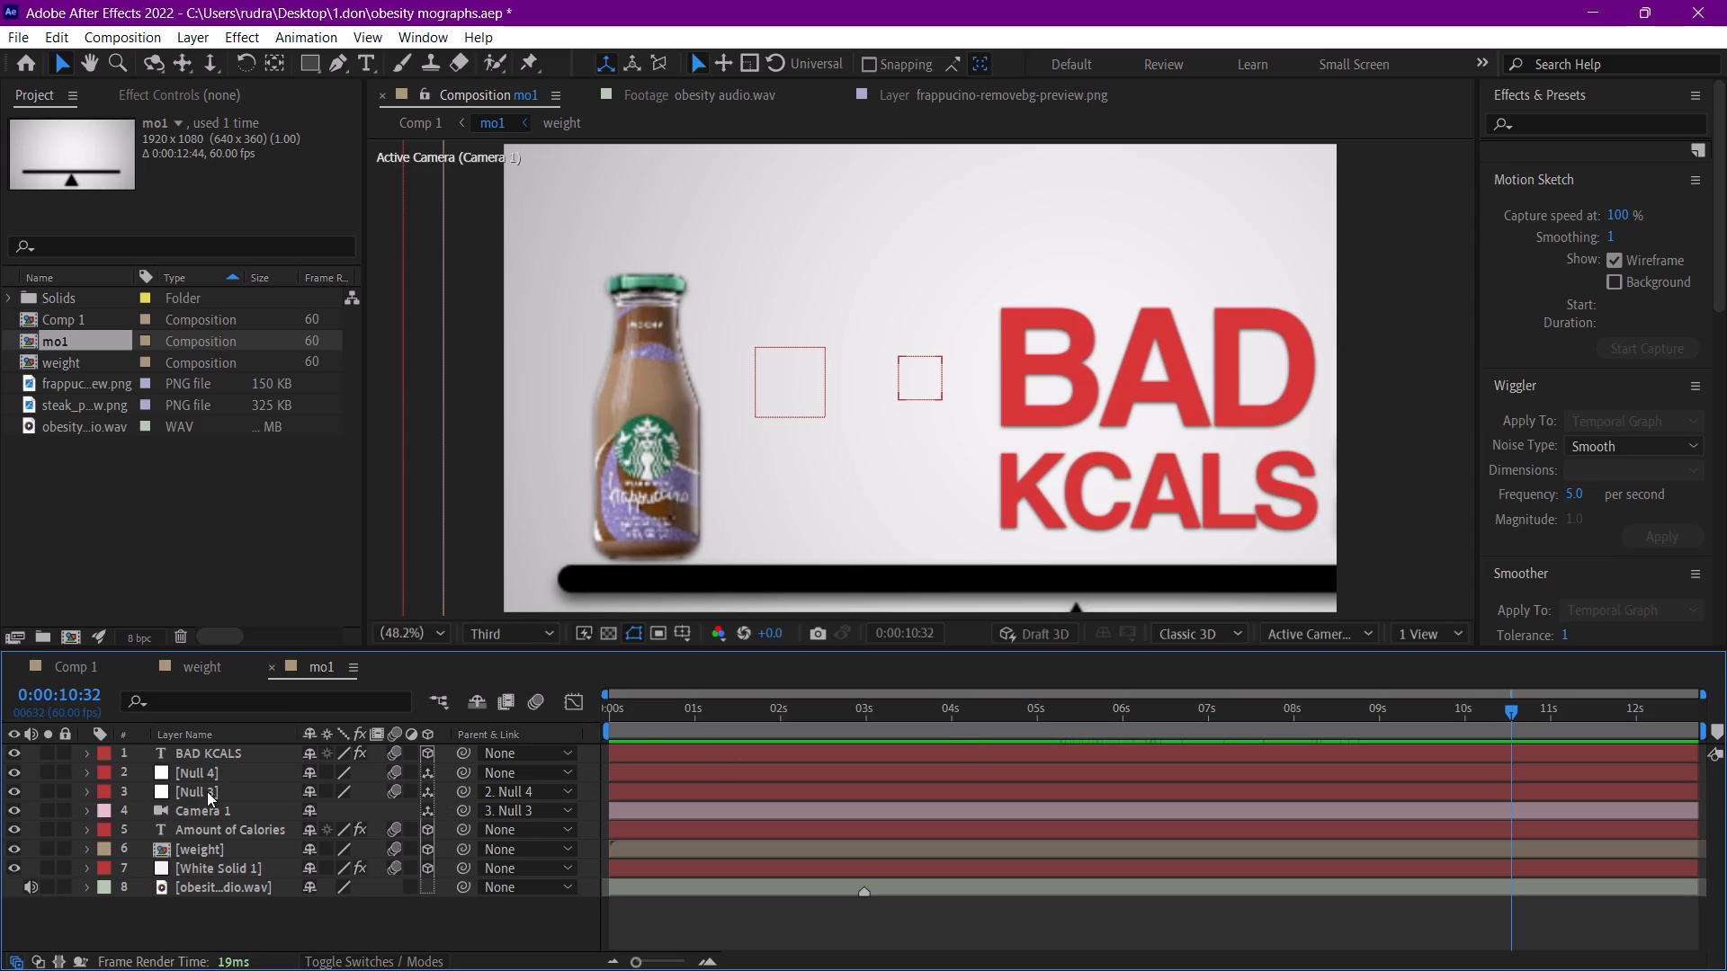
{"action": "double_click", "coordinate": [226, 851]}
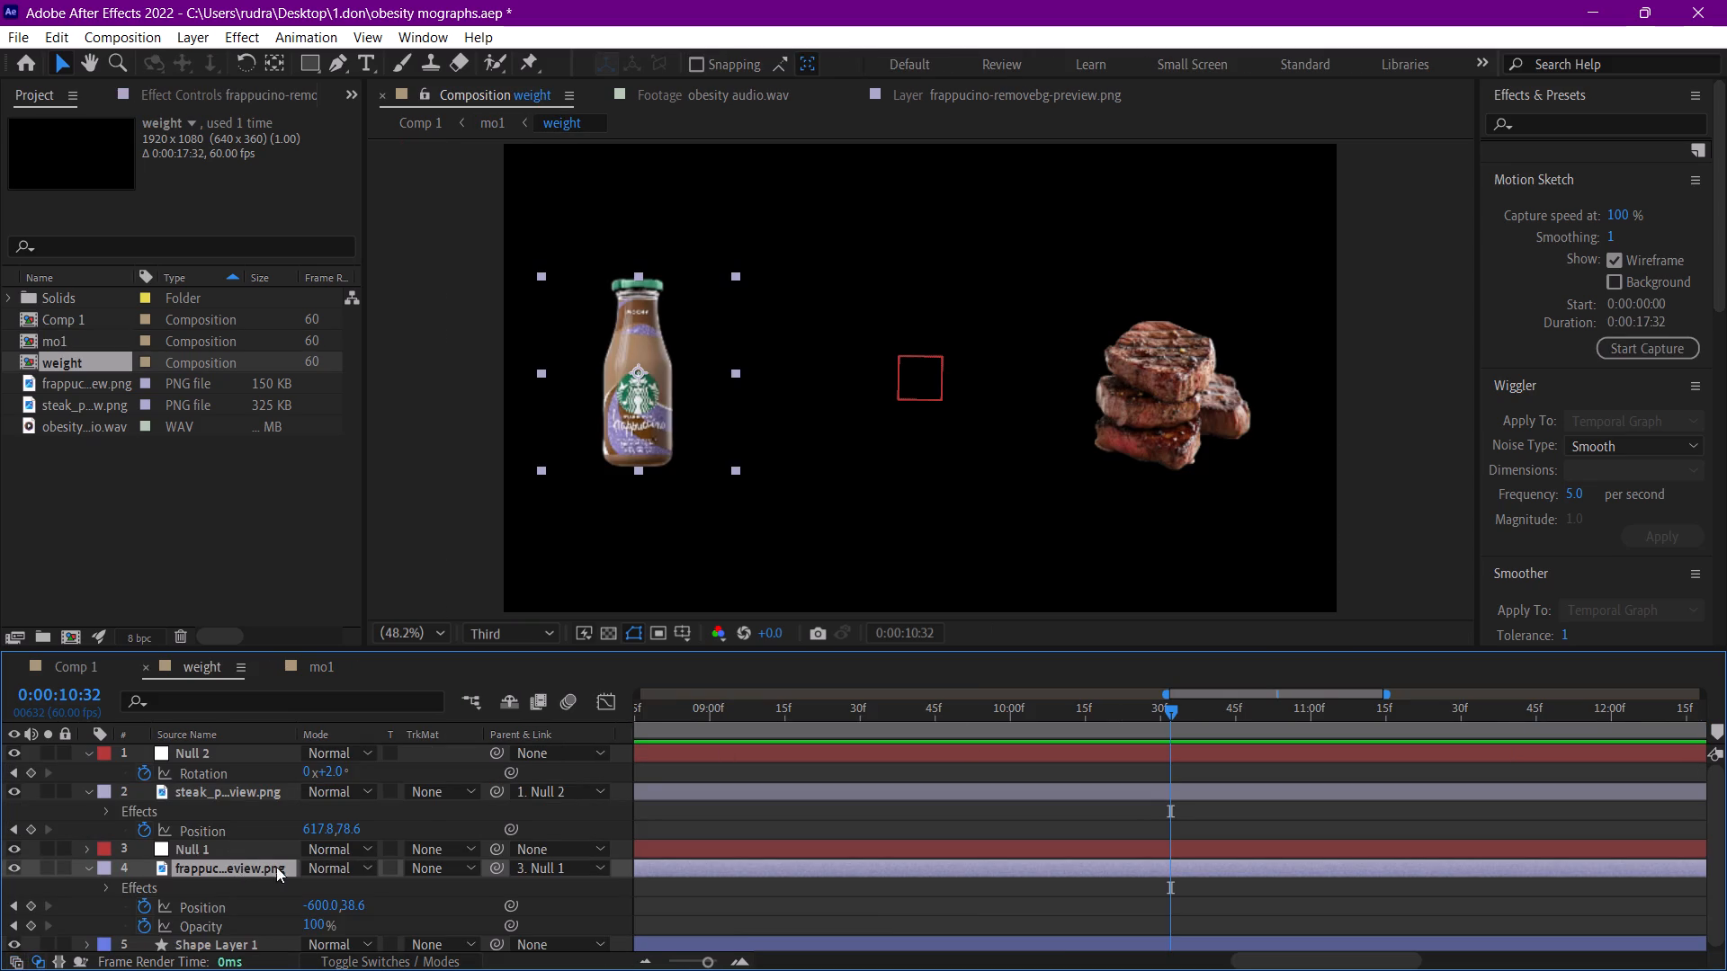
{"action": "scroll", "coordinate": [1153, 809], "scroll_direction": "down", "scroll_amount": 3}
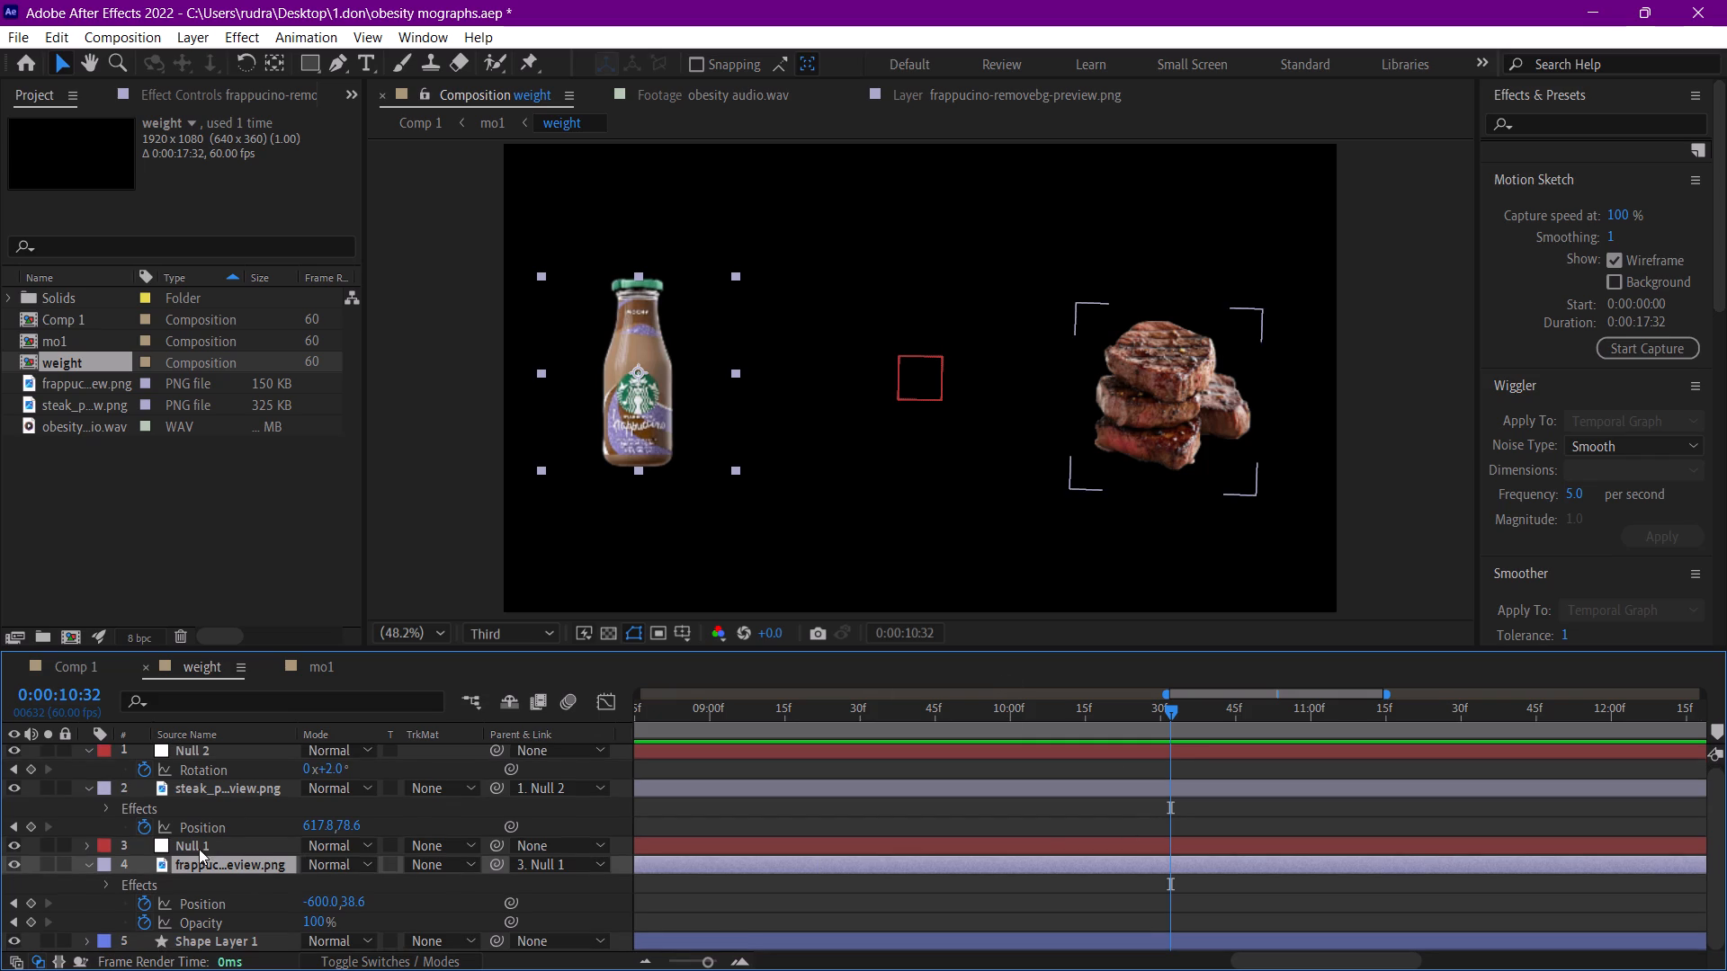
{"action": "left_click", "coordinate": [233, 842]}
{"action": "key", "text": "u"}
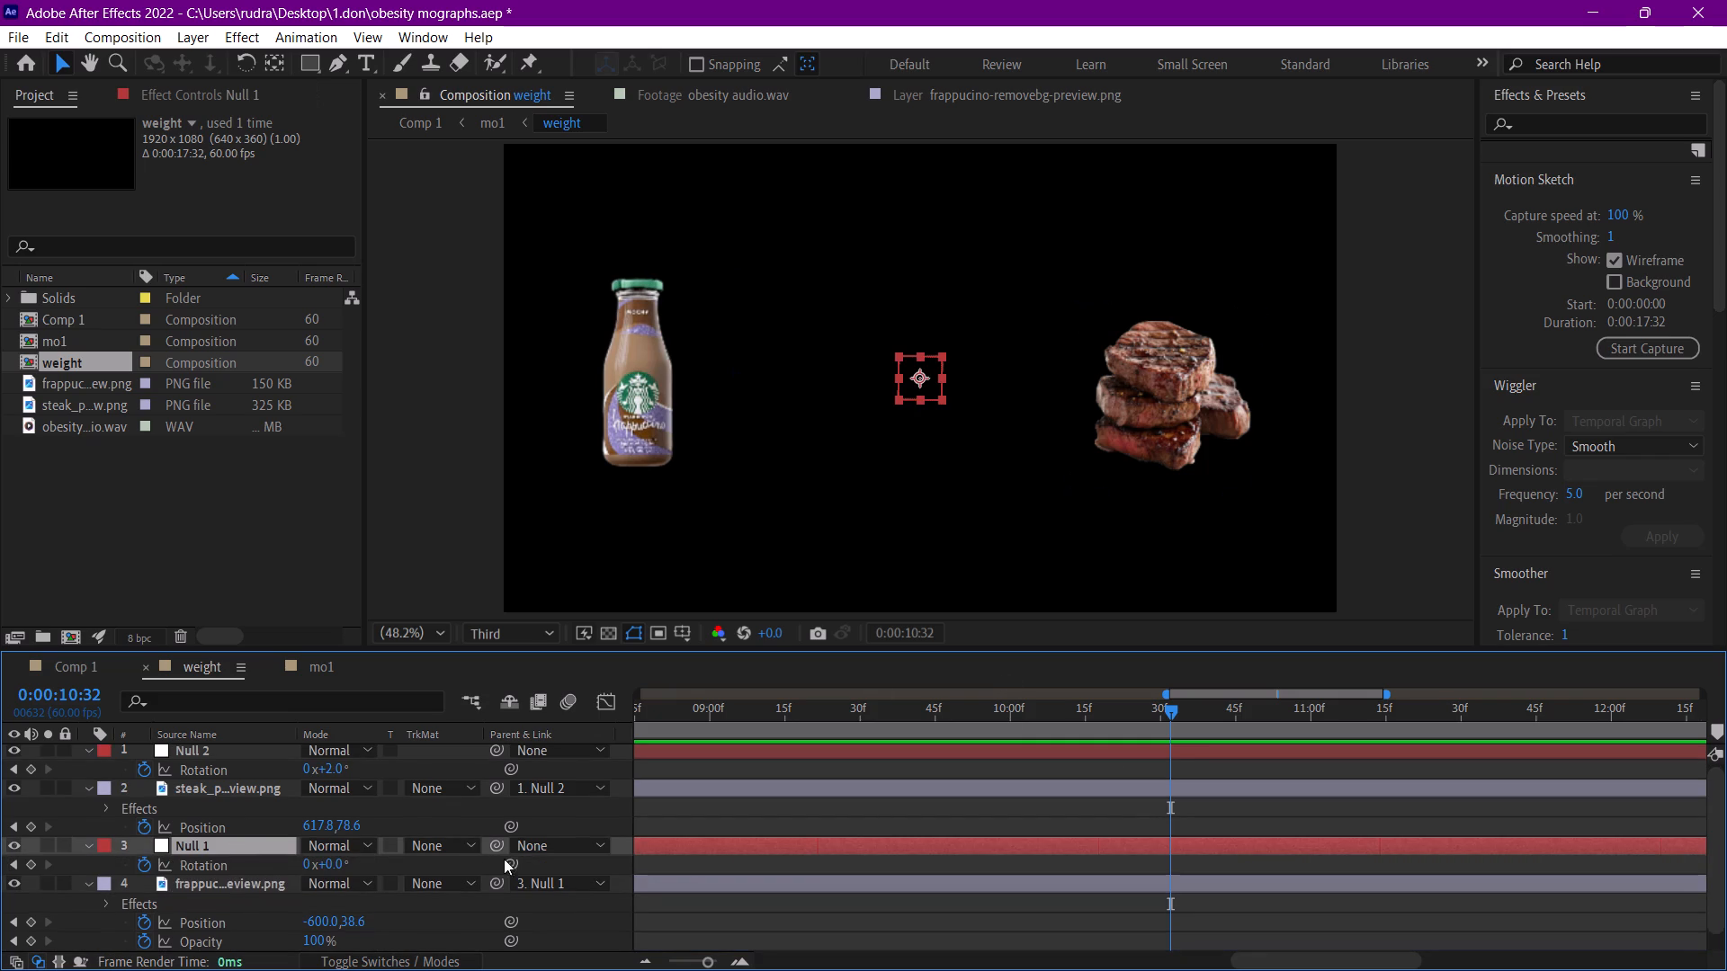
{"action": "left_click", "coordinate": [201, 882]}
{"action": "key", "text": "u"}
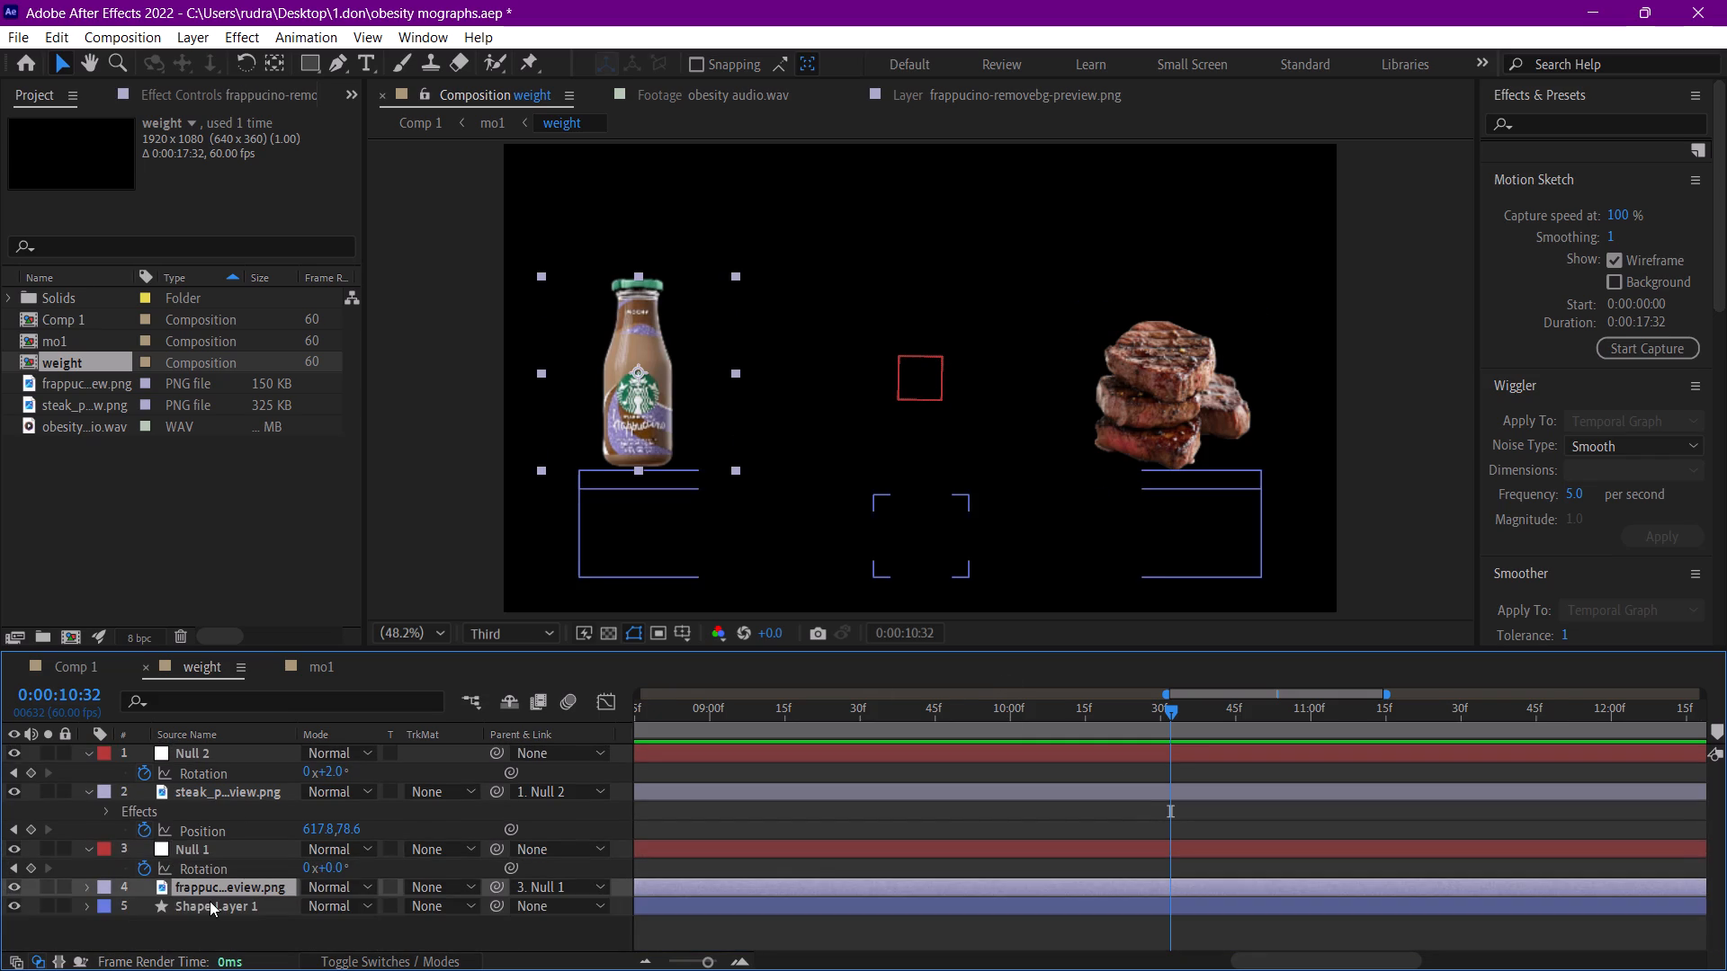
{"action": "left_click", "coordinate": [210, 901]}
{"action": "key", "text": "u"}
{"action": "scroll", "coordinate": [1097, 811], "scroll_direction": "down", "scroll_amount": 3}
{"action": "scroll", "coordinate": [1208, 788], "scroll_direction": "down", "scroll_amount": 3}
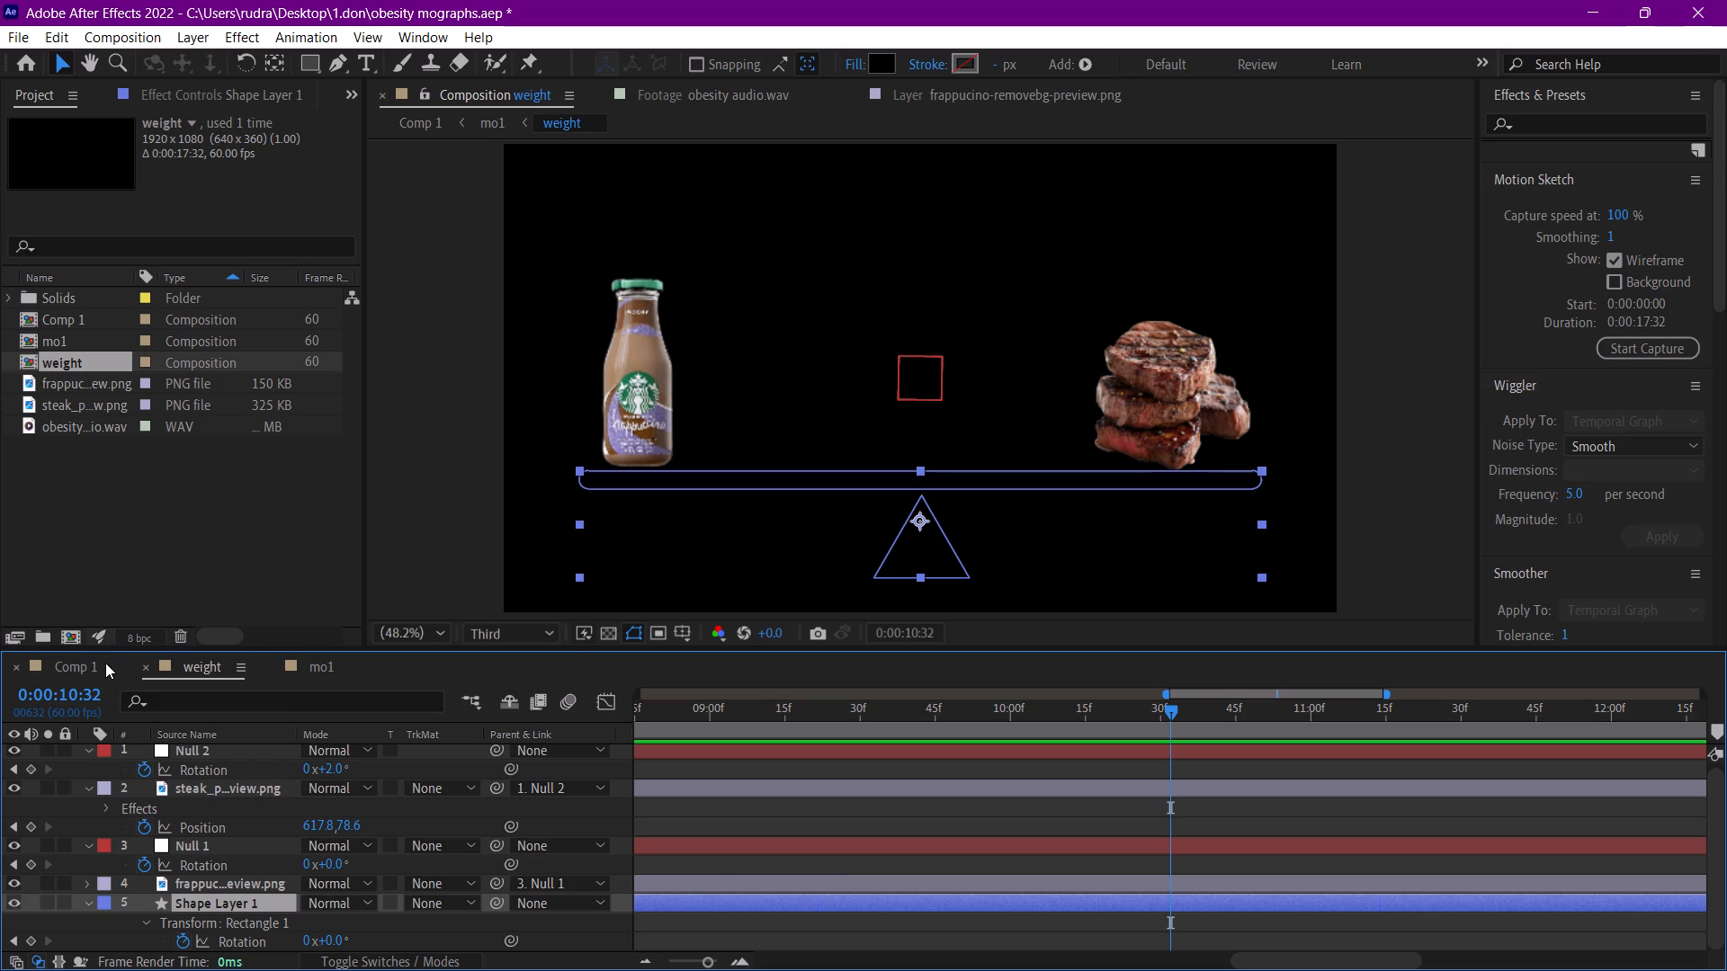
{"action": "left_click", "coordinate": [148, 669]}
{"action": "left_click", "coordinate": [71, 669]}
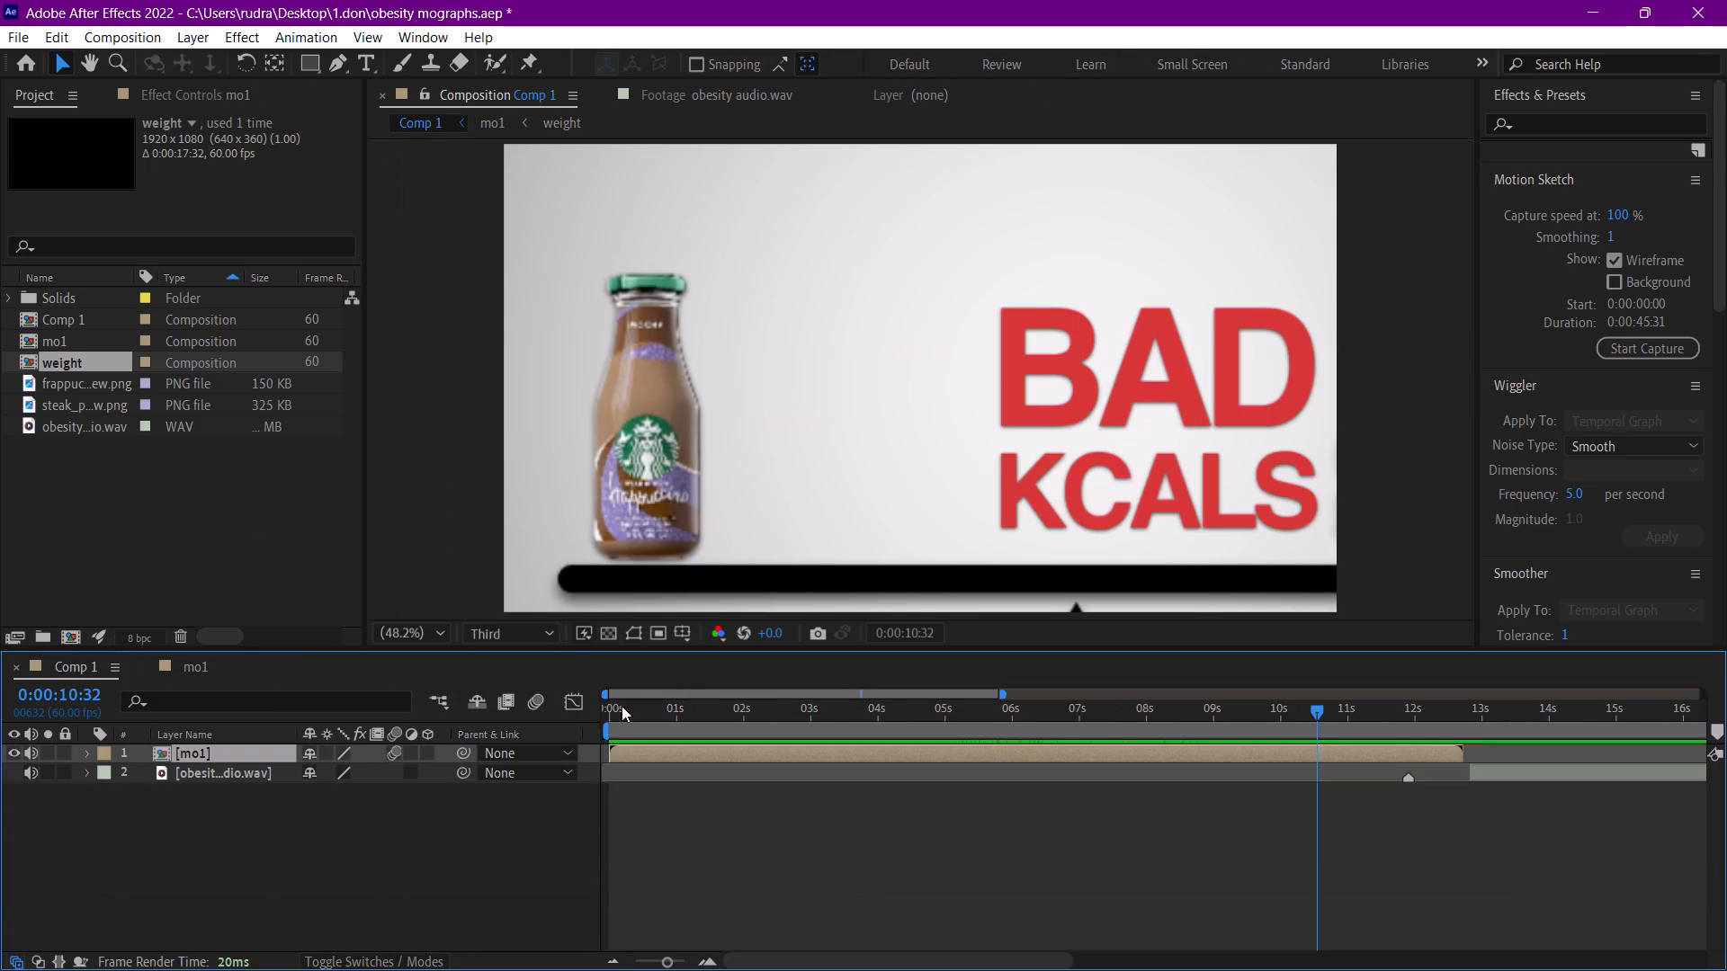
Play back Comp 1 from the beginning through the end of the mo1 layer.
{"action": "left_click_drag", "start_coordinate": [636, 711], "coordinate": [575, 717]}
{"action": "key", "text": "space"}
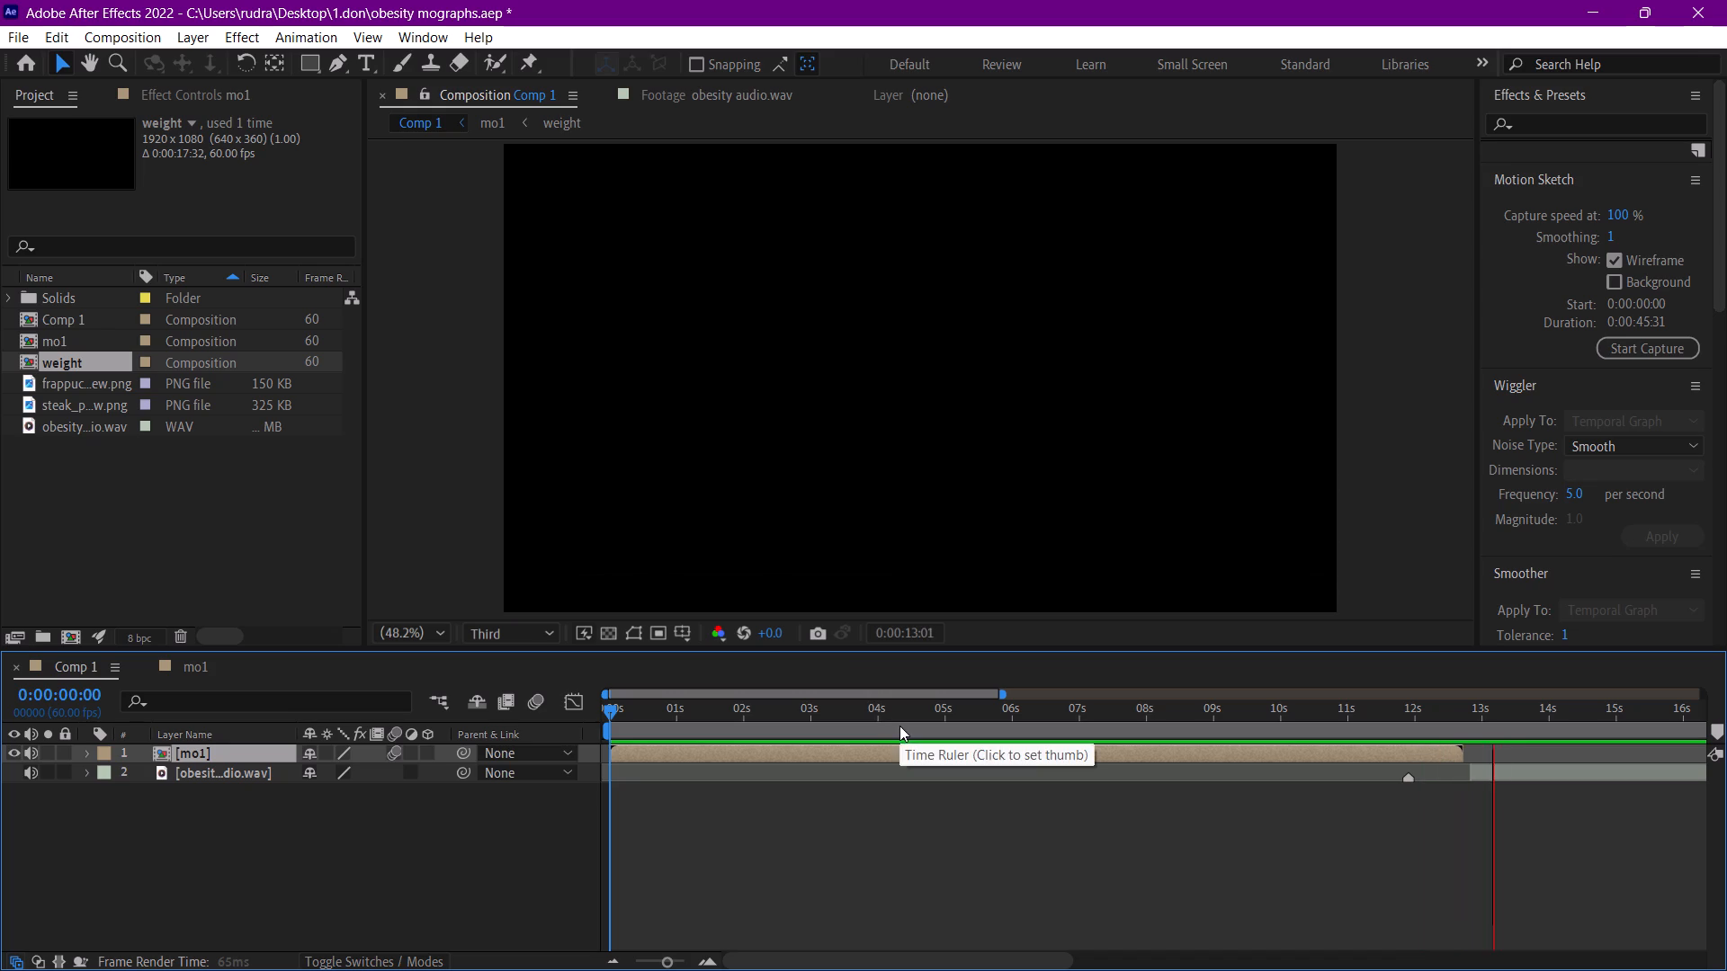
{"action": "scroll", "coordinate": [1558, 882], "scroll_direction": "down", "scroll_amount": 3}
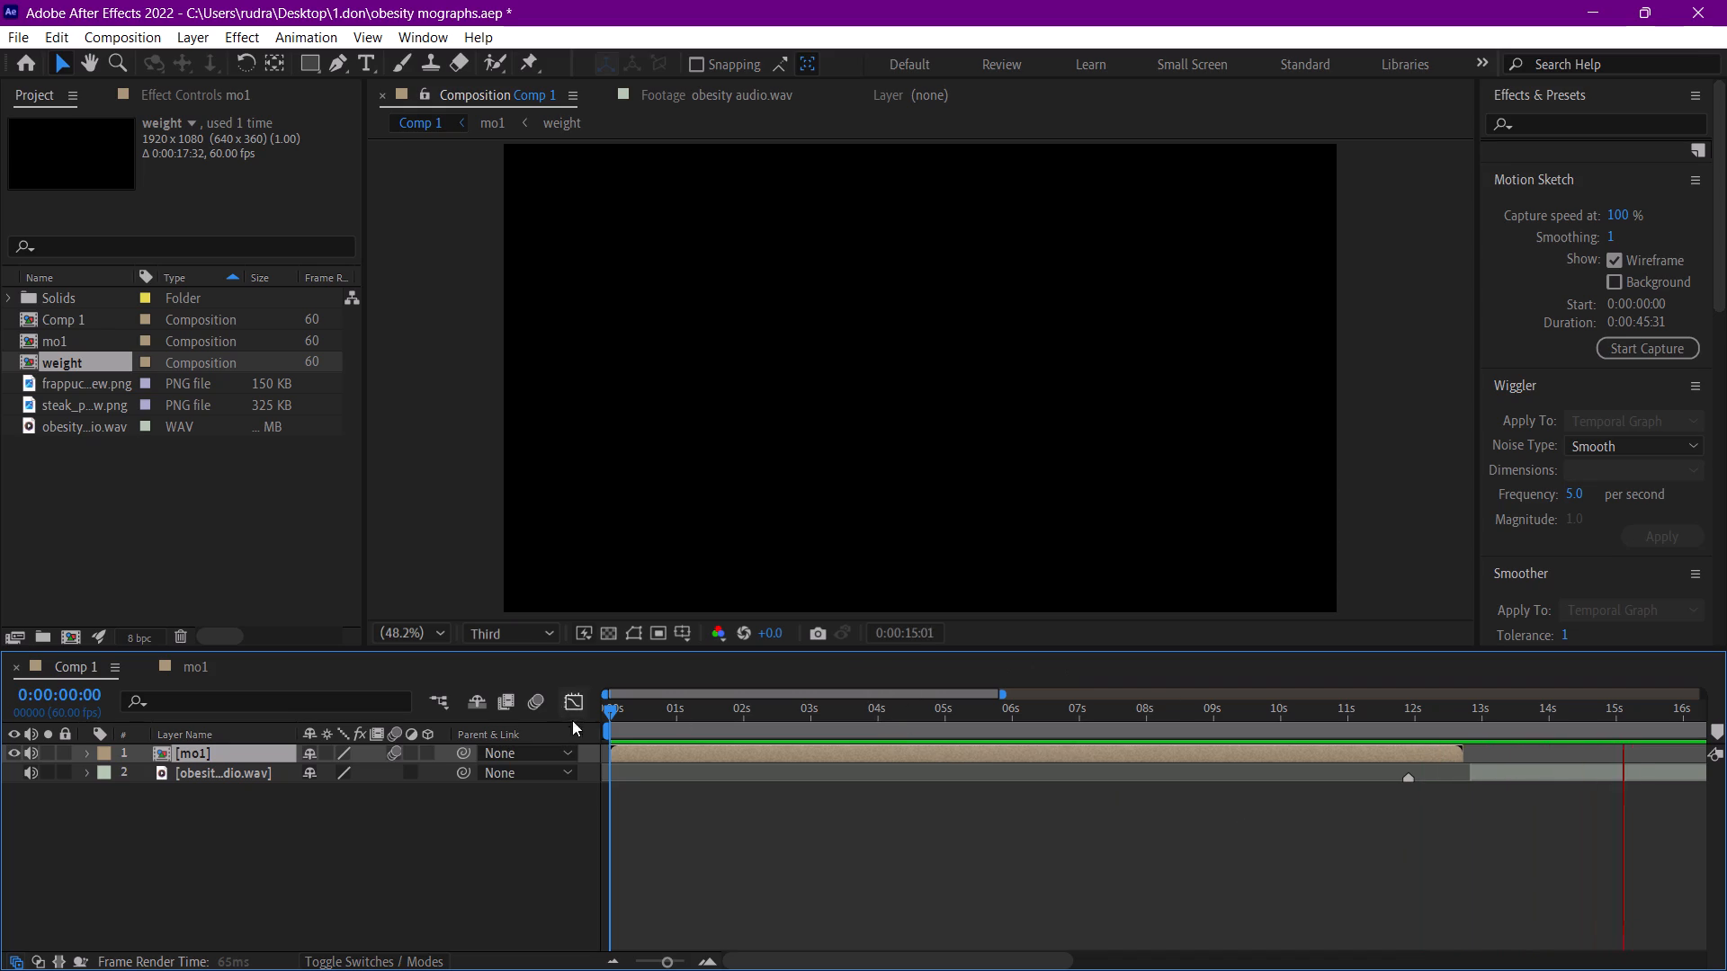
Move the start of Comp 1's work area to the end of the mo1 layer, at 0:00:12:47.
{"action": "left_click_drag", "start_coordinate": [605, 726], "coordinate": [1470, 721]}
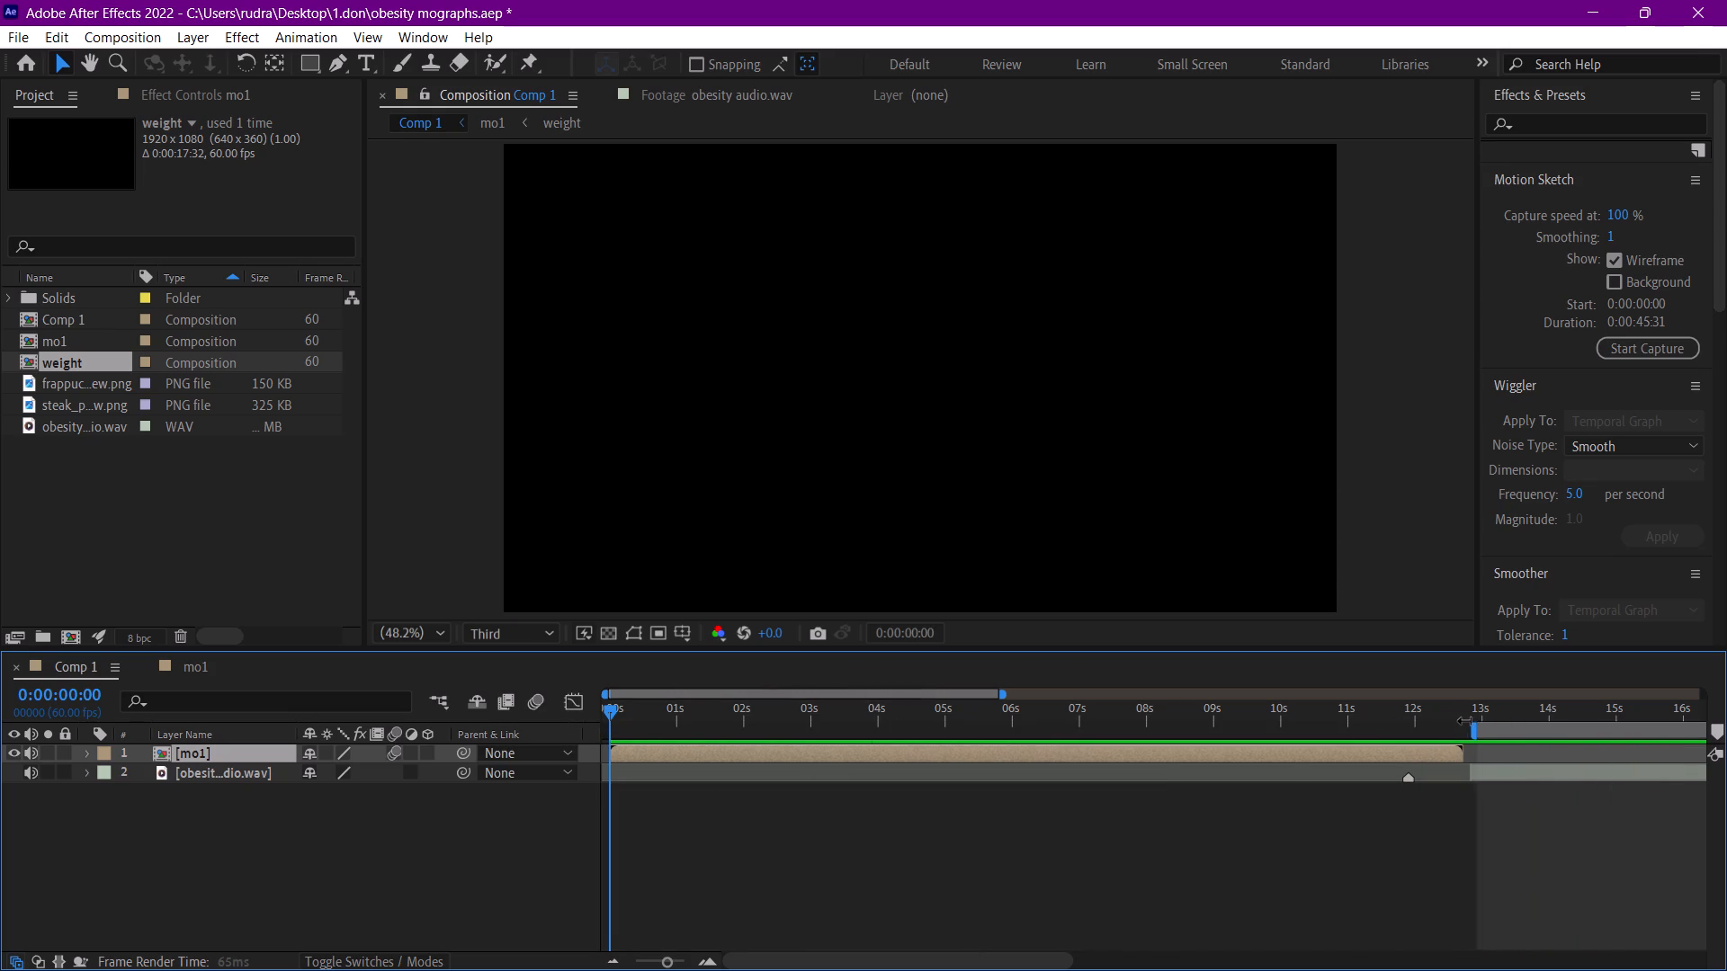
{"action": "left_click_drag", "start_coordinate": [1470, 721], "coordinate": [1463, 720]}
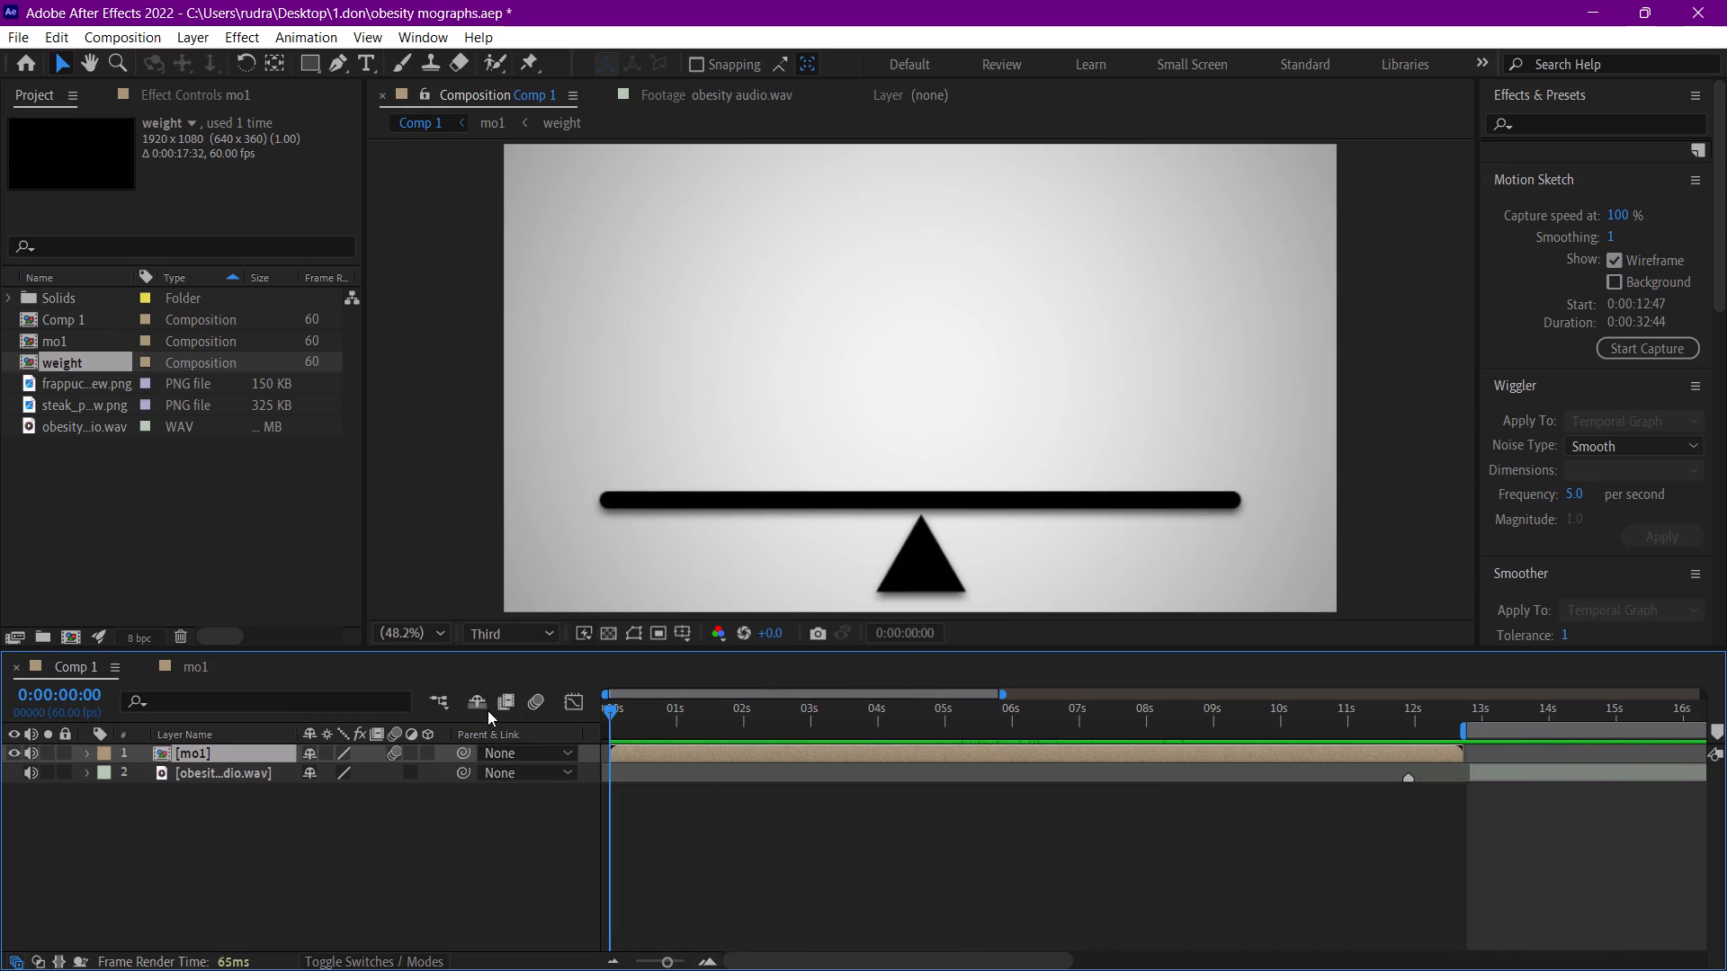
Enable motion blur for Comp 1.
{"action": "left_click", "coordinate": [543, 701]}
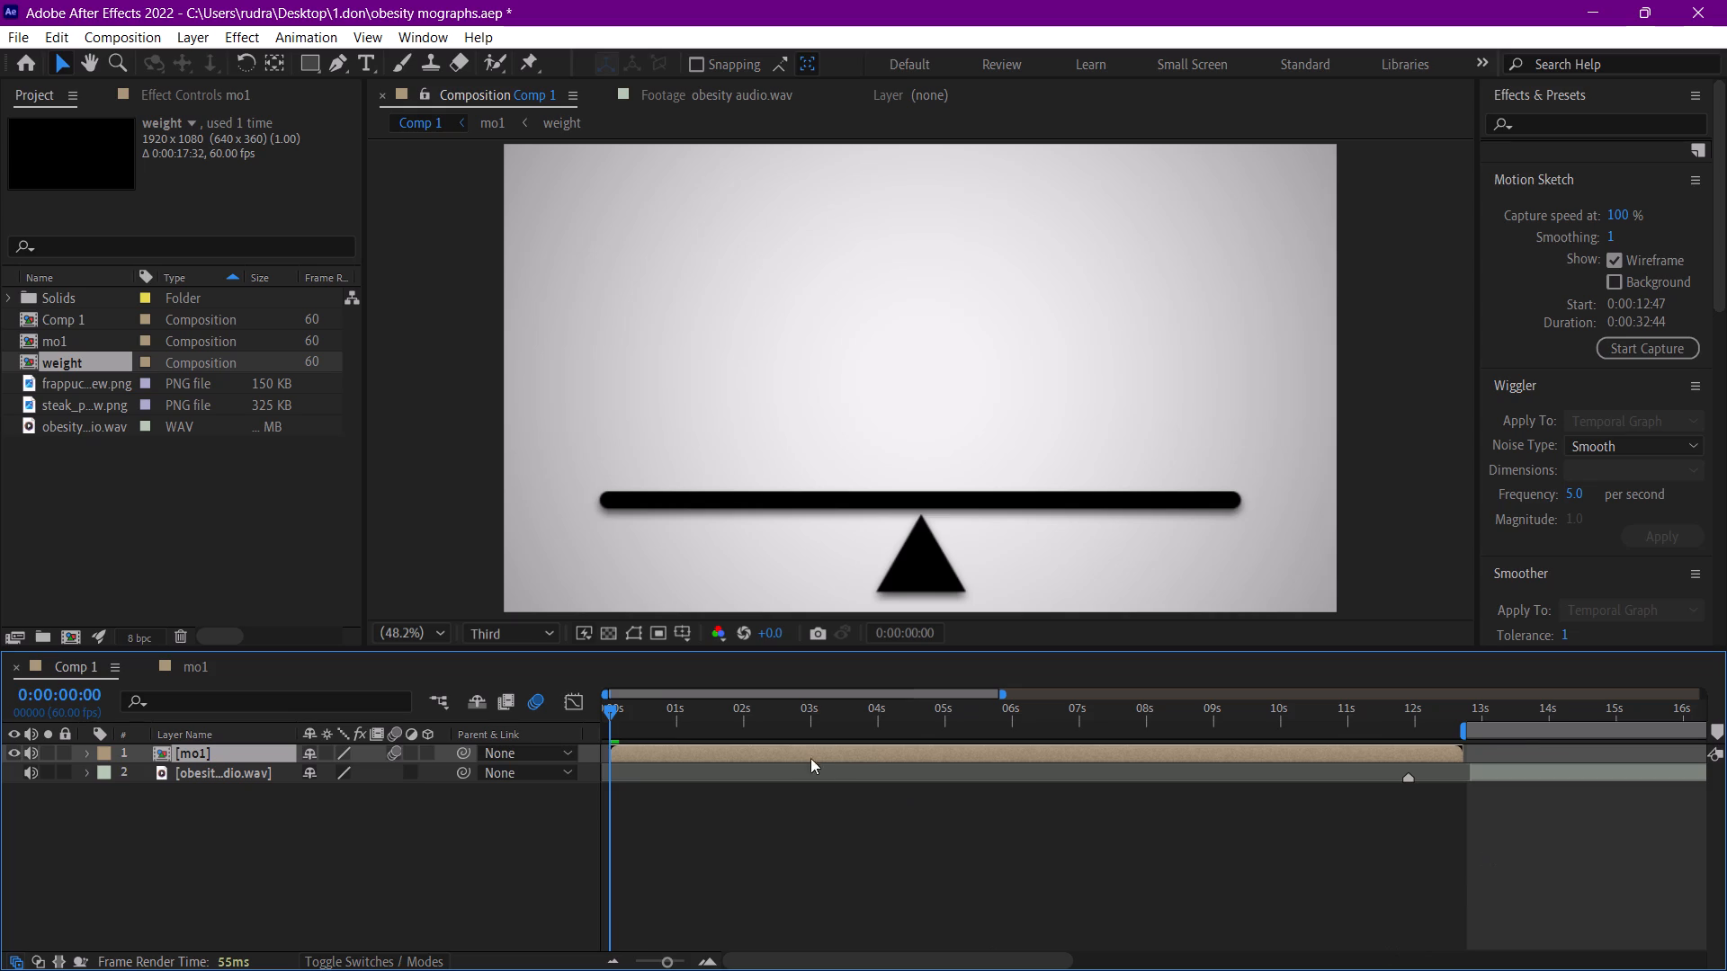
Fine-tune the start of Comp 1's work area to 0:00:12:48.
{"action": "left_click_drag", "start_coordinate": [749, 712], "coordinate": [1481, 726]}
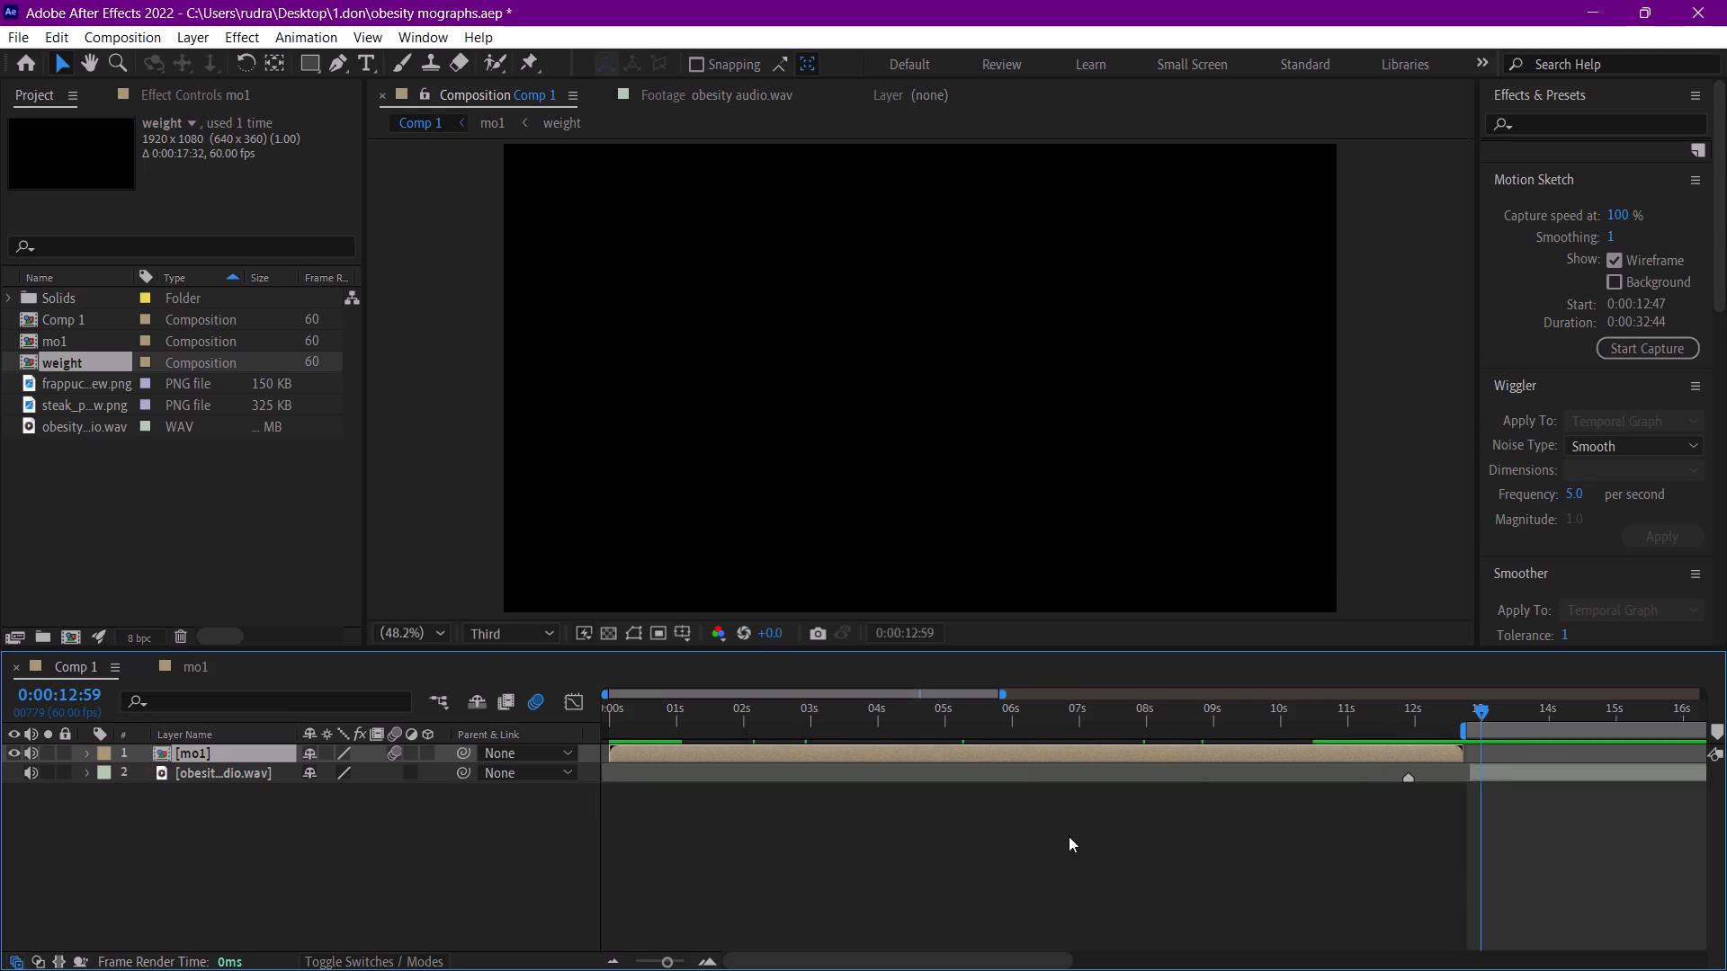
{"action": "left_click_drag", "start_coordinate": [747, 696], "coordinate": [825, 695]}
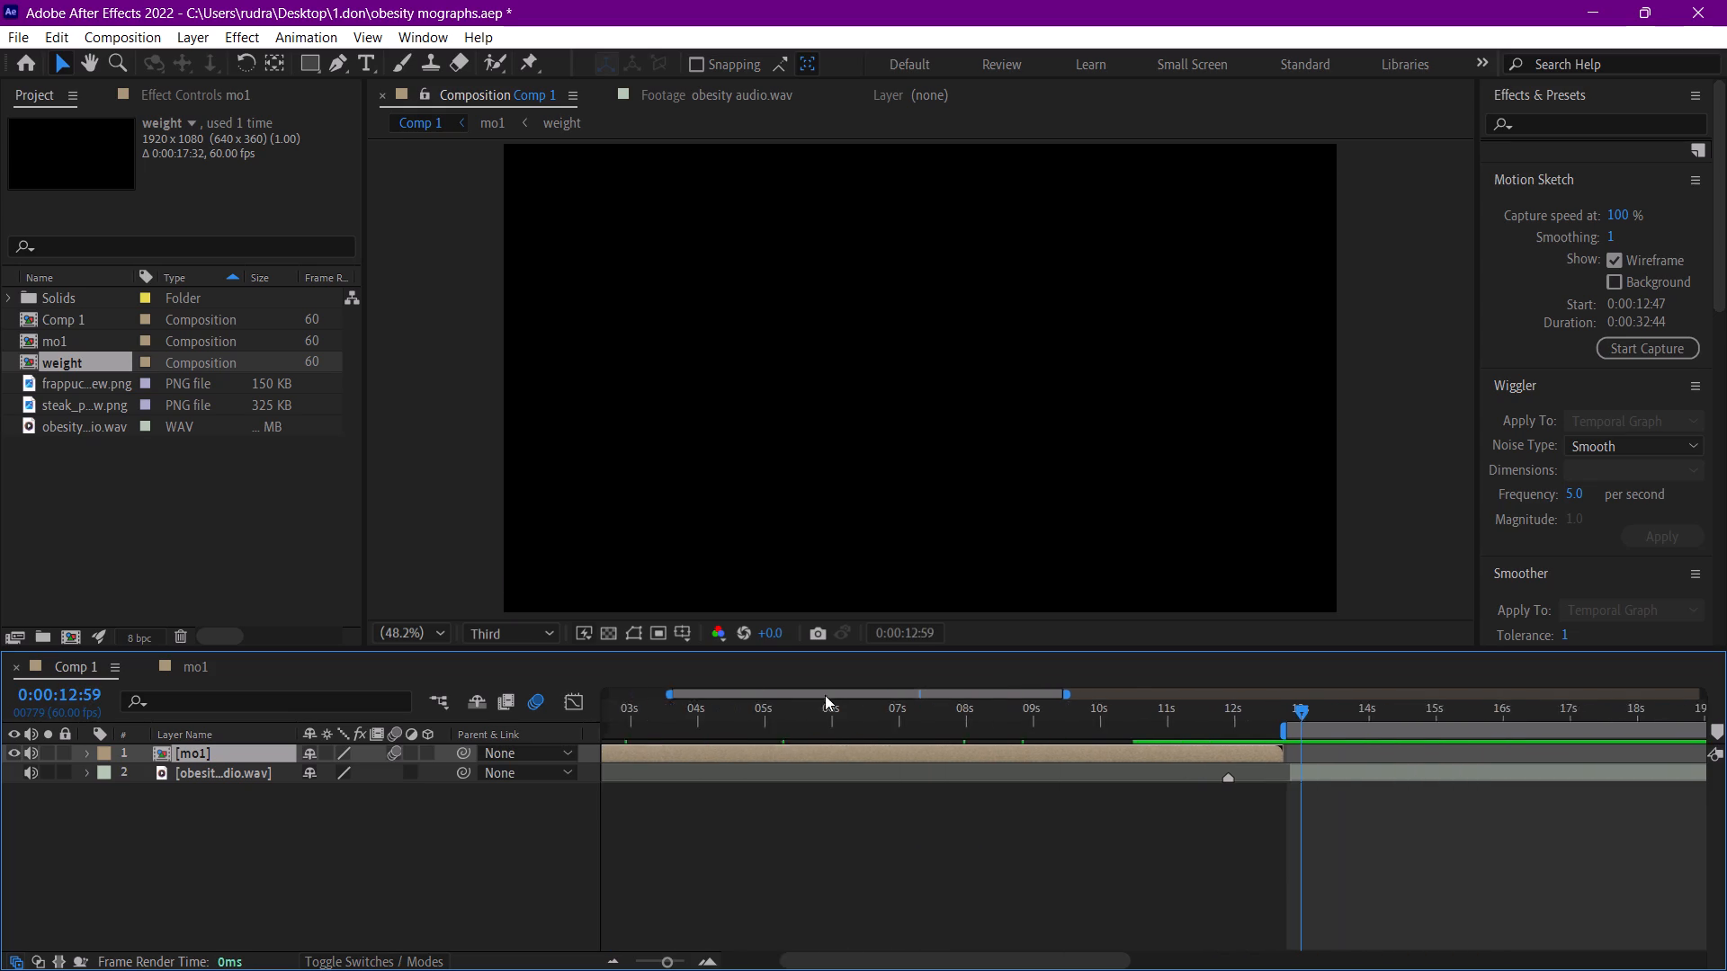
{"action": "left_click_drag", "start_coordinate": [825, 695], "coordinate": [1025, 695]}
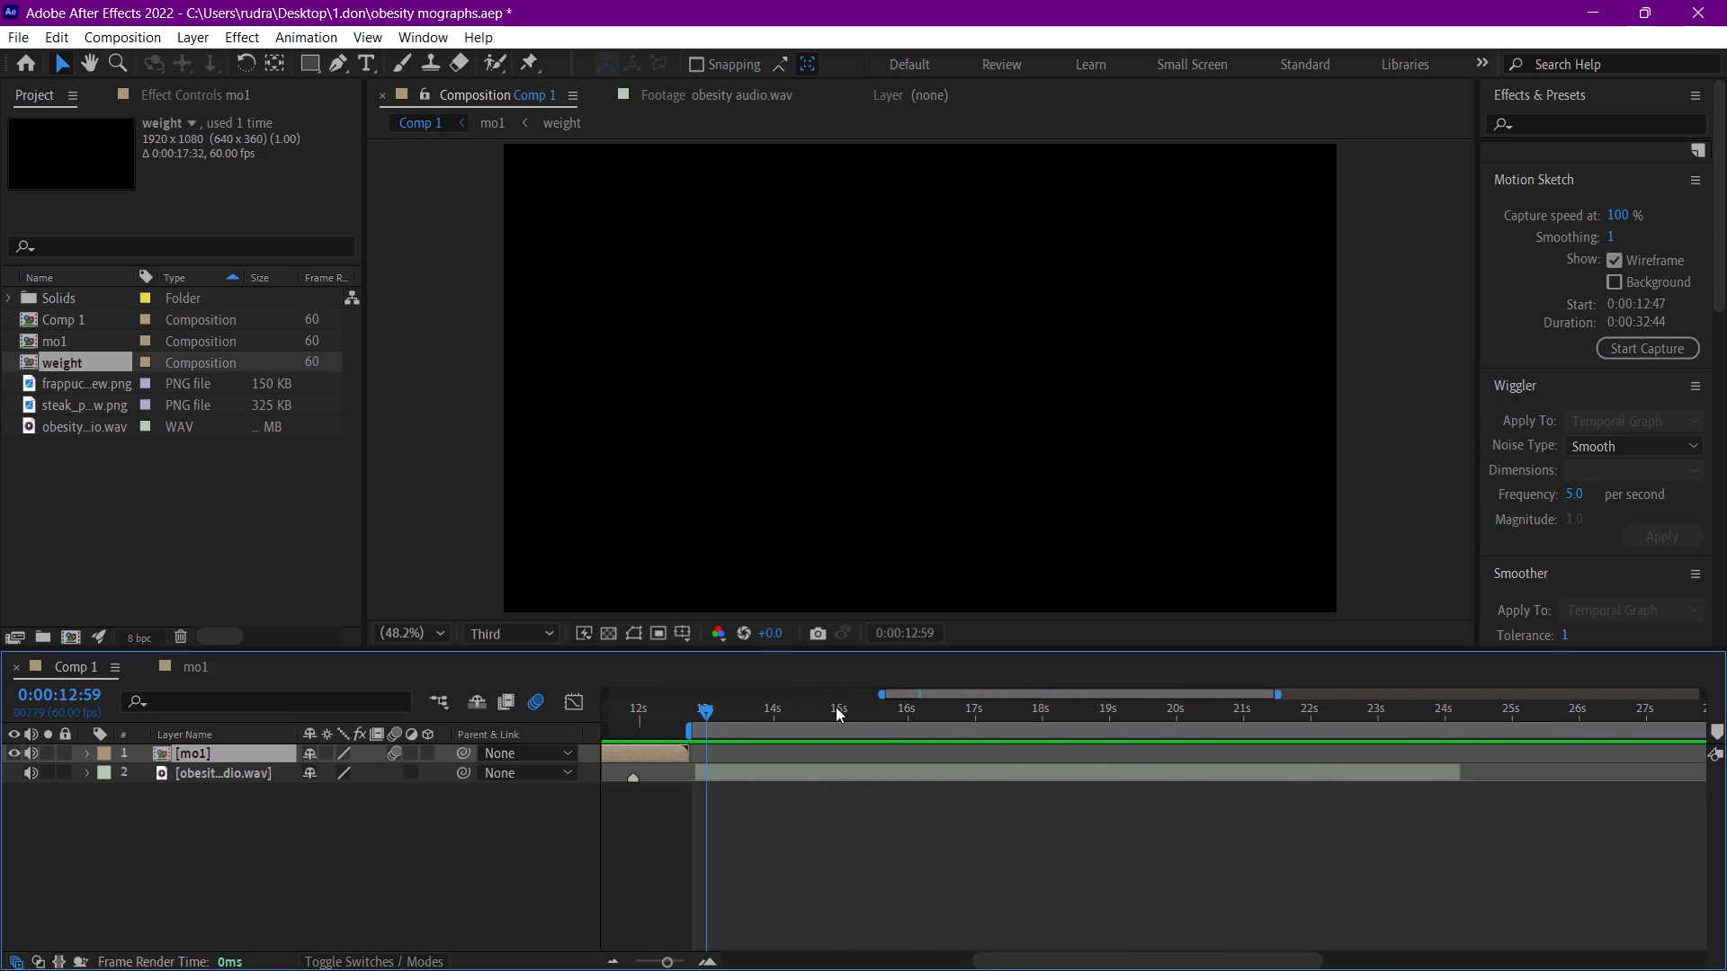
{"action": "left_click", "coordinate": [689, 730]}
Preview the audio section after mo1 from 0:00:12:45 and save the project.
{"action": "left_click", "coordinate": [691, 700]}
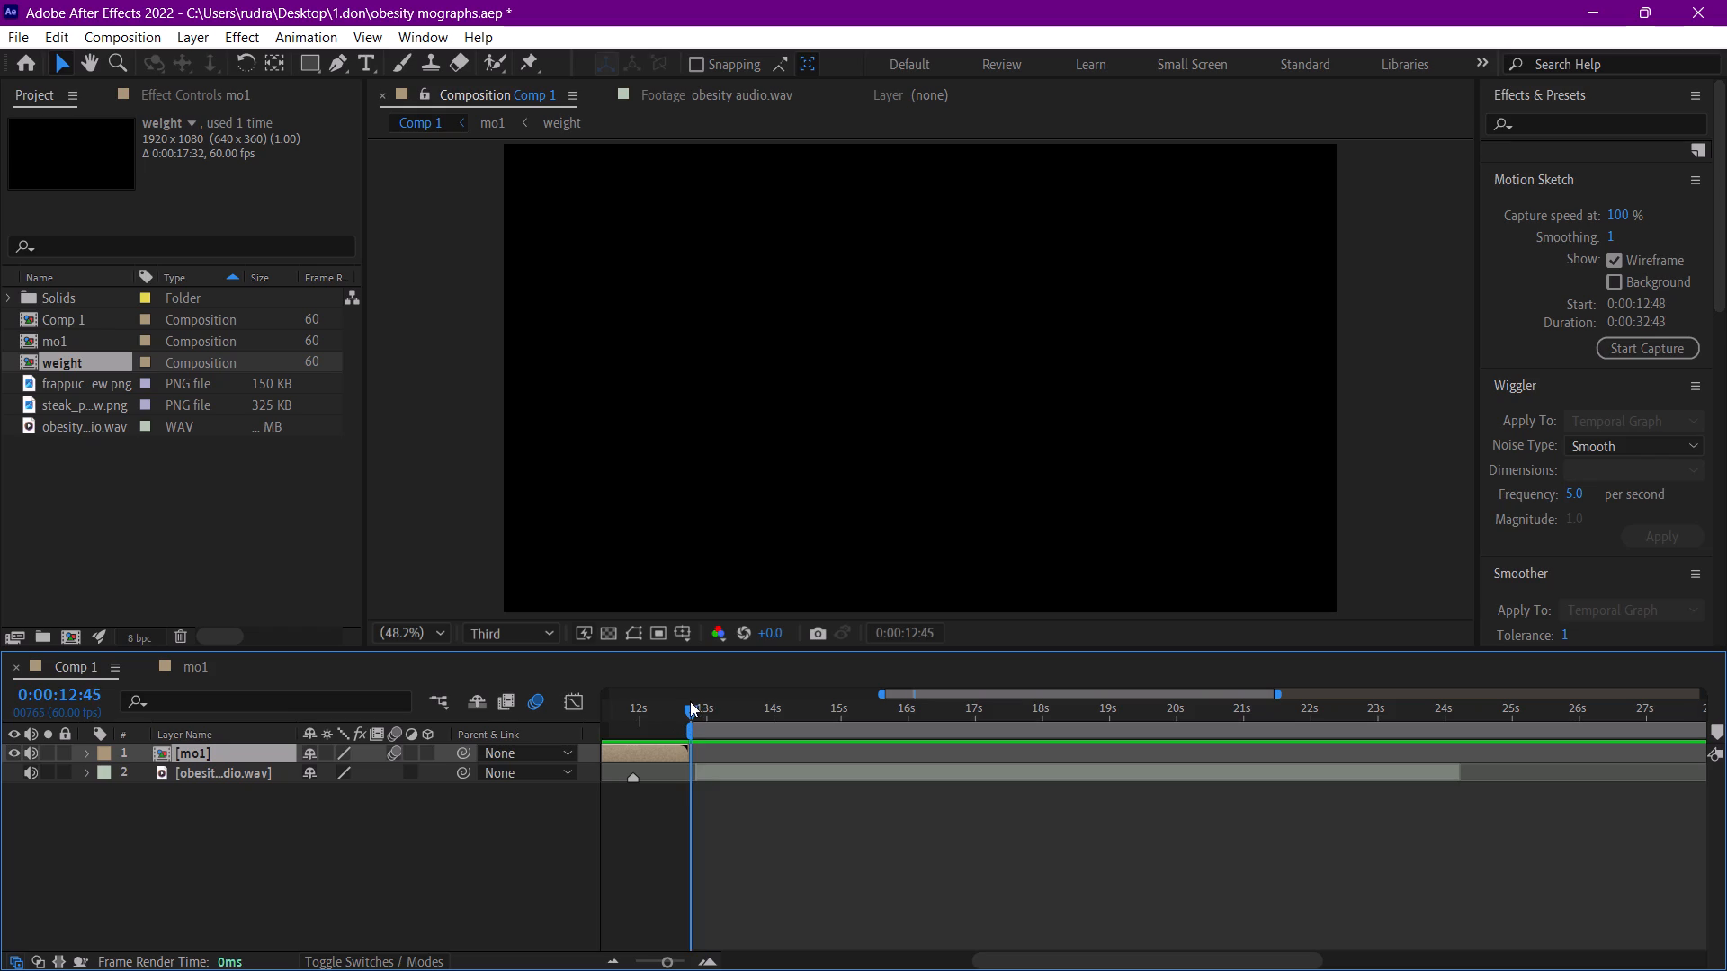
{"action": "key", "text": "space"}
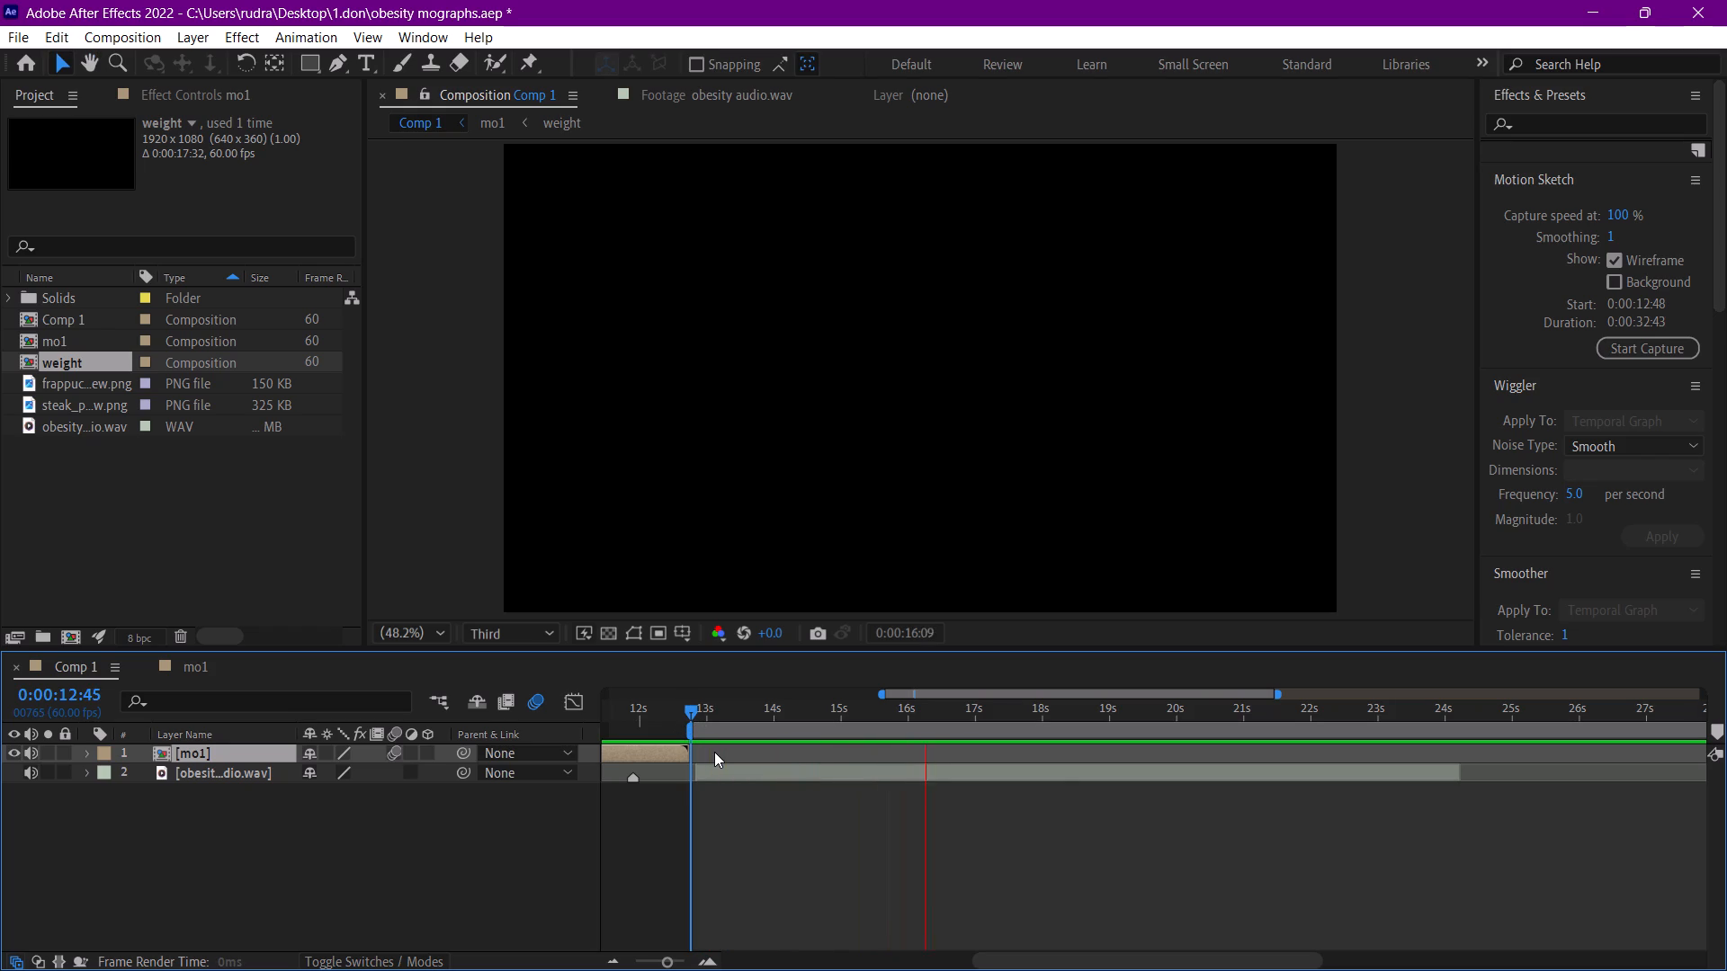
{"action": "key", "text": "ctrl+s"}
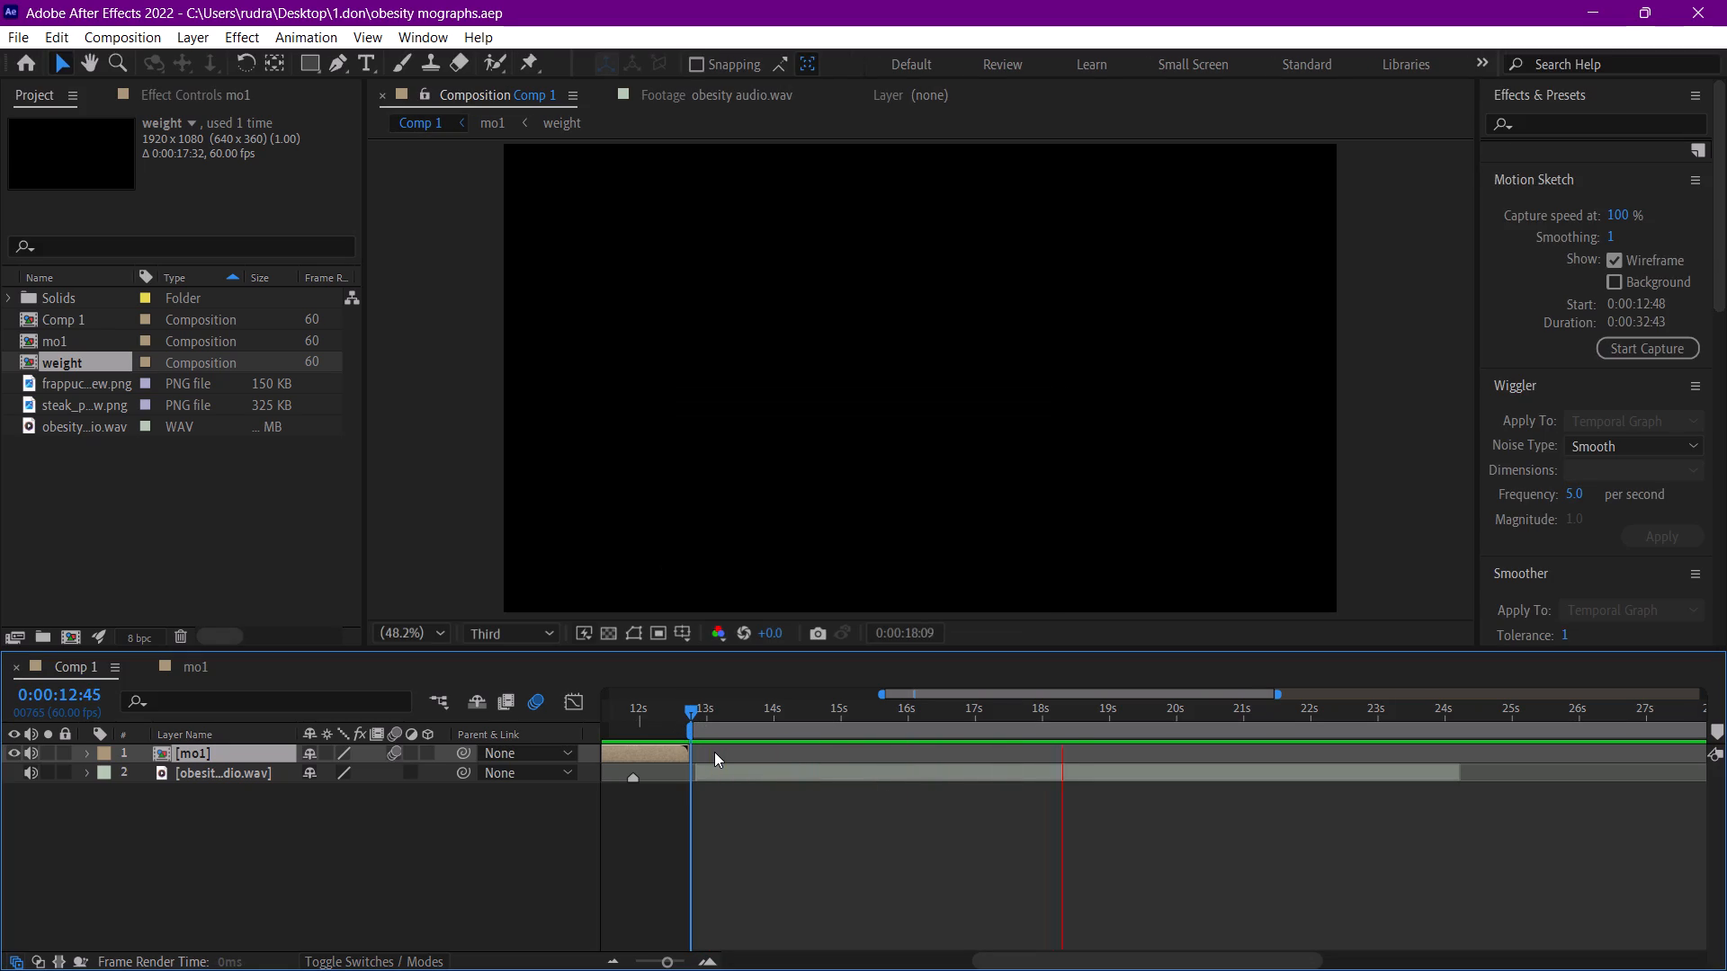
{"action": "key", "text": "space"}
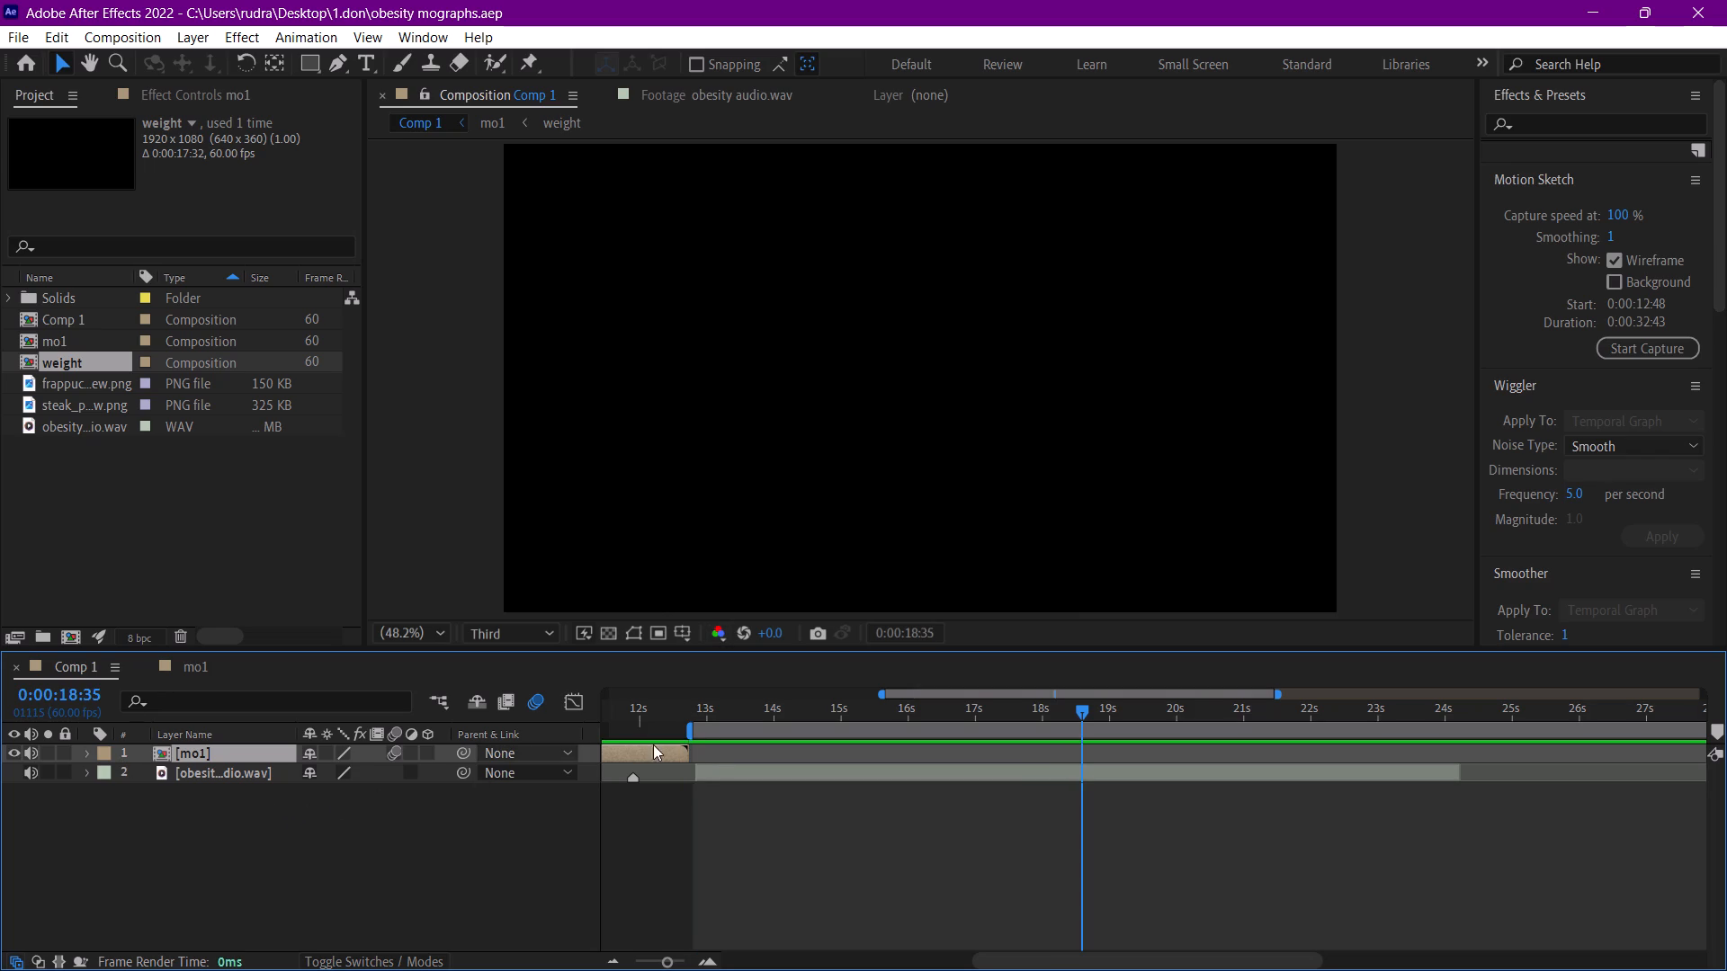
Create a white 1920 x 1080 px solid layer in Comp 1.
{"action": "right_click", "coordinate": [225, 809]}
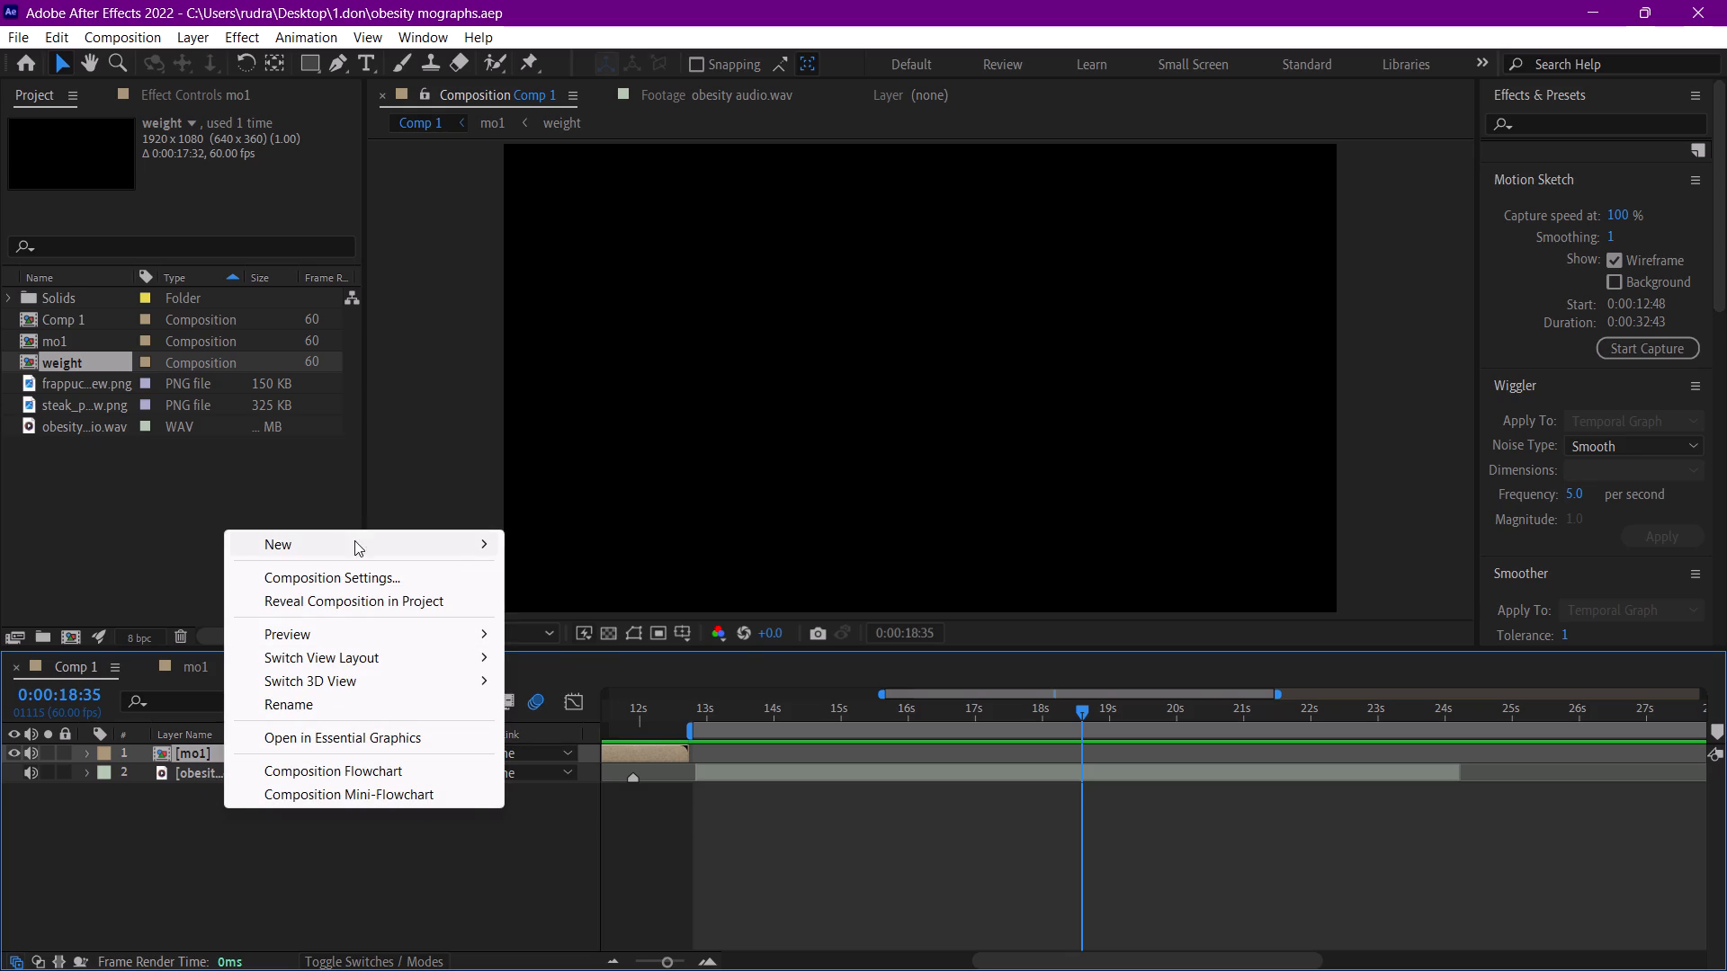
{"action": "left_click", "coordinate": [562, 605]}
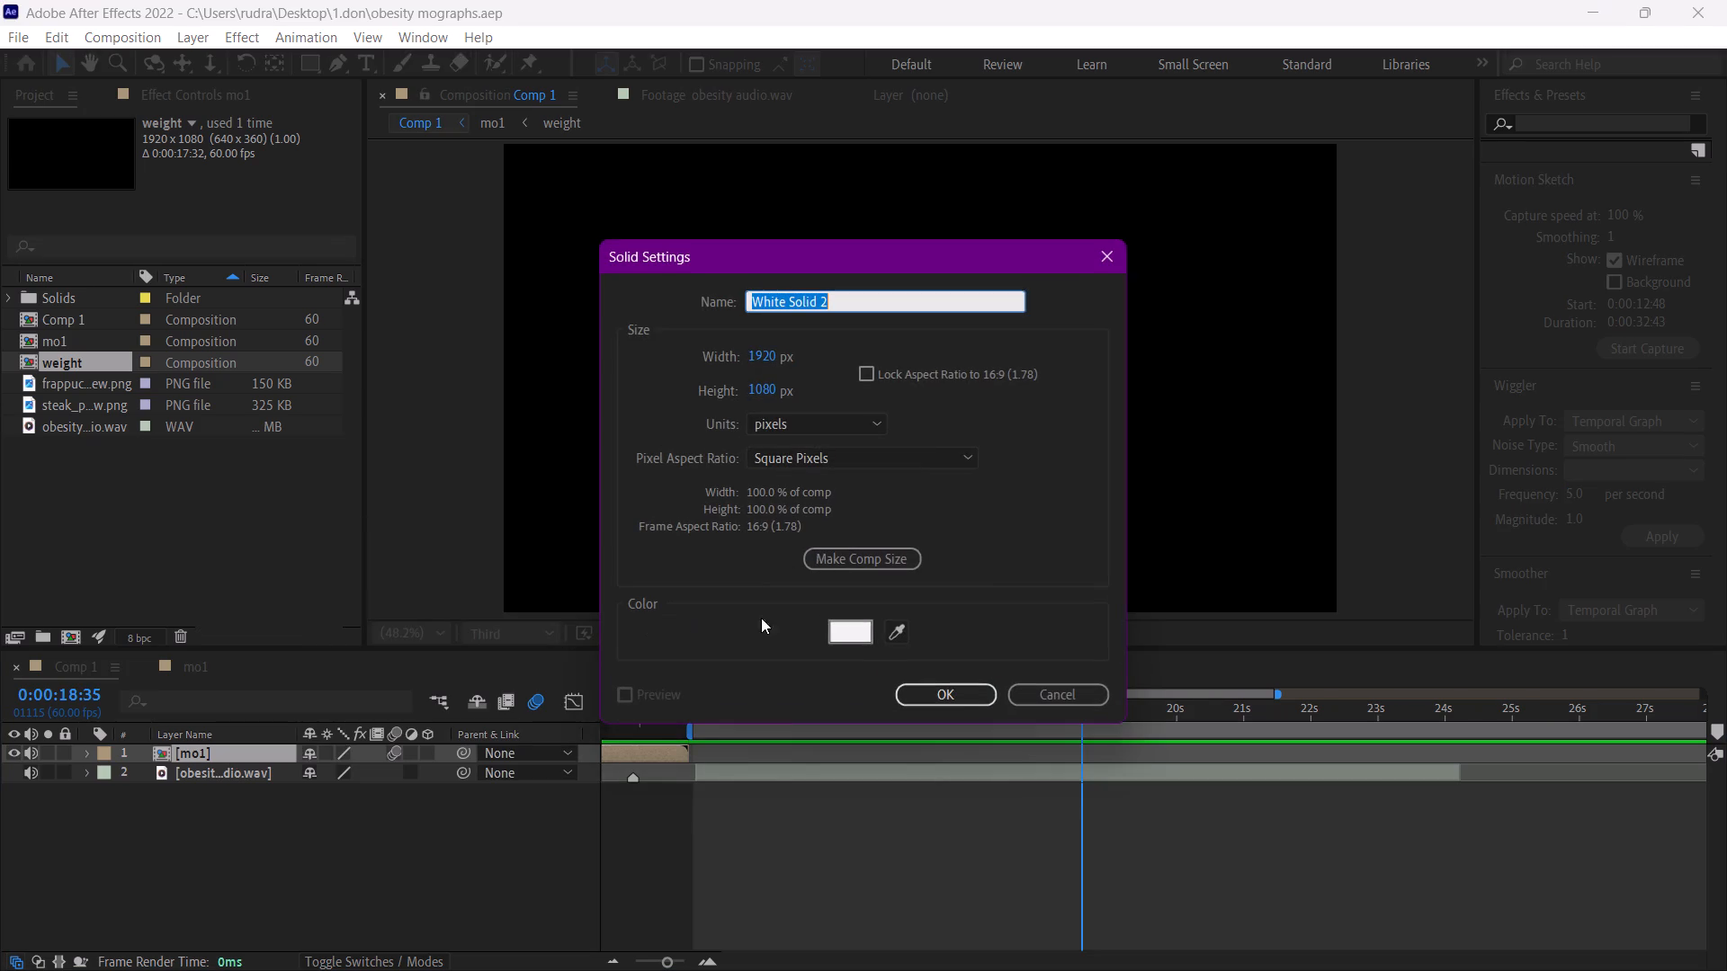
{"action": "left_click", "coordinate": [907, 691]}
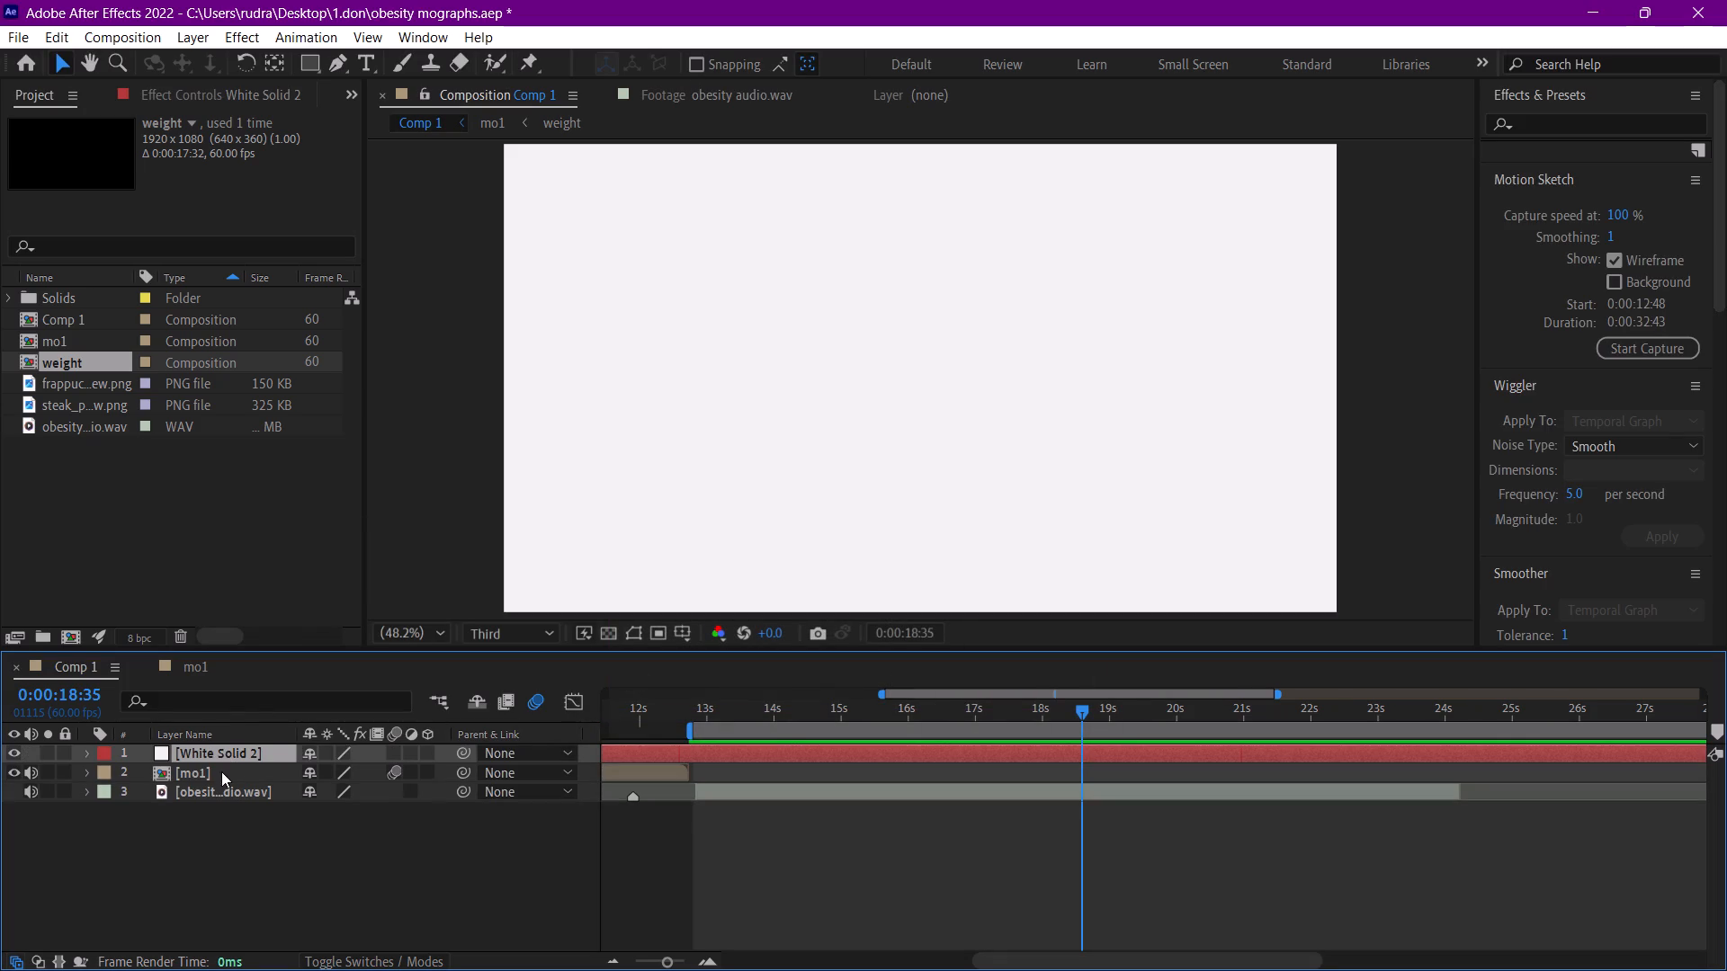
Move the mo1 layer below the obesity audio layer in Comp 1's layer stack.
{"action": "left_click_drag", "start_coordinate": [221, 771], "coordinate": [221, 811]}
Trim the start of the new white solid to align with the start of the obesity audio clip, just before 13 s.
{"action": "left_click", "coordinate": [236, 751]}
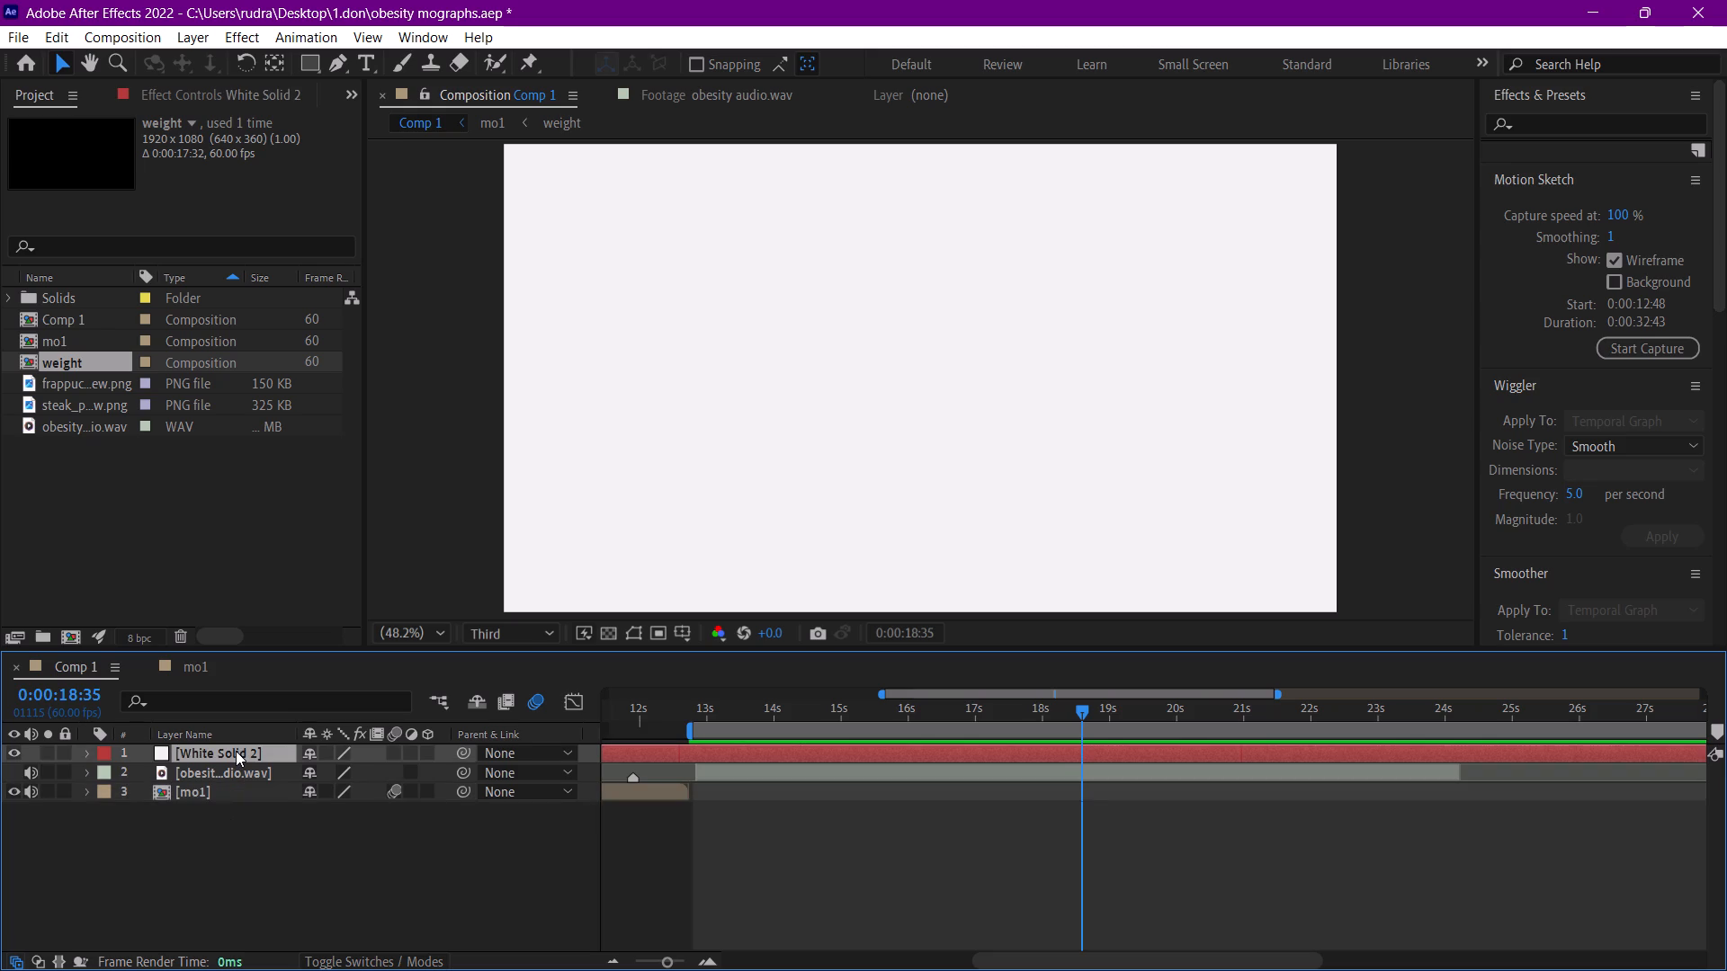
{"action": "scroll", "coordinate": [658, 744], "scroll_direction": "up", "scroll_amount": 3}
{"action": "left_click_drag", "start_coordinate": [1015, 960], "coordinate": [604, 943]}
{"action": "left_click_drag", "start_coordinate": [608, 751], "coordinate": [718, 769]}
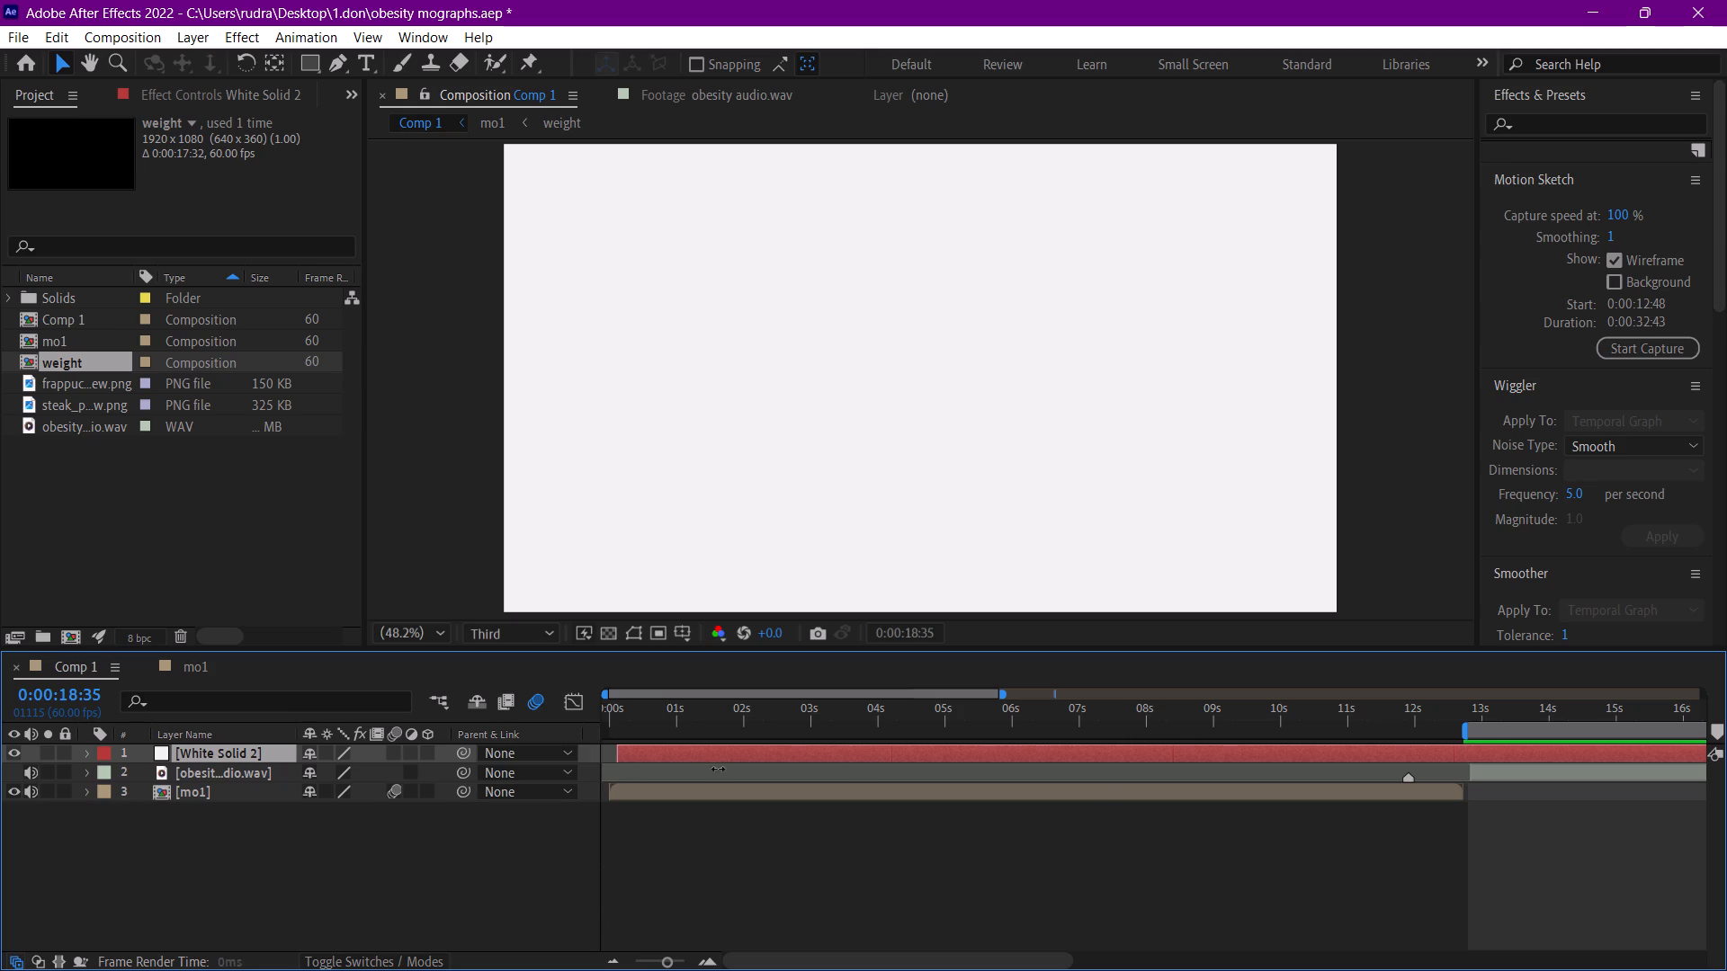
{"action": "left_click_drag", "start_coordinate": [718, 769], "coordinate": [1470, 851]}
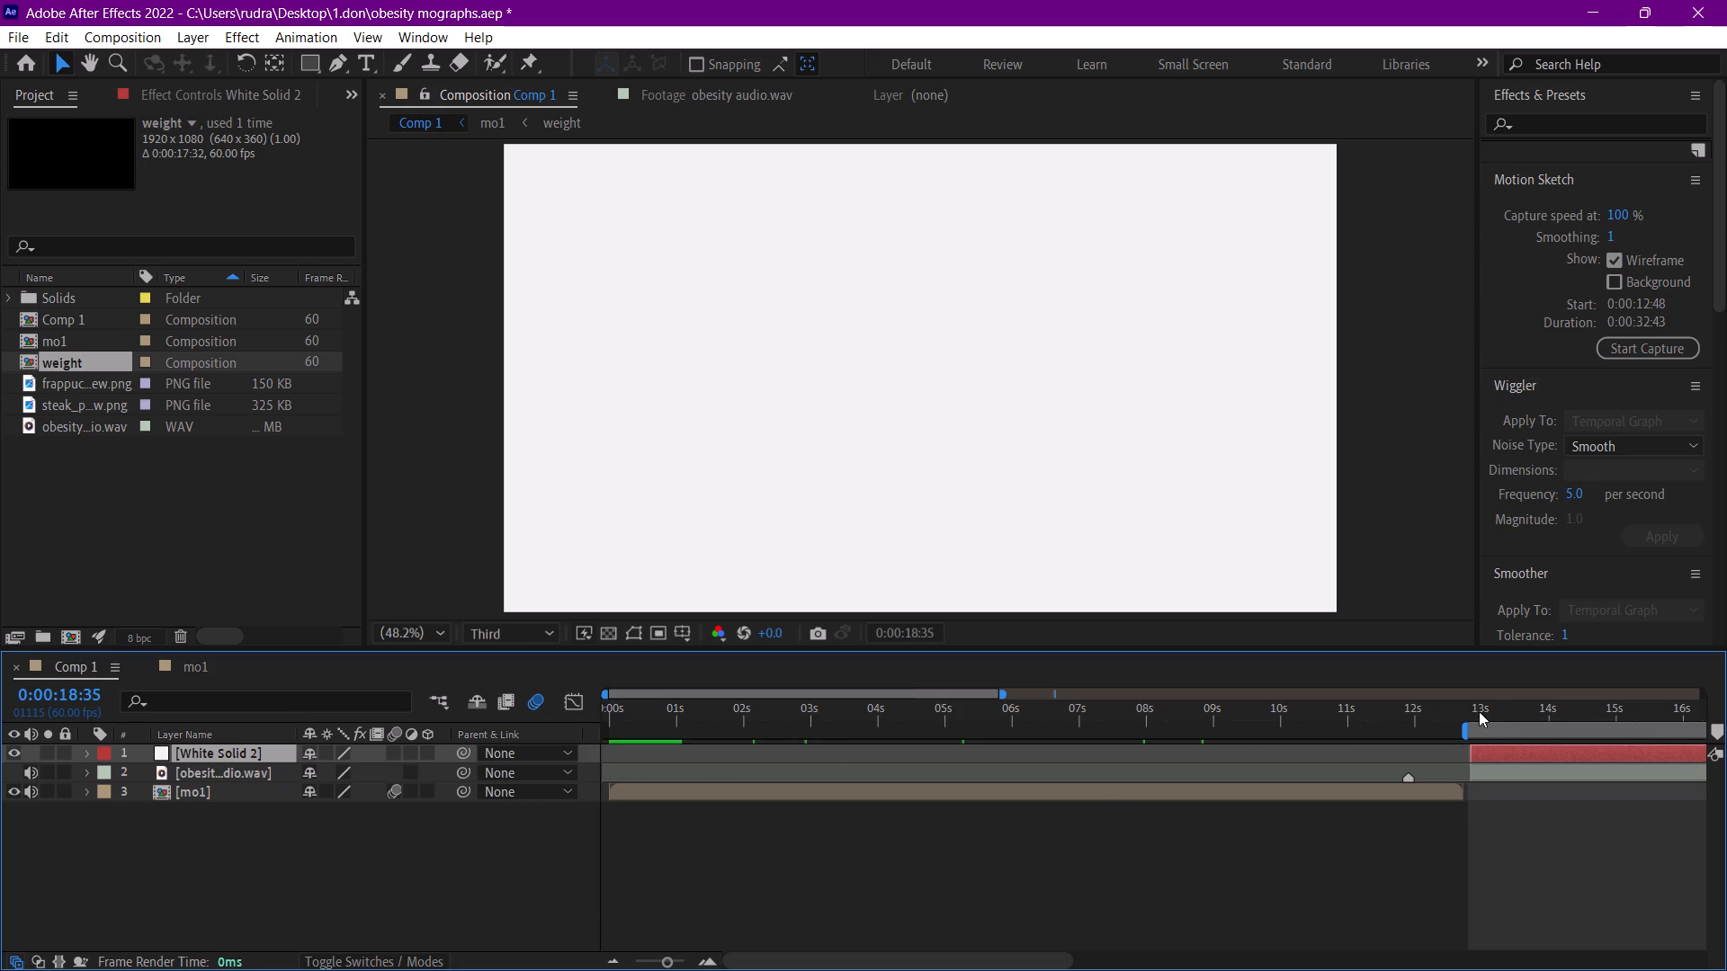
Preview the obesity audio over the new white solid from 0:00:12:48 and save the project.
{"action": "left_click_drag", "start_coordinate": [1479, 709], "coordinate": [1468, 711]}
{"action": "key", "text": "space"}
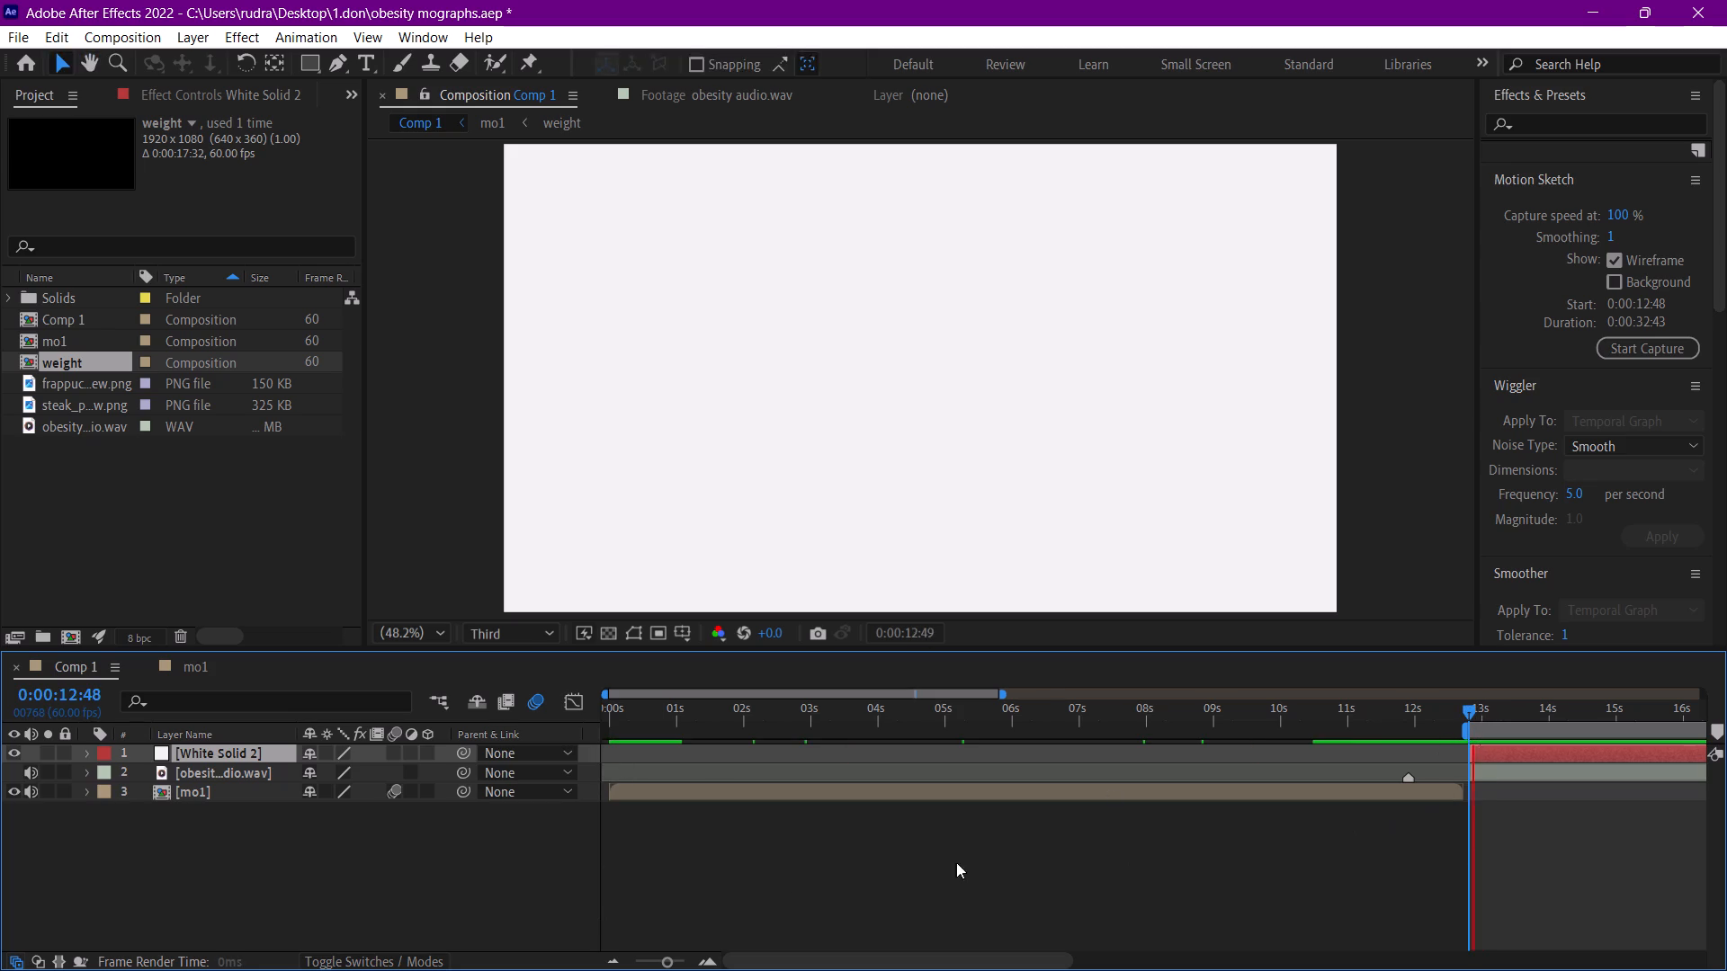
{"action": "key", "text": "space"}
{"action": "left_click_drag", "start_coordinate": [780, 963], "coordinate": [1013, 963]}
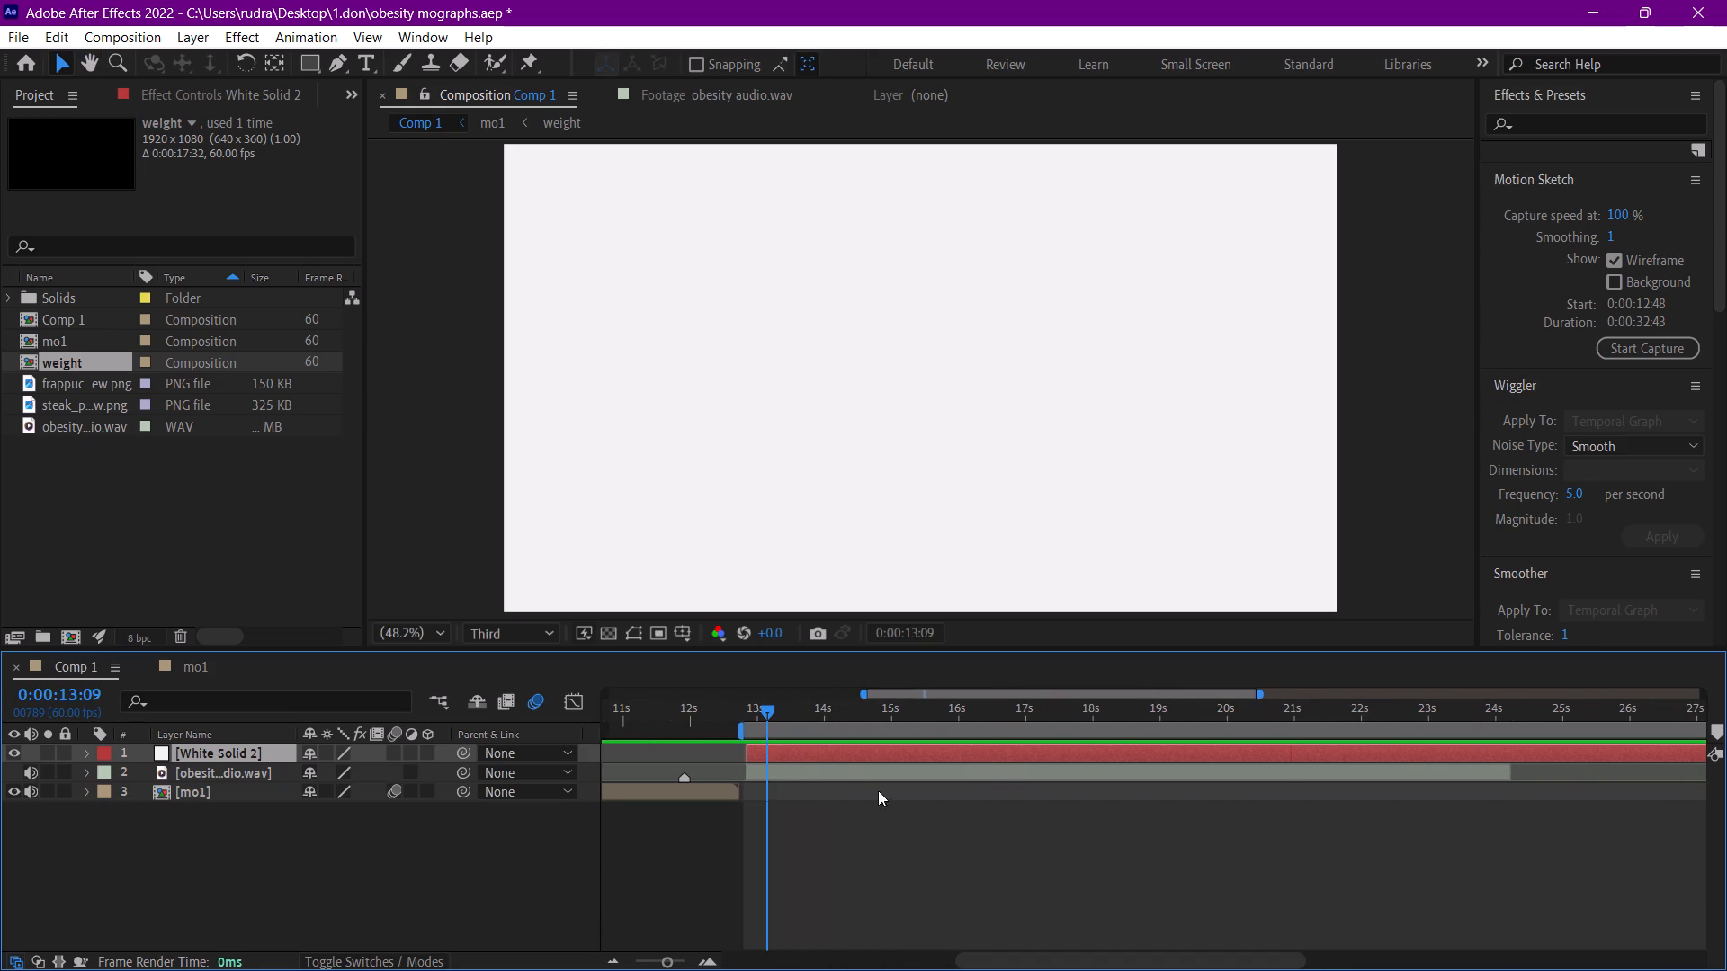
{"action": "left_click_drag", "start_coordinate": [772, 703], "coordinate": [745, 701]}
{"action": "key", "text": "space"}
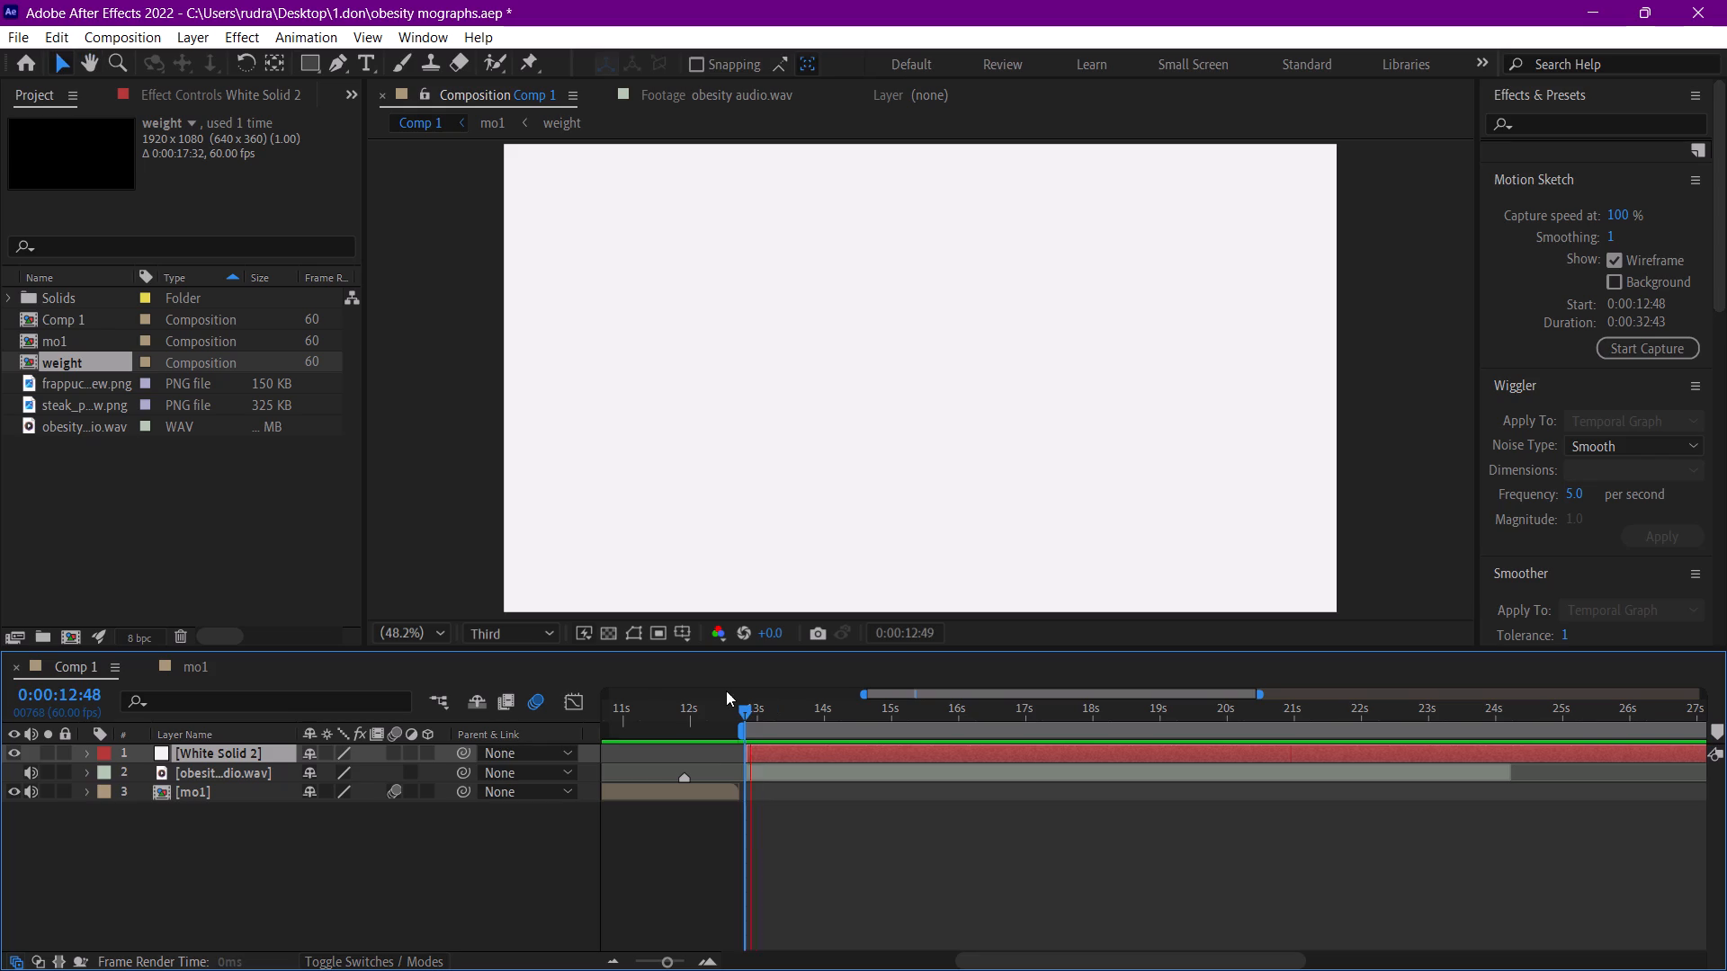
{"action": "key", "text": "space"}
{"action": "key", "text": "ctrl+s"}
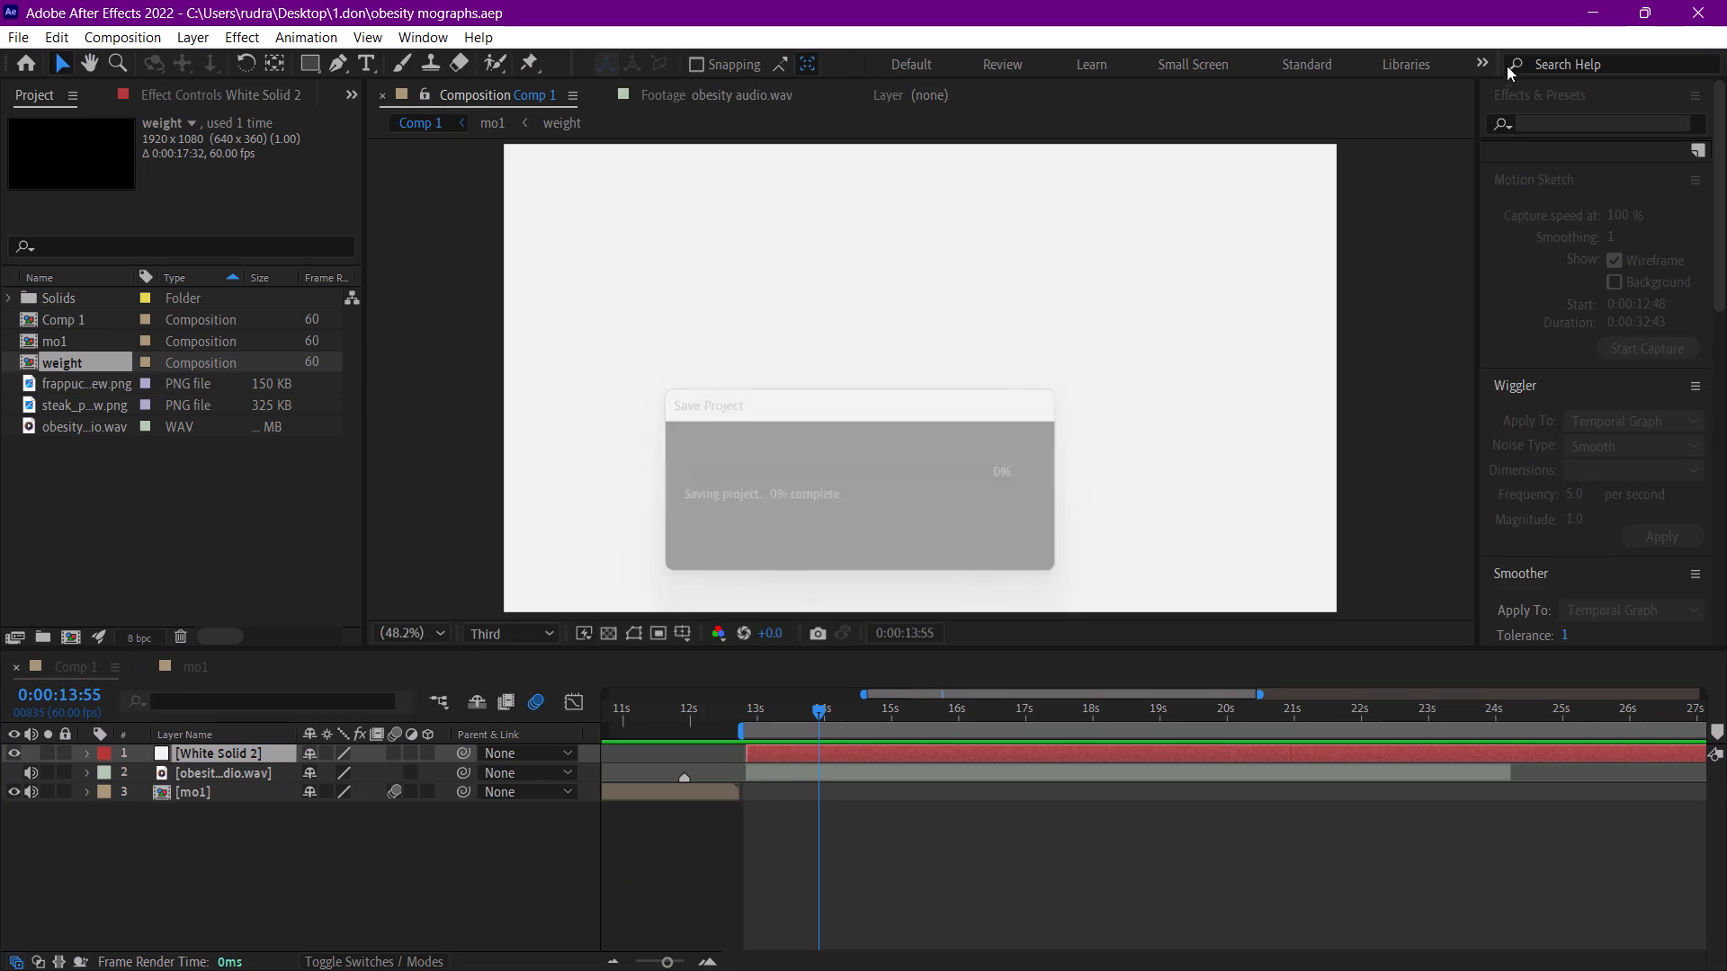
Switch to Chrome and reconnect the computer's Wi-Fi to the realme P4 5G j9qc network with automatic connection enabled.
{"action": "left_click", "coordinate": [1579, 0]}
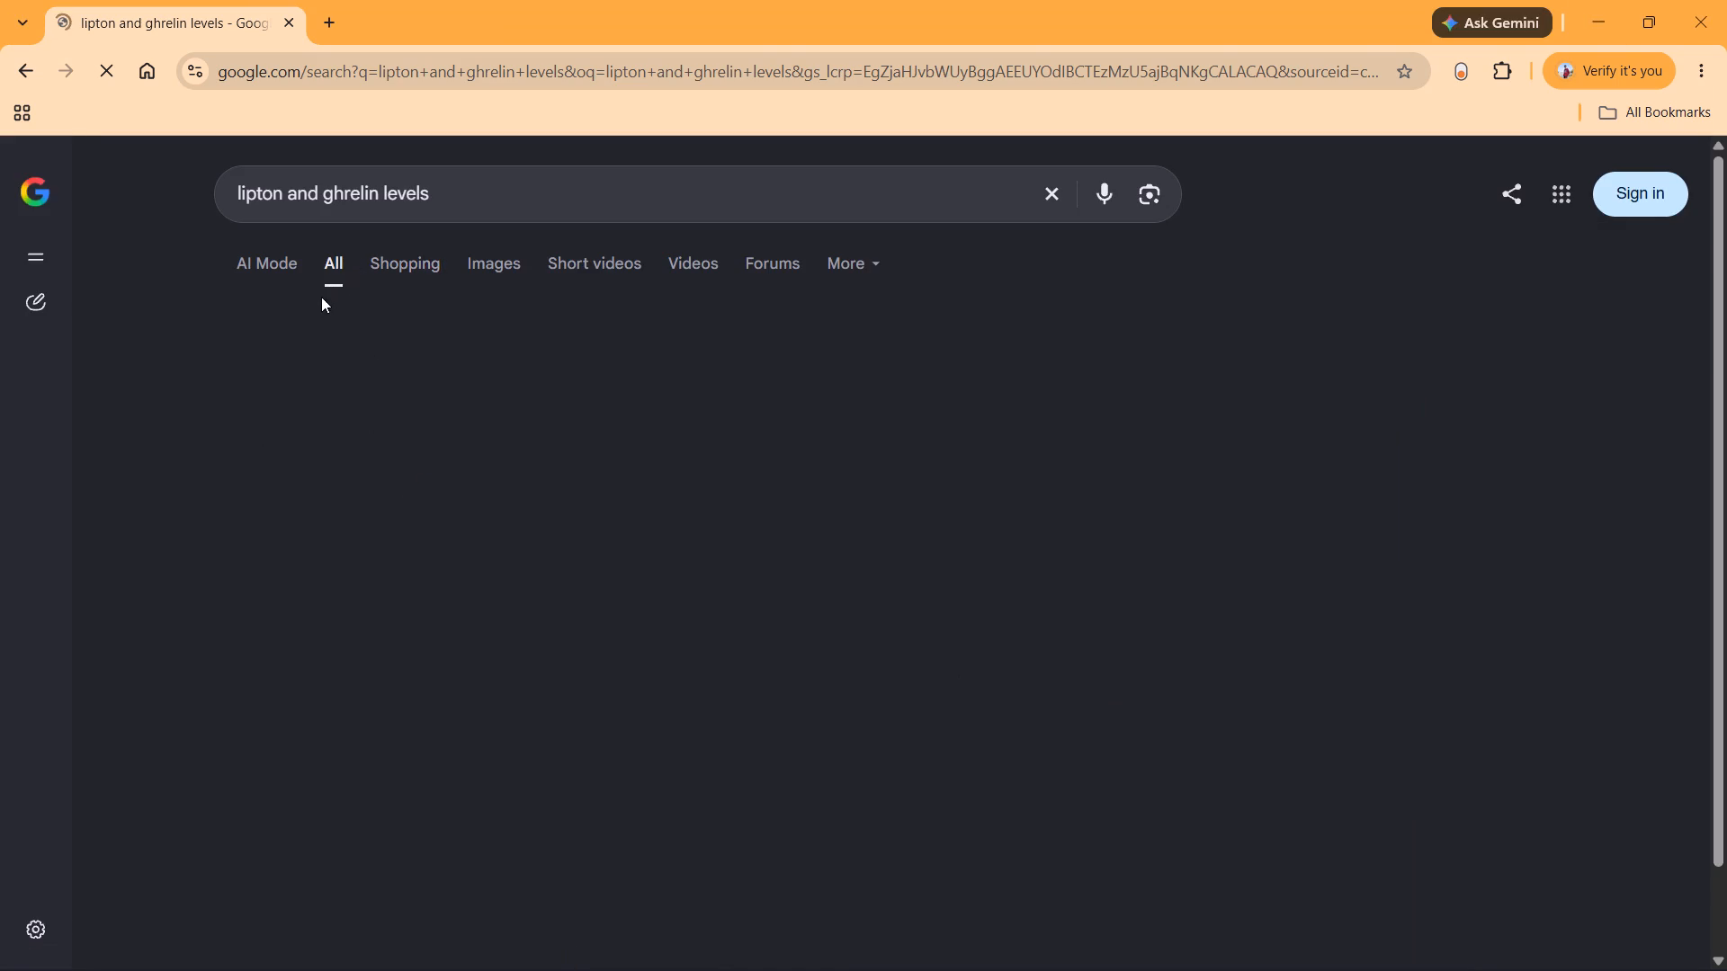
{"action": "left_click", "coordinate": [1401, 940]}
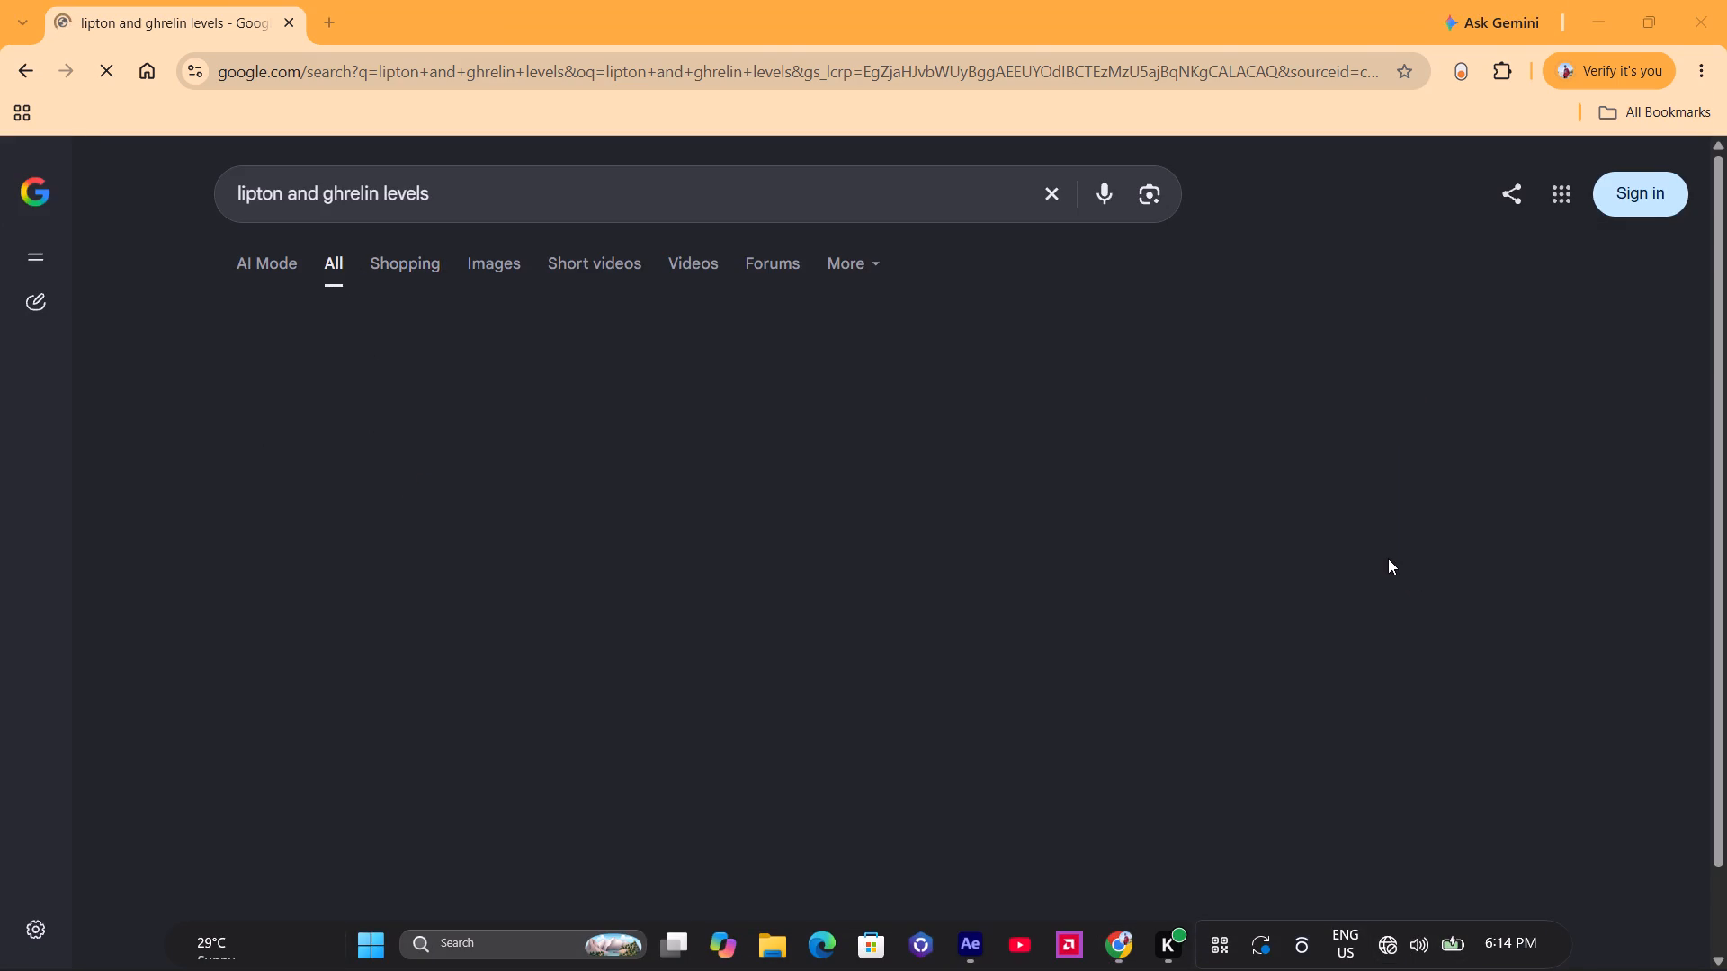
{"action": "left_click", "coordinate": [1396, 934]}
{"action": "left_click", "coordinate": [1427, 528]}
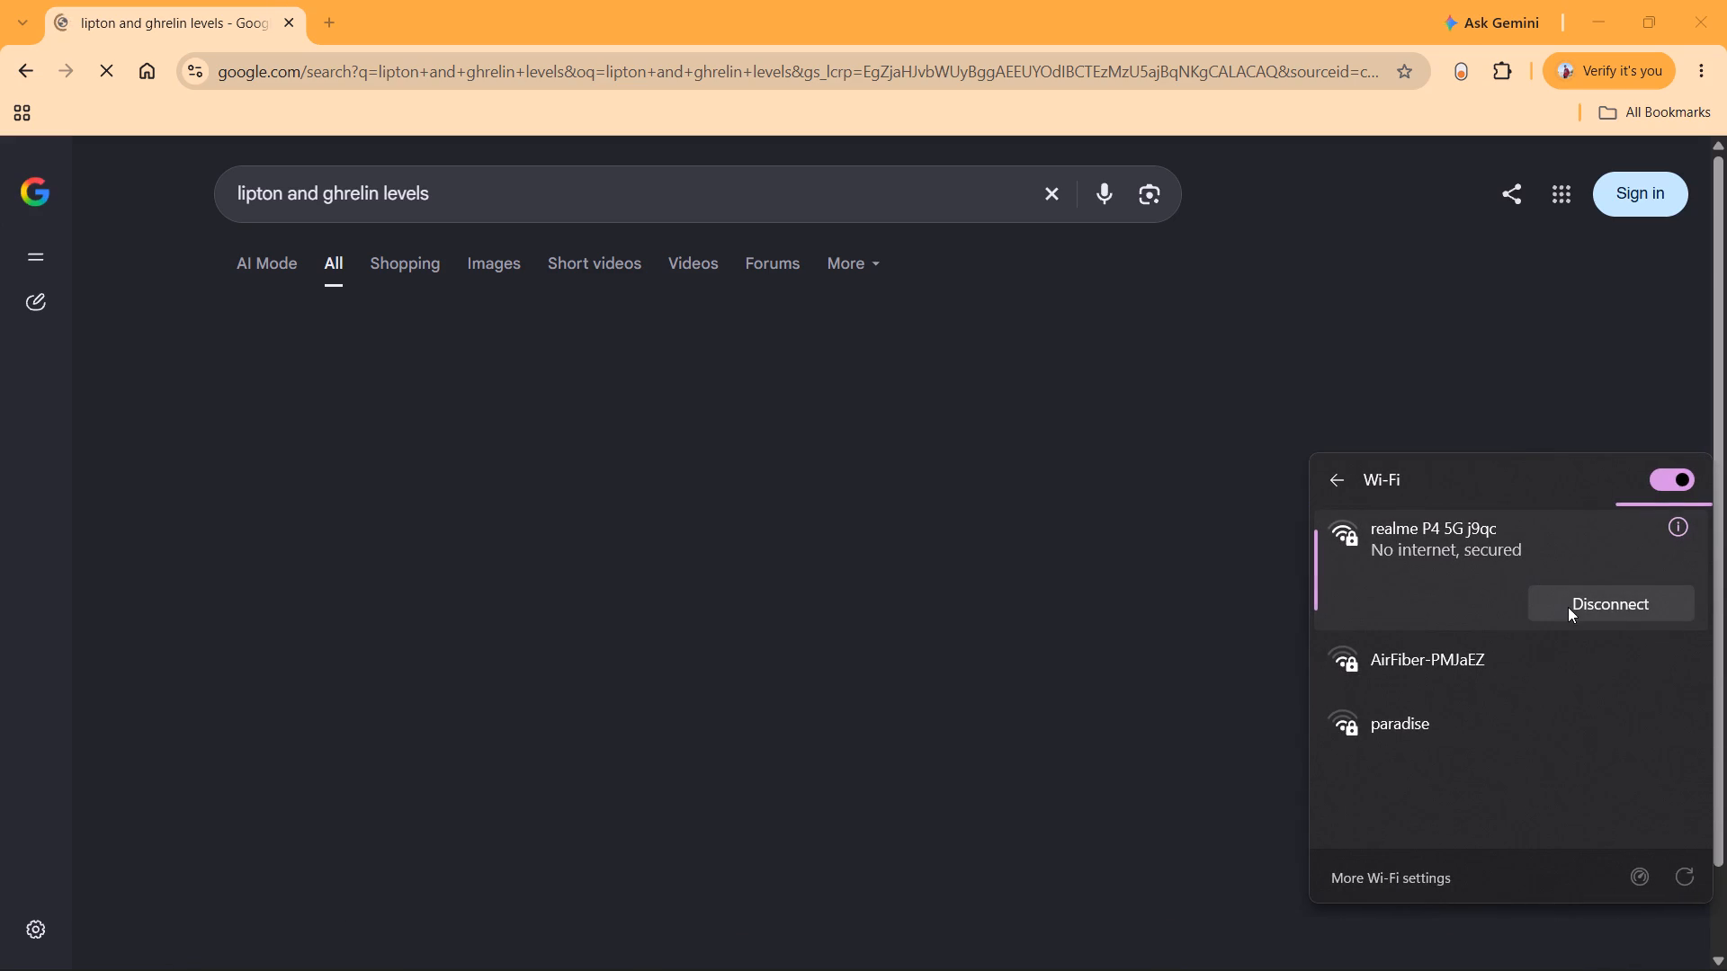
{"action": "left_click", "coordinate": [1522, 650]}
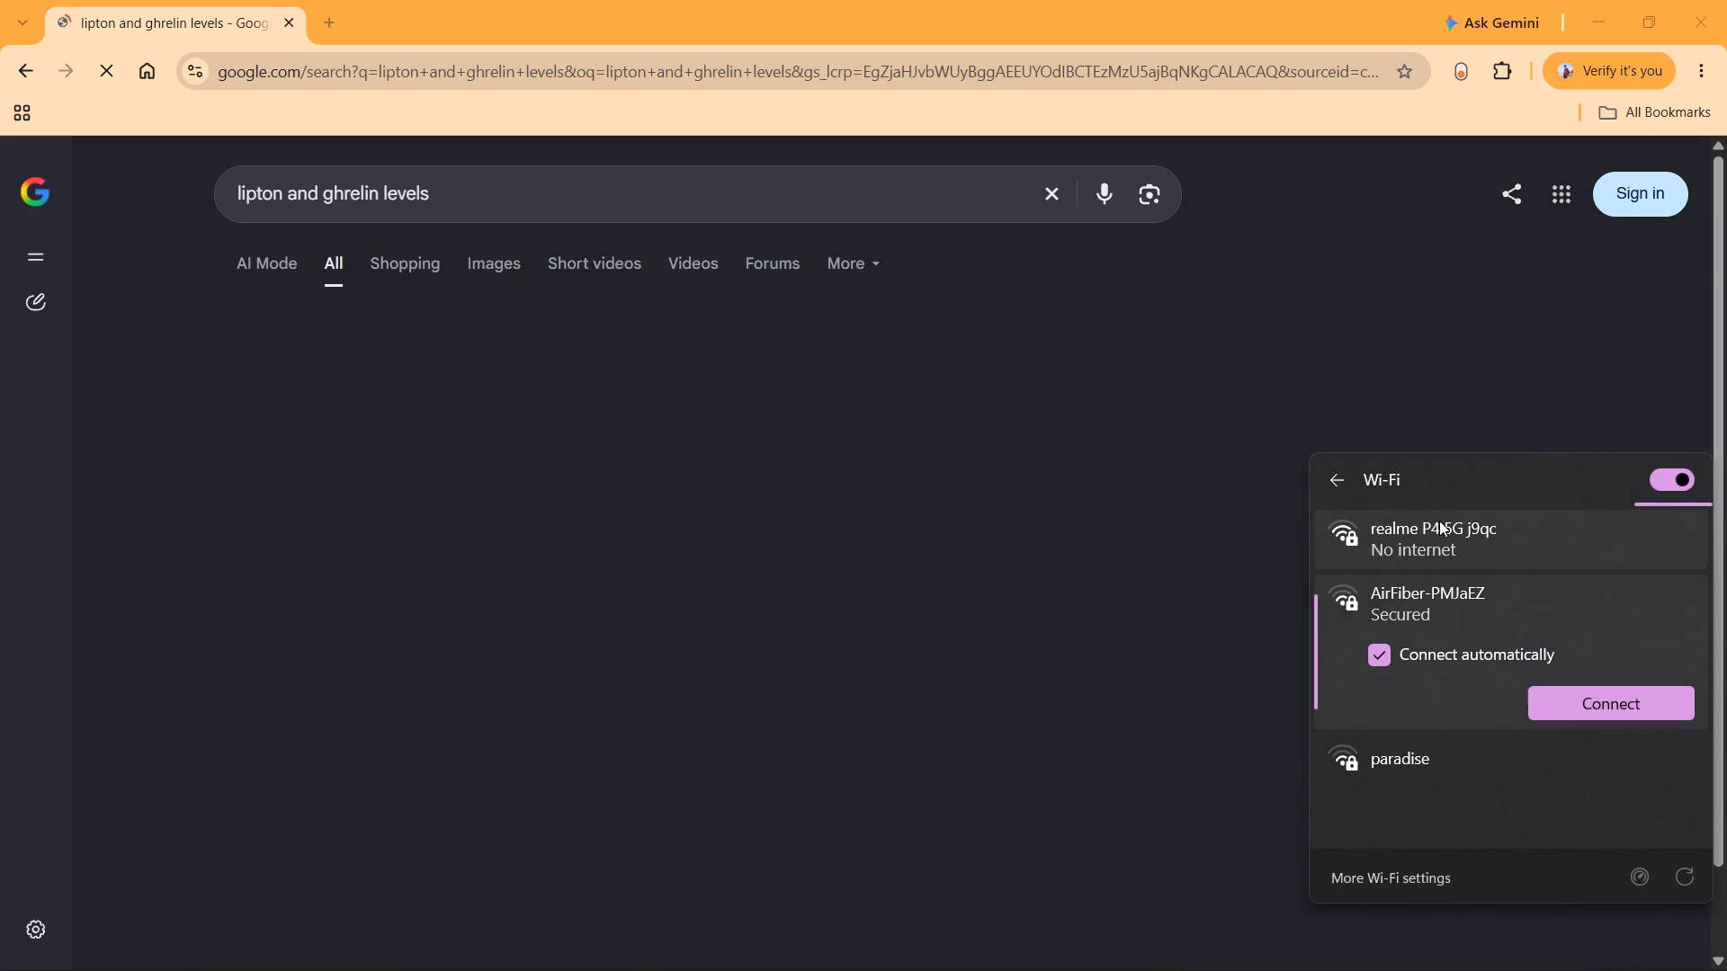
{"action": "left_click", "coordinate": [1439, 521]}
{"action": "left_click", "coordinate": [1535, 598]}
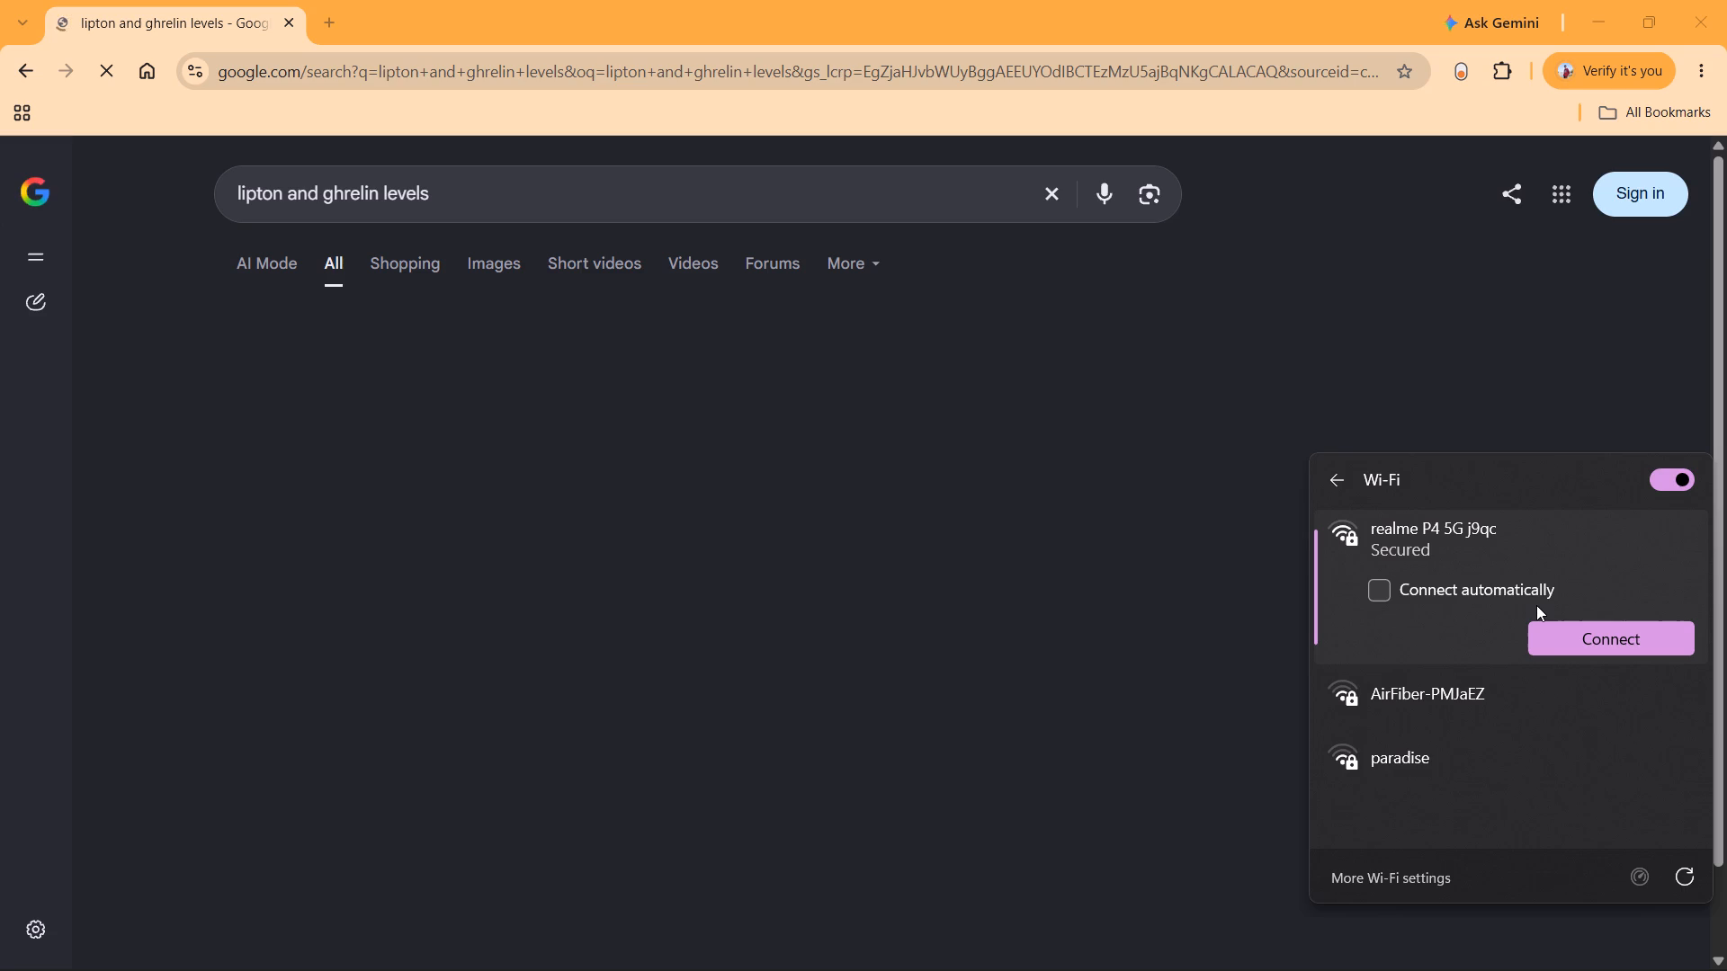
{"action": "left_click", "coordinate": [1477, 591]}
{"action": "left_click", "coordinate": [1600, 626]}
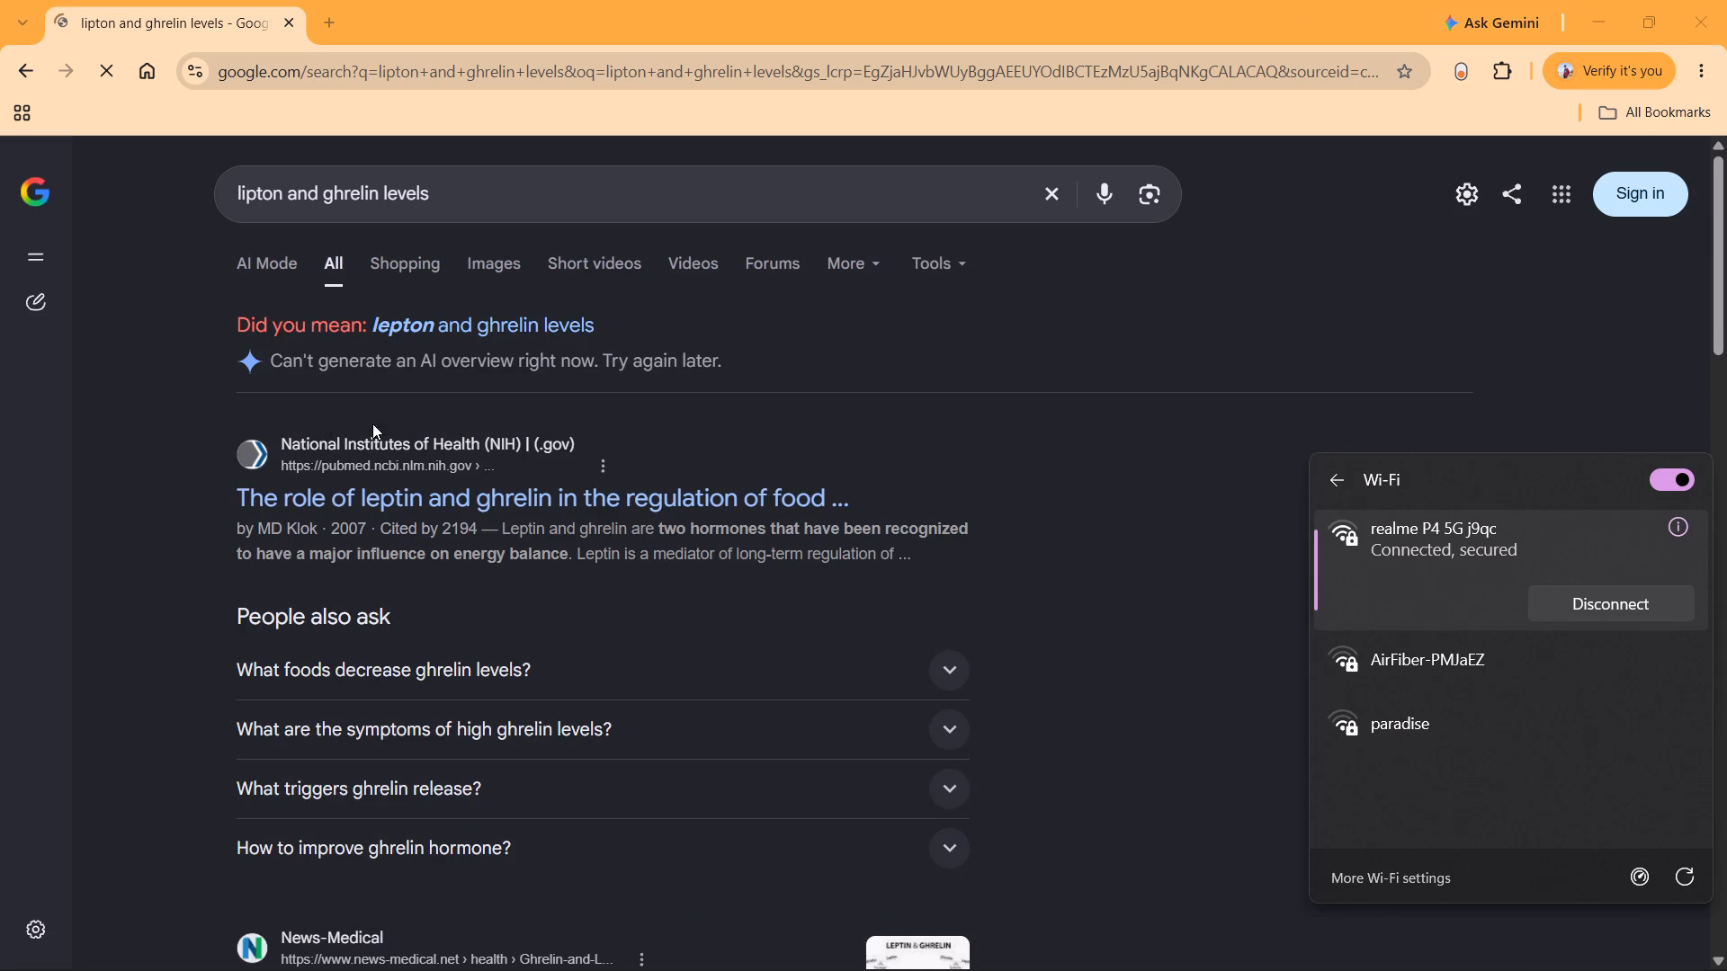
Try to open the National Institutes of Health article on the role of leptin and ghrelin from the search results.
{"action": "left_click", "coordinate": [570, 506]}
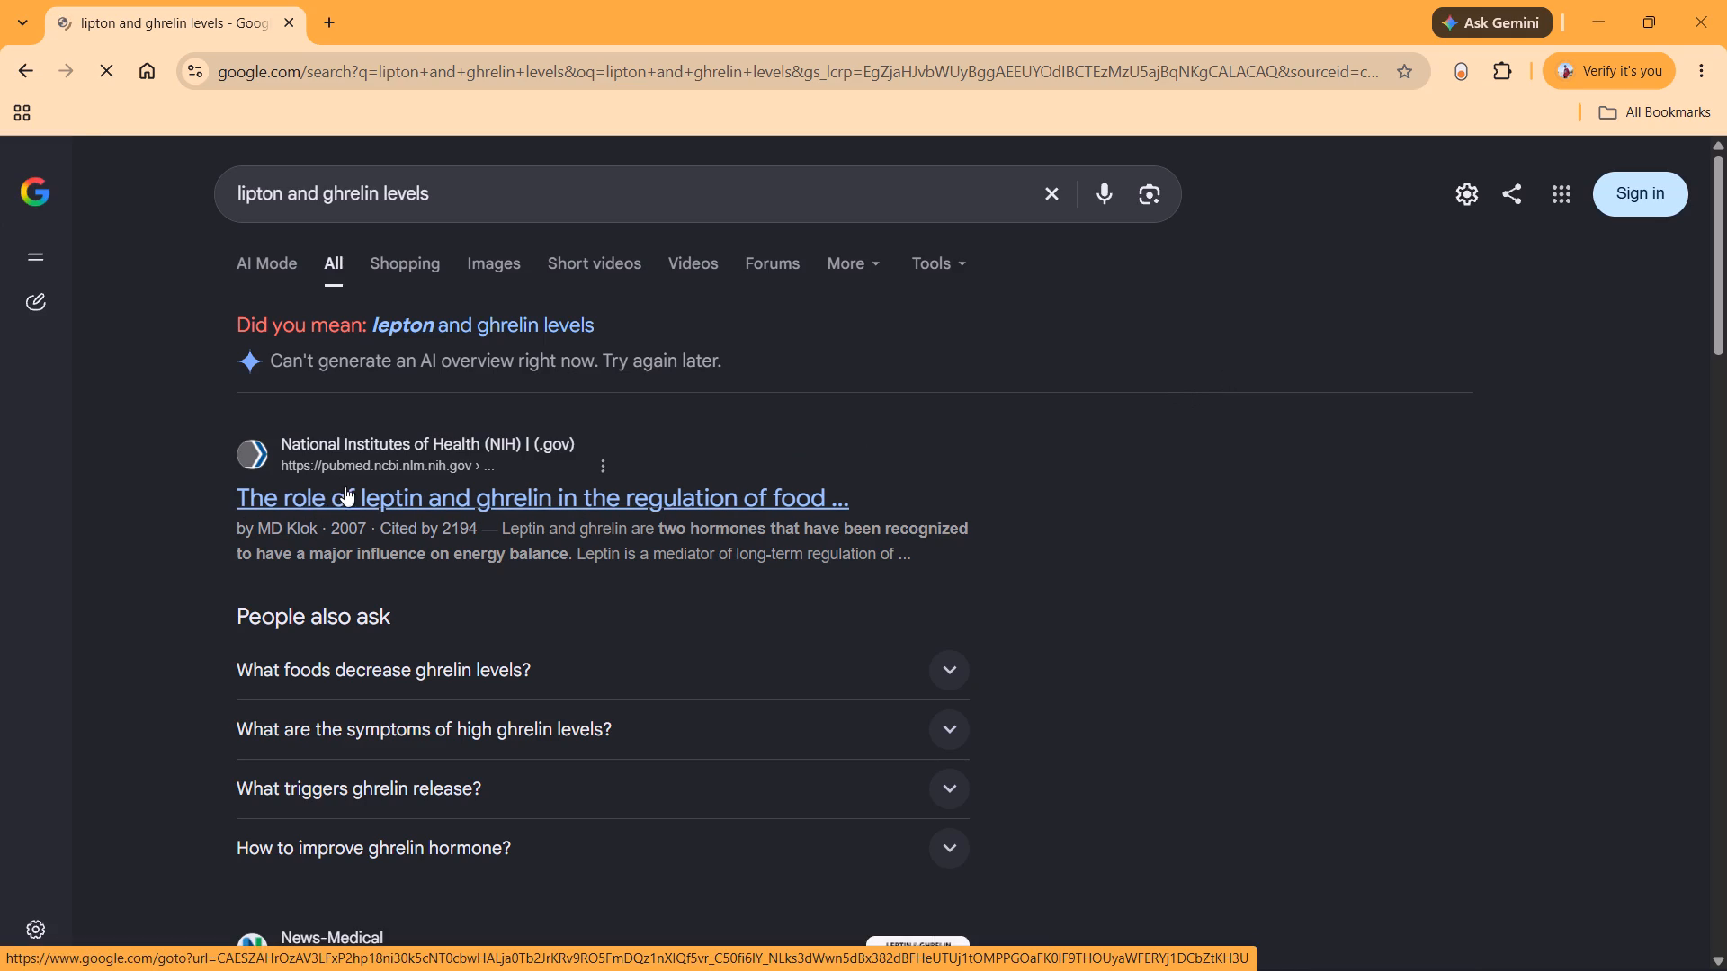
{"action": "left_click", "coordinate": [371, 503]}
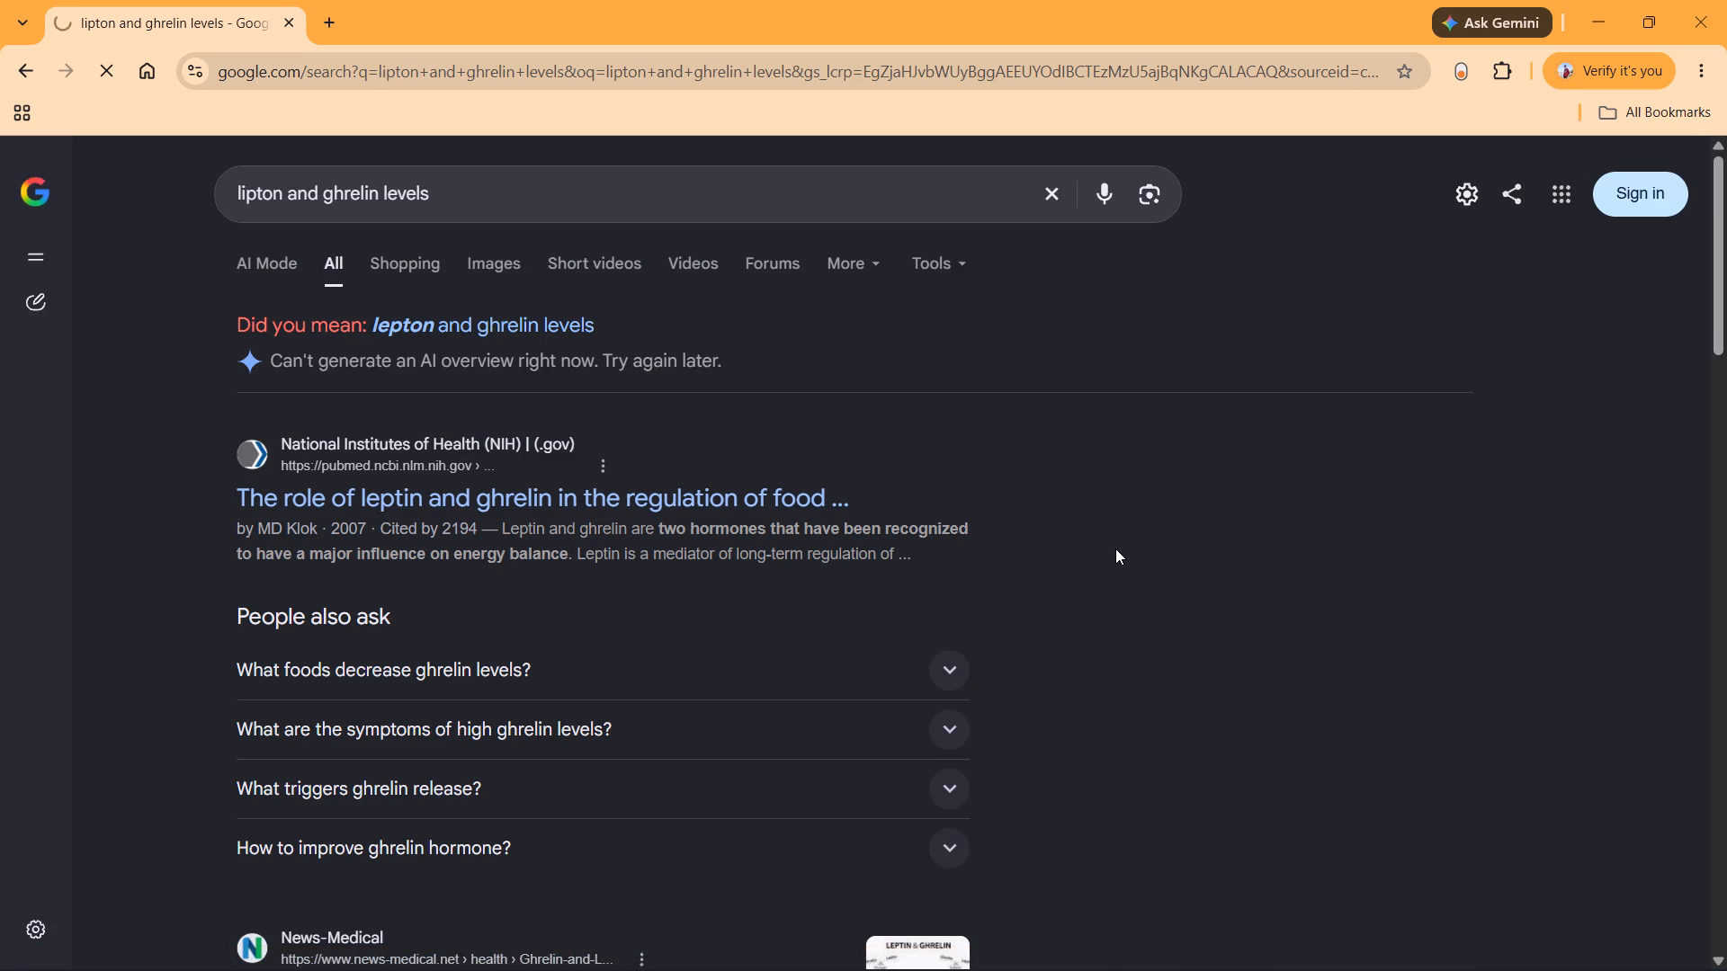
{"action": "scroll", "coordinate": [1123, 558], "scroll_direction": "down", "scroll_amount": 1}
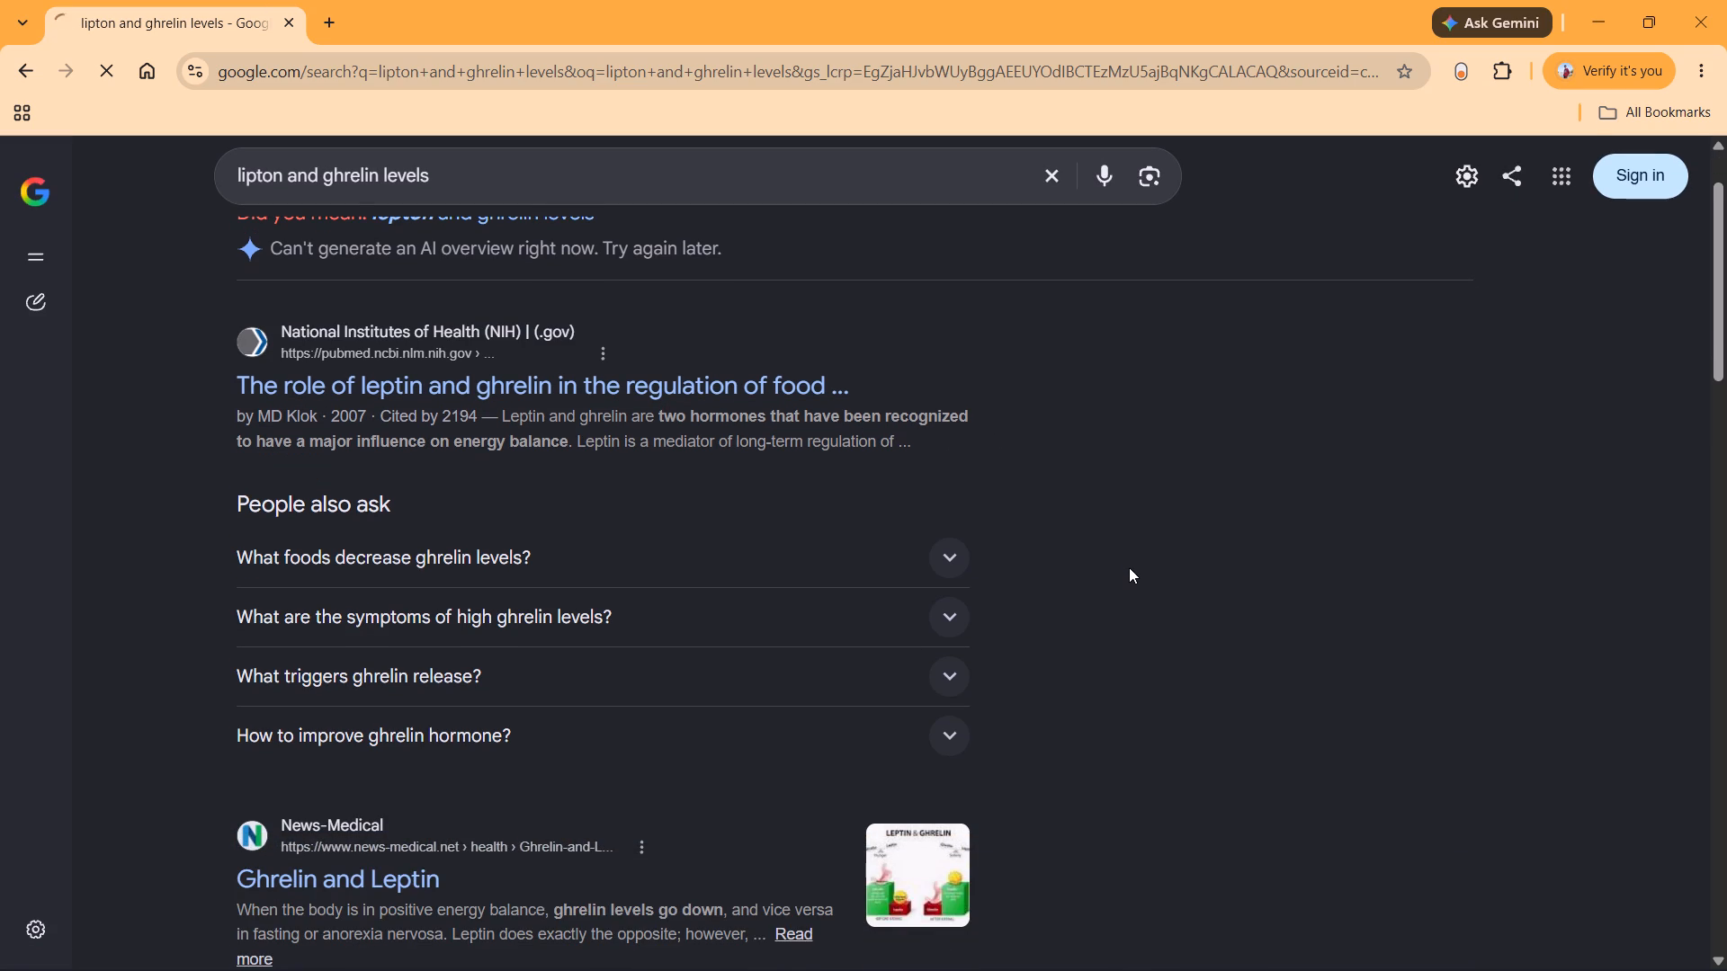
{"action": "scroll", "coordinate": [1129, 567], "scroll_direction": "up", "scroll_amount": 2}
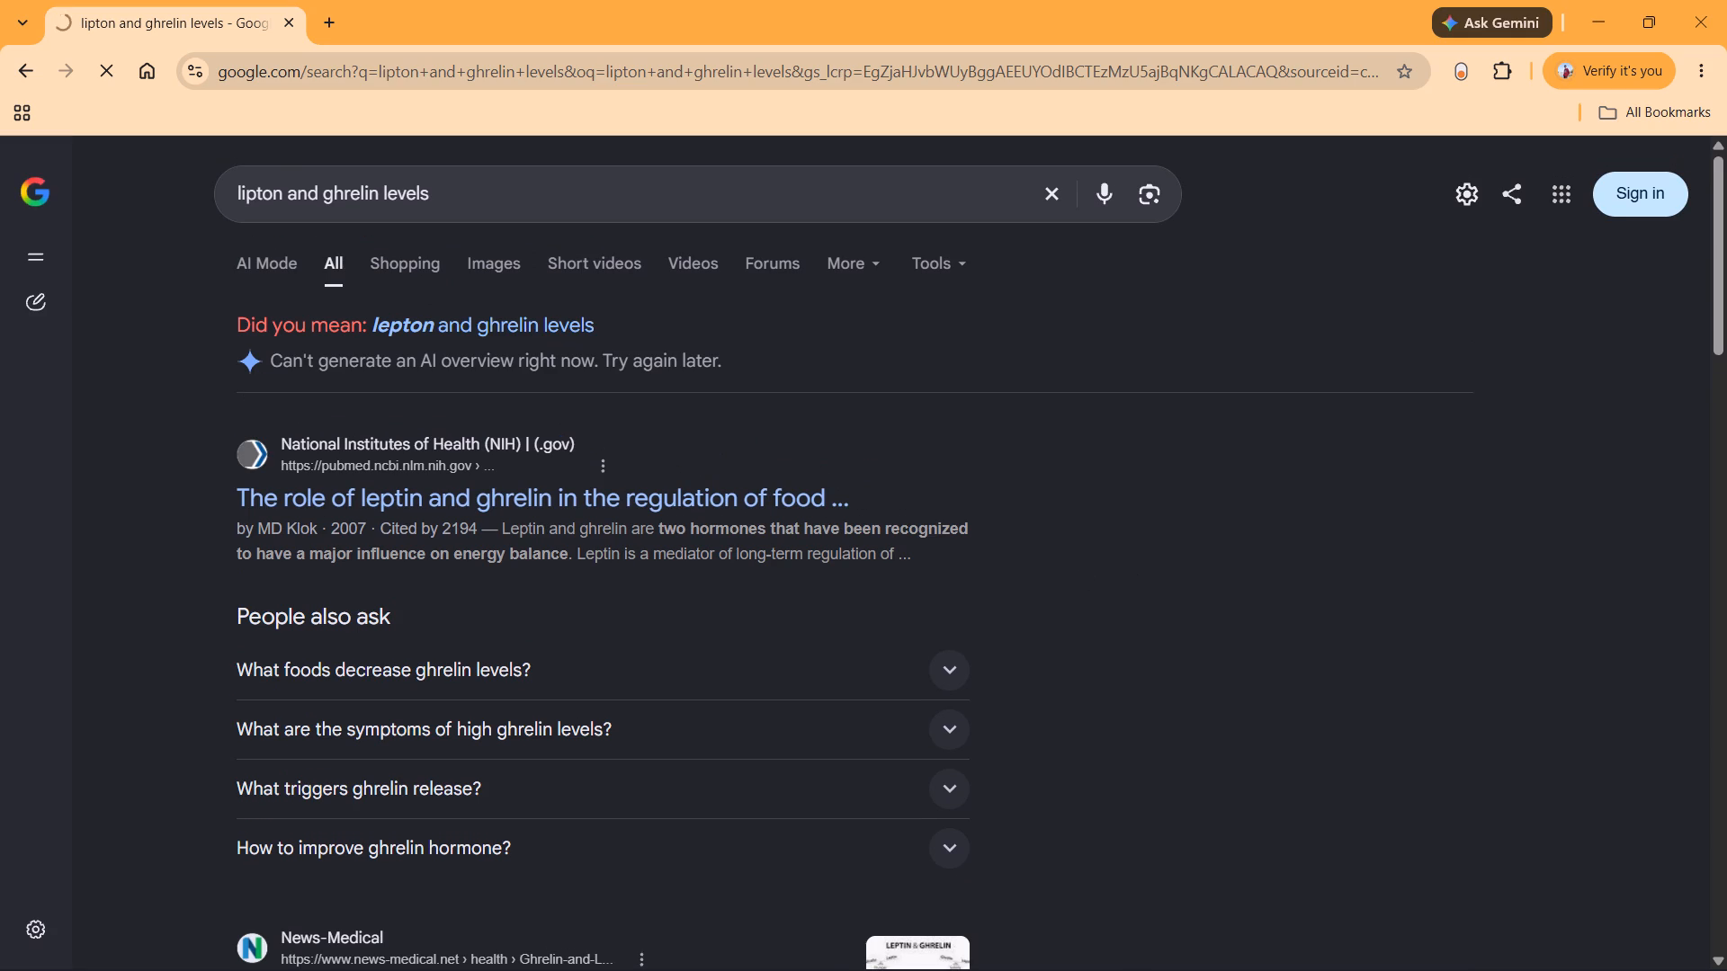
{"action": "left_click", "coordinate": [433, 497]}
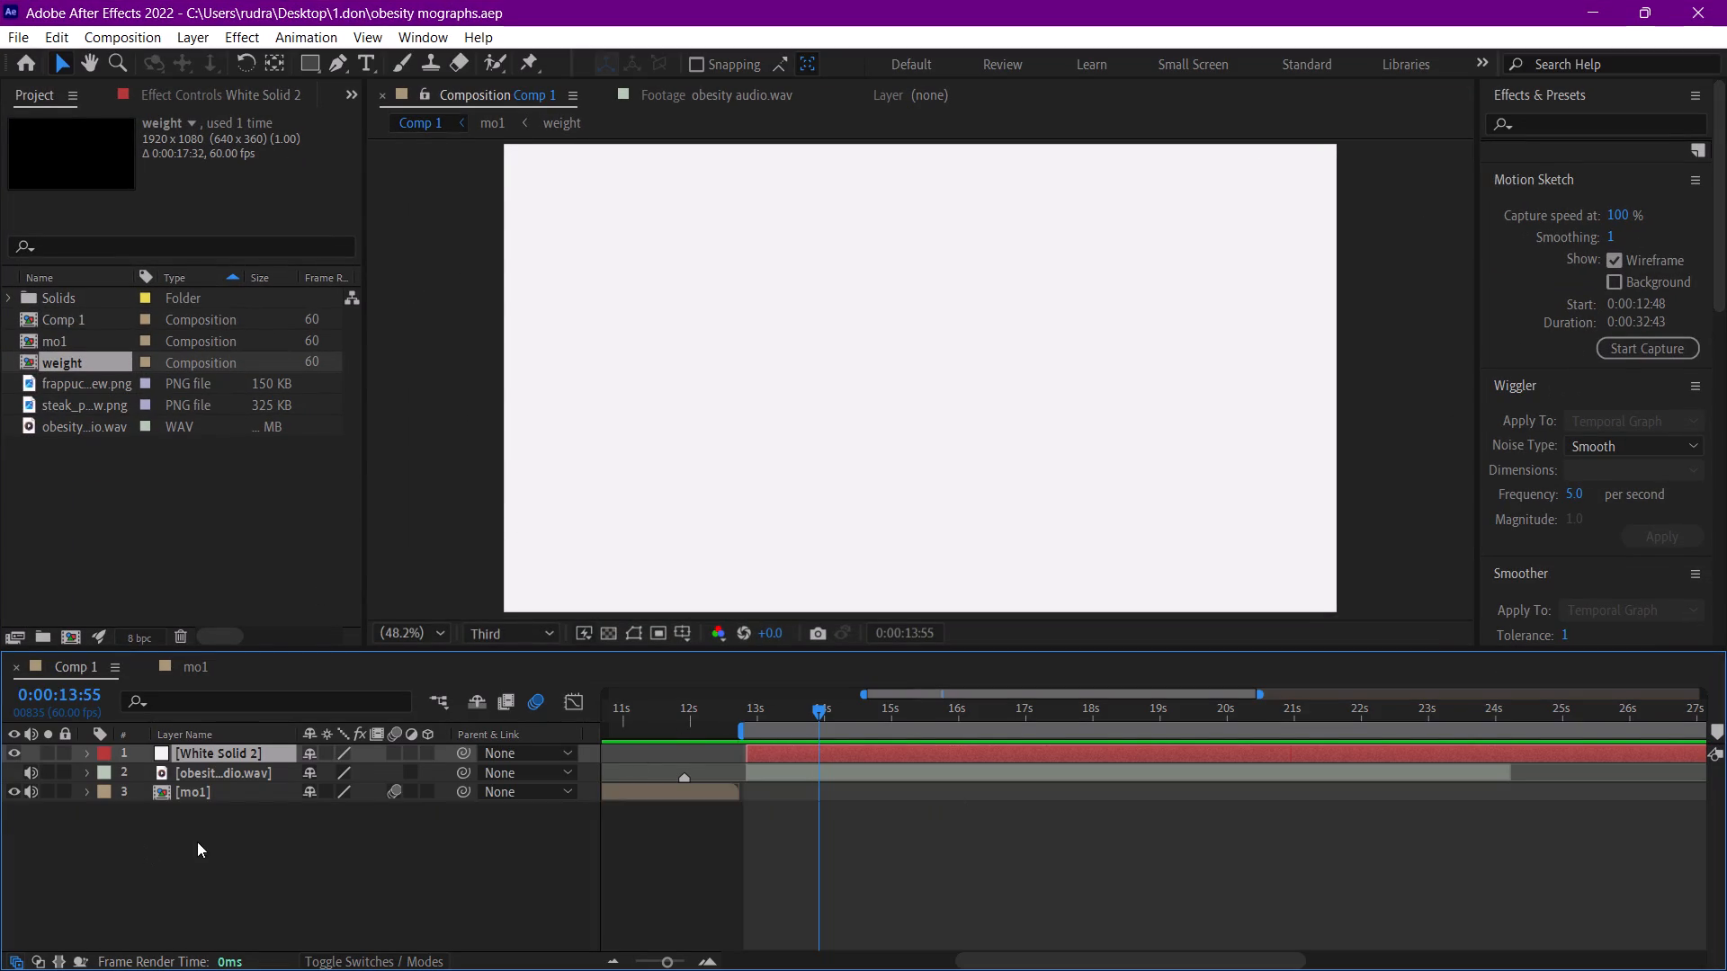
Preview the obesity audio in Comp 1 from 0:00:12:50 to about 0:00:21:23.
{"action": "left_click_drag", "start_coordinate": [762, 712], "coordinate": [747, 707]}
{"action": "key", "text": "space"}
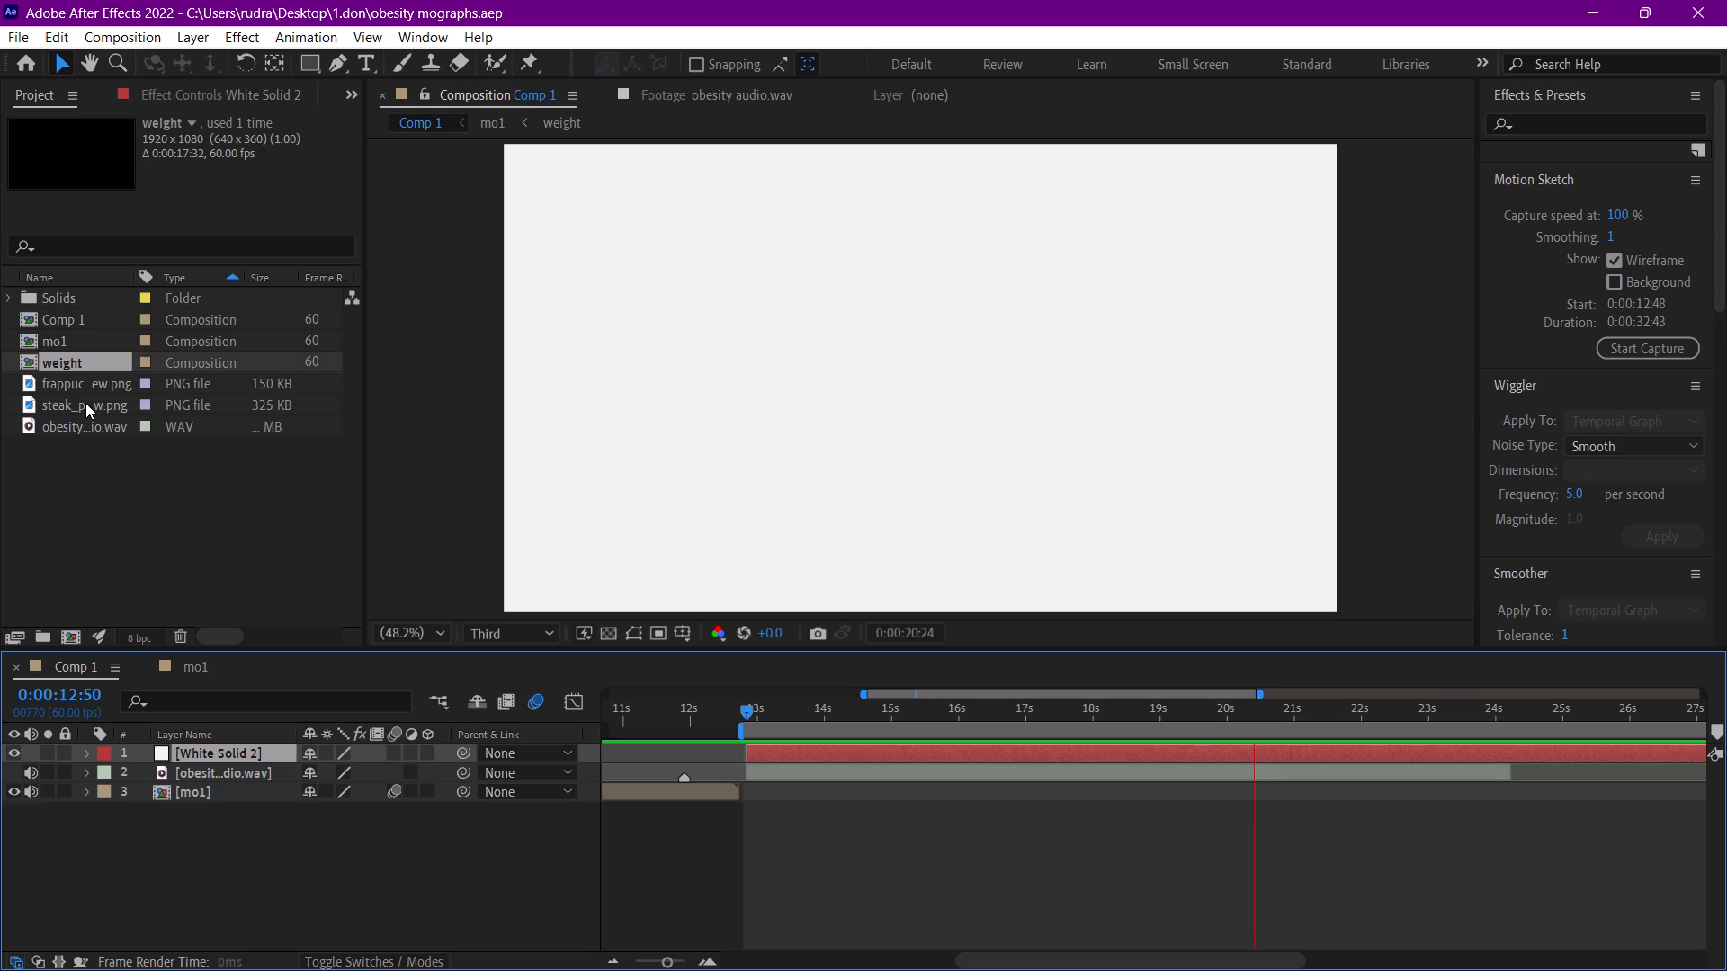
{"action": "key", "text": "space"}
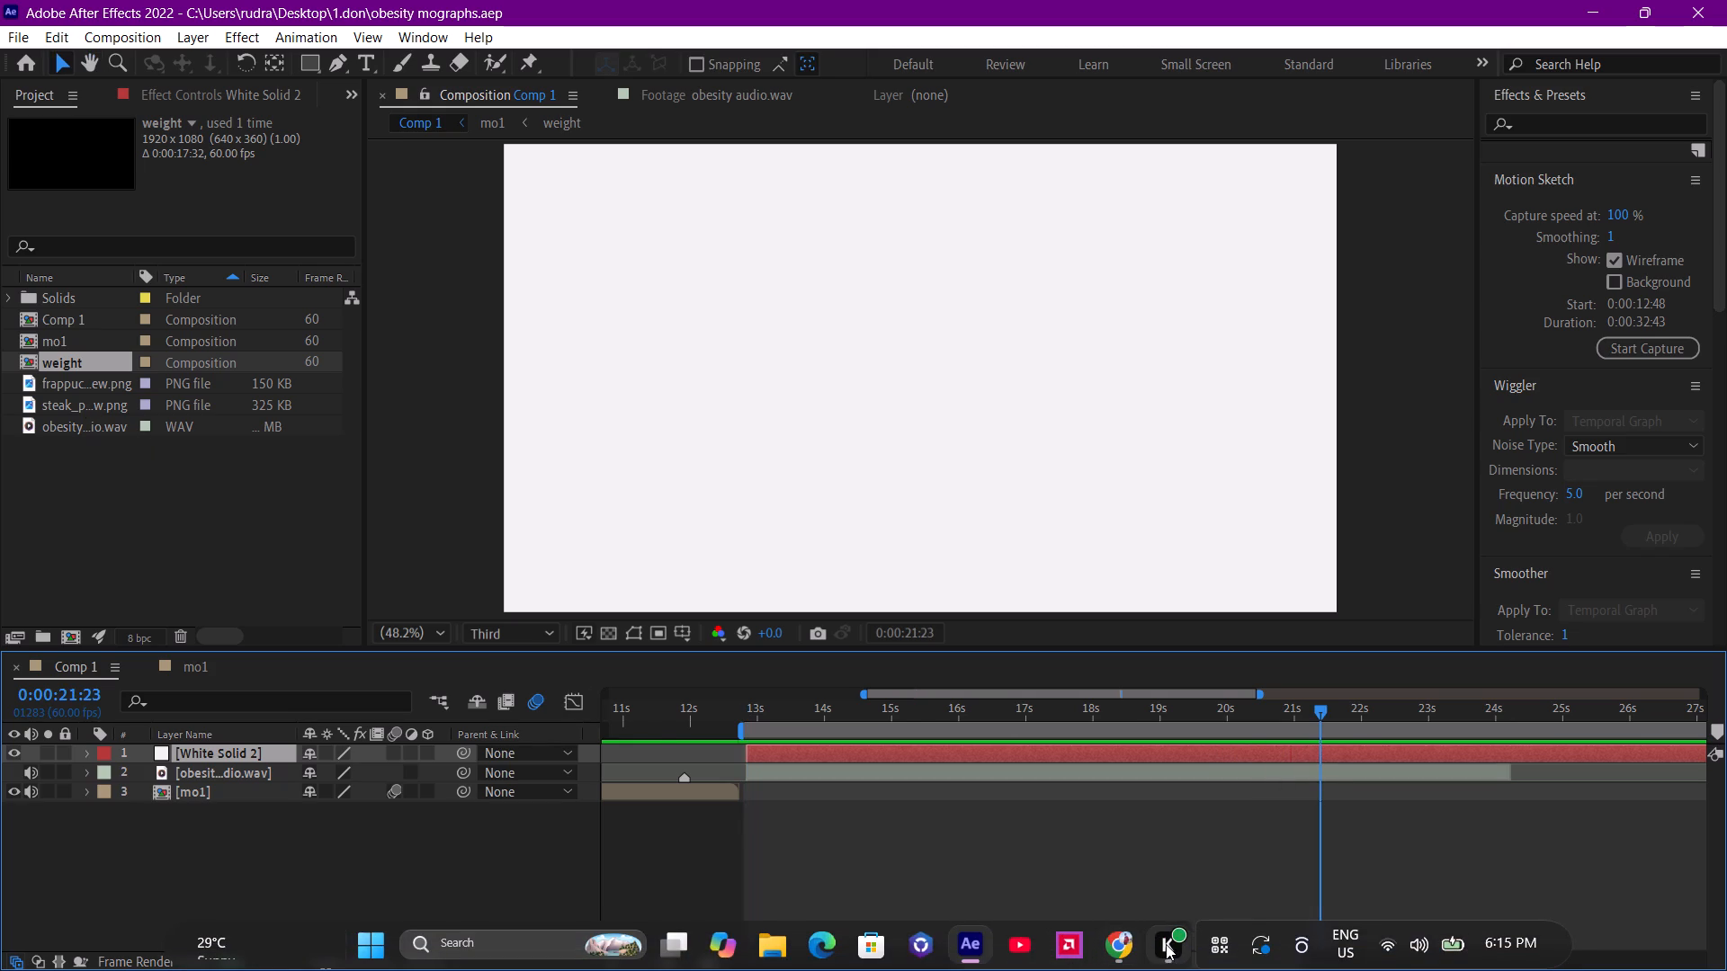
Switch to Chrome, try again to open the NIH leptin and ghrelin article, and return to After Effects.
{"action": "left_click", "coordinate": [1117, 940]}
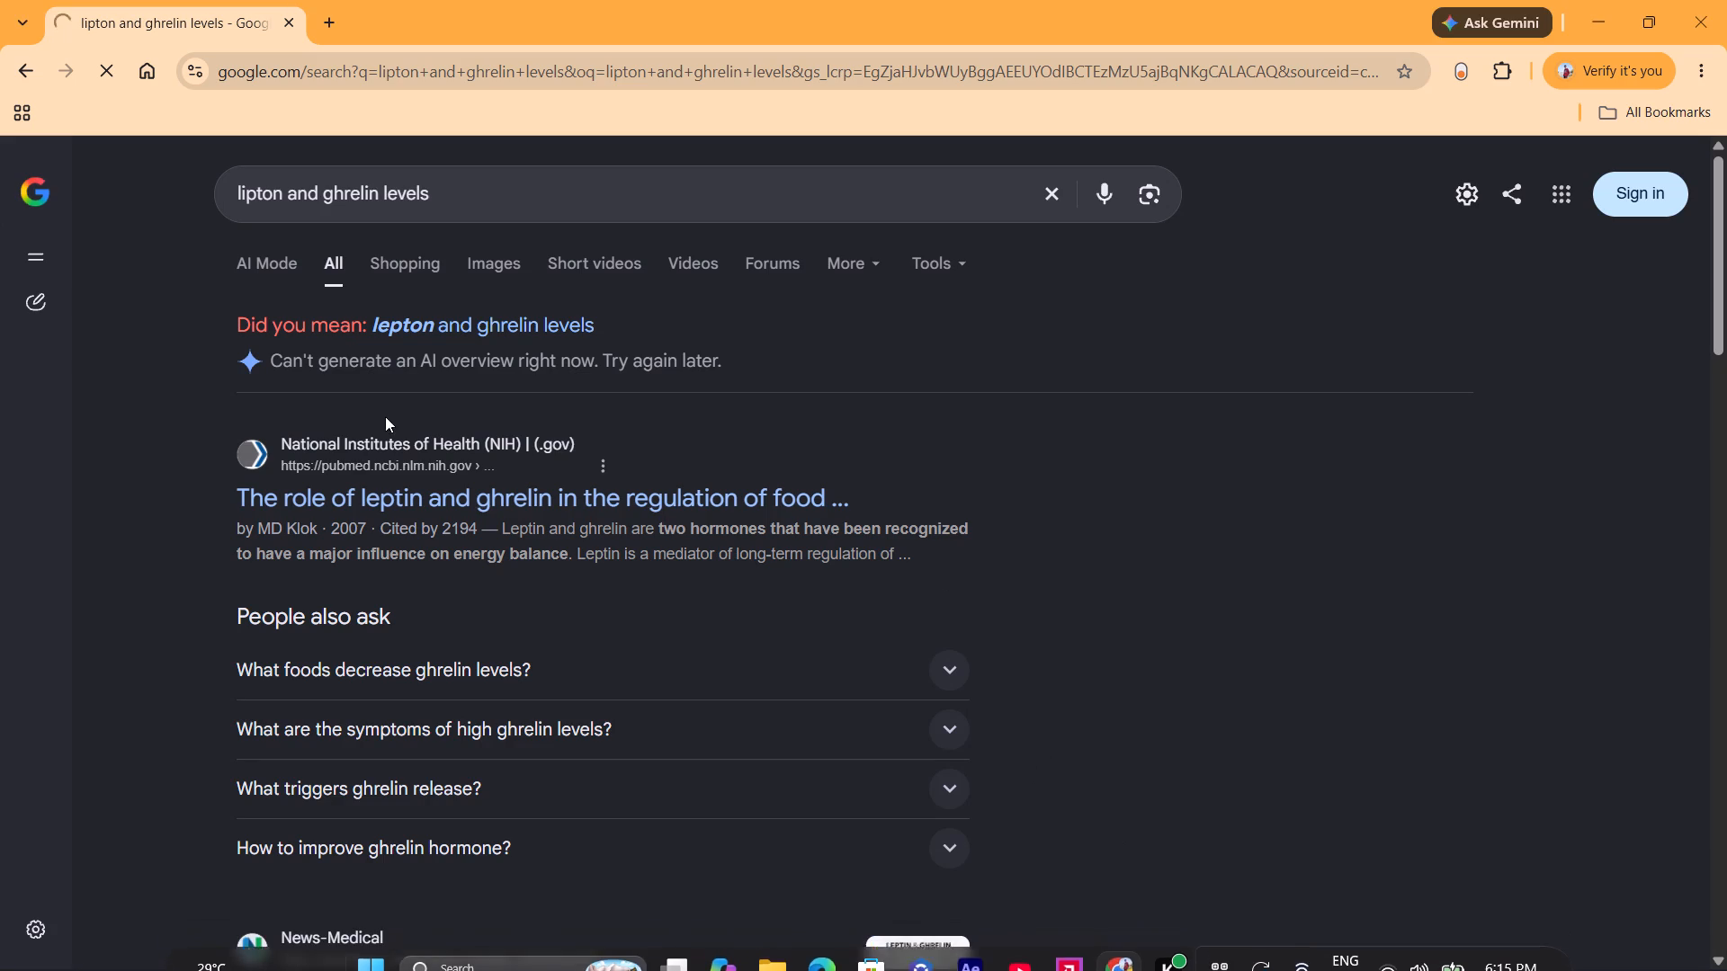
{"action": "left_click", "coordinate": [470, 502]}
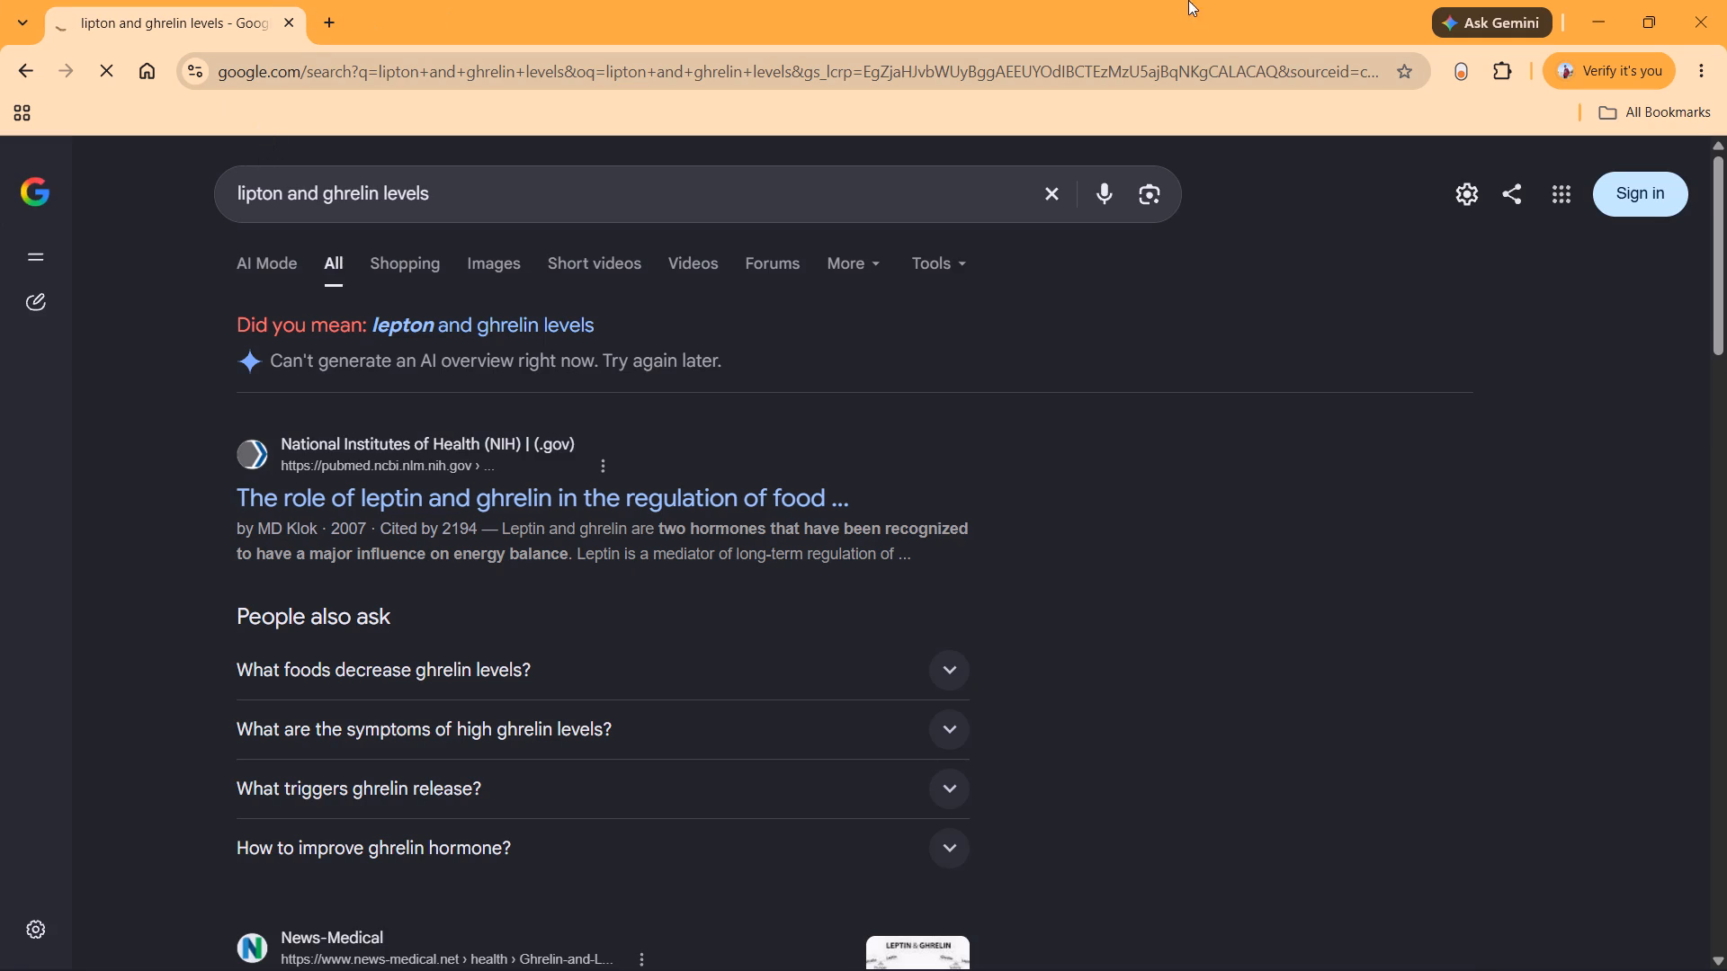
{"action": "left_click", "coordinate": [1601, 0]}
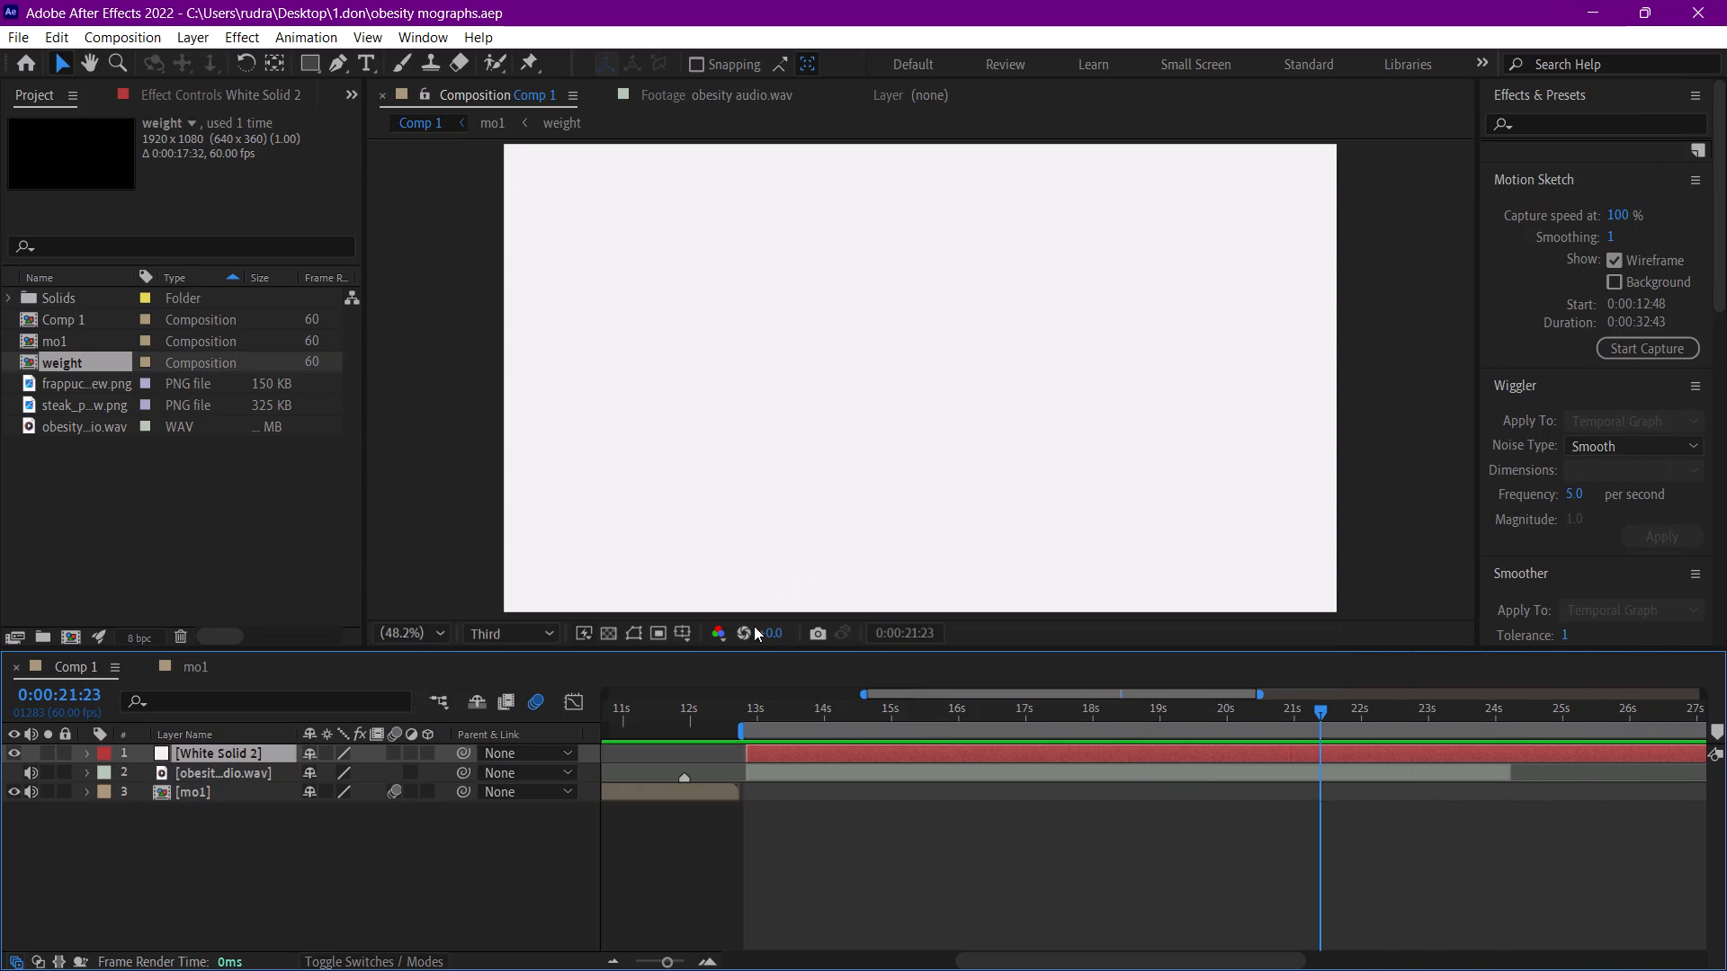
Preview the rest of the obesity audio from 0:00:21:23 and return the current time to 0:00:12:49.
{"action": "key", "text": "space"}
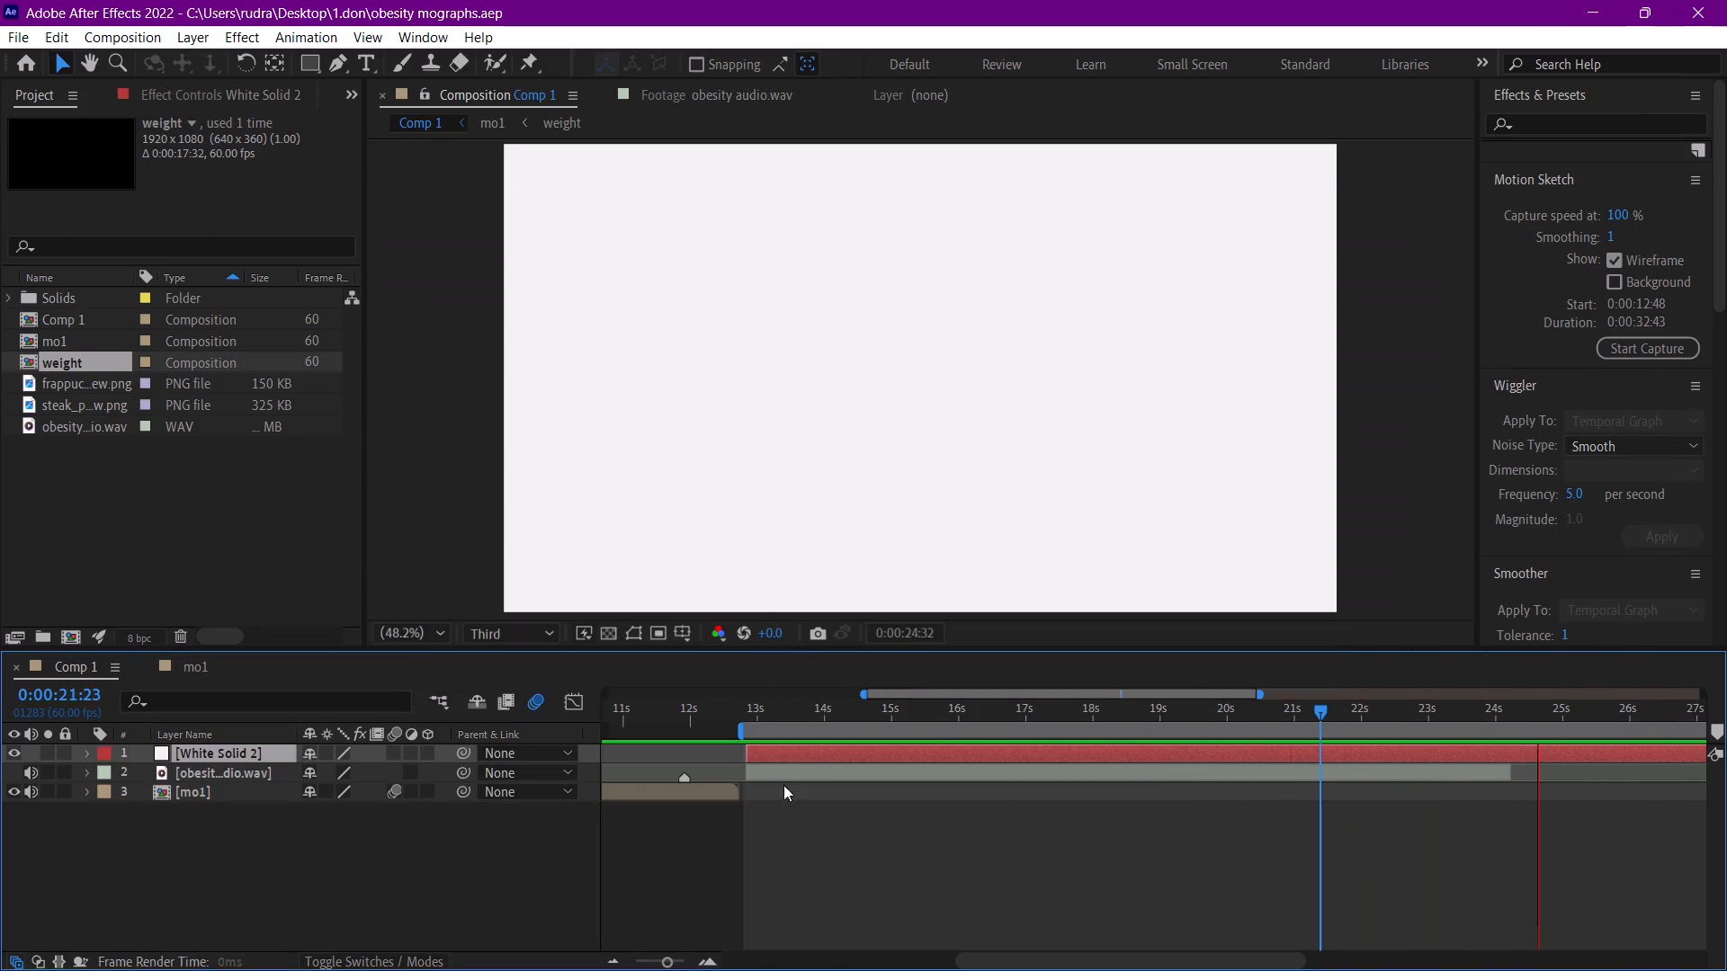
{"action": "key", "text": "space"}
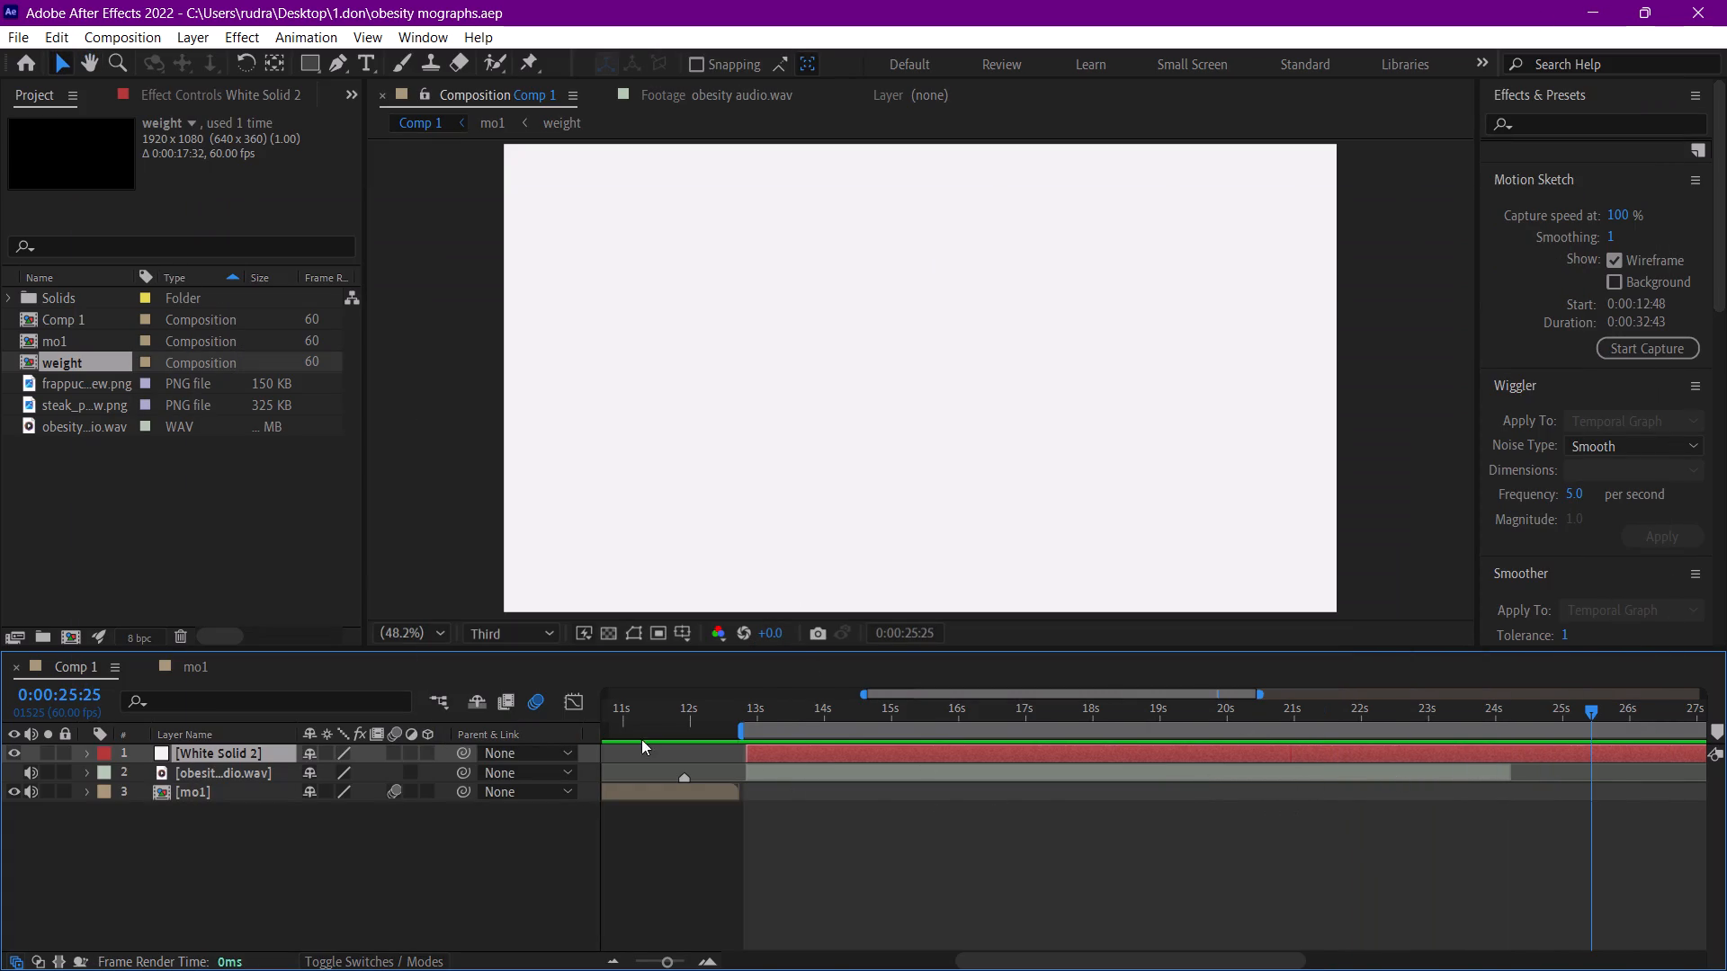
{"action": "left_click_drag", "start_coordinate": [782, 715], "coordinate": [746, 711]}
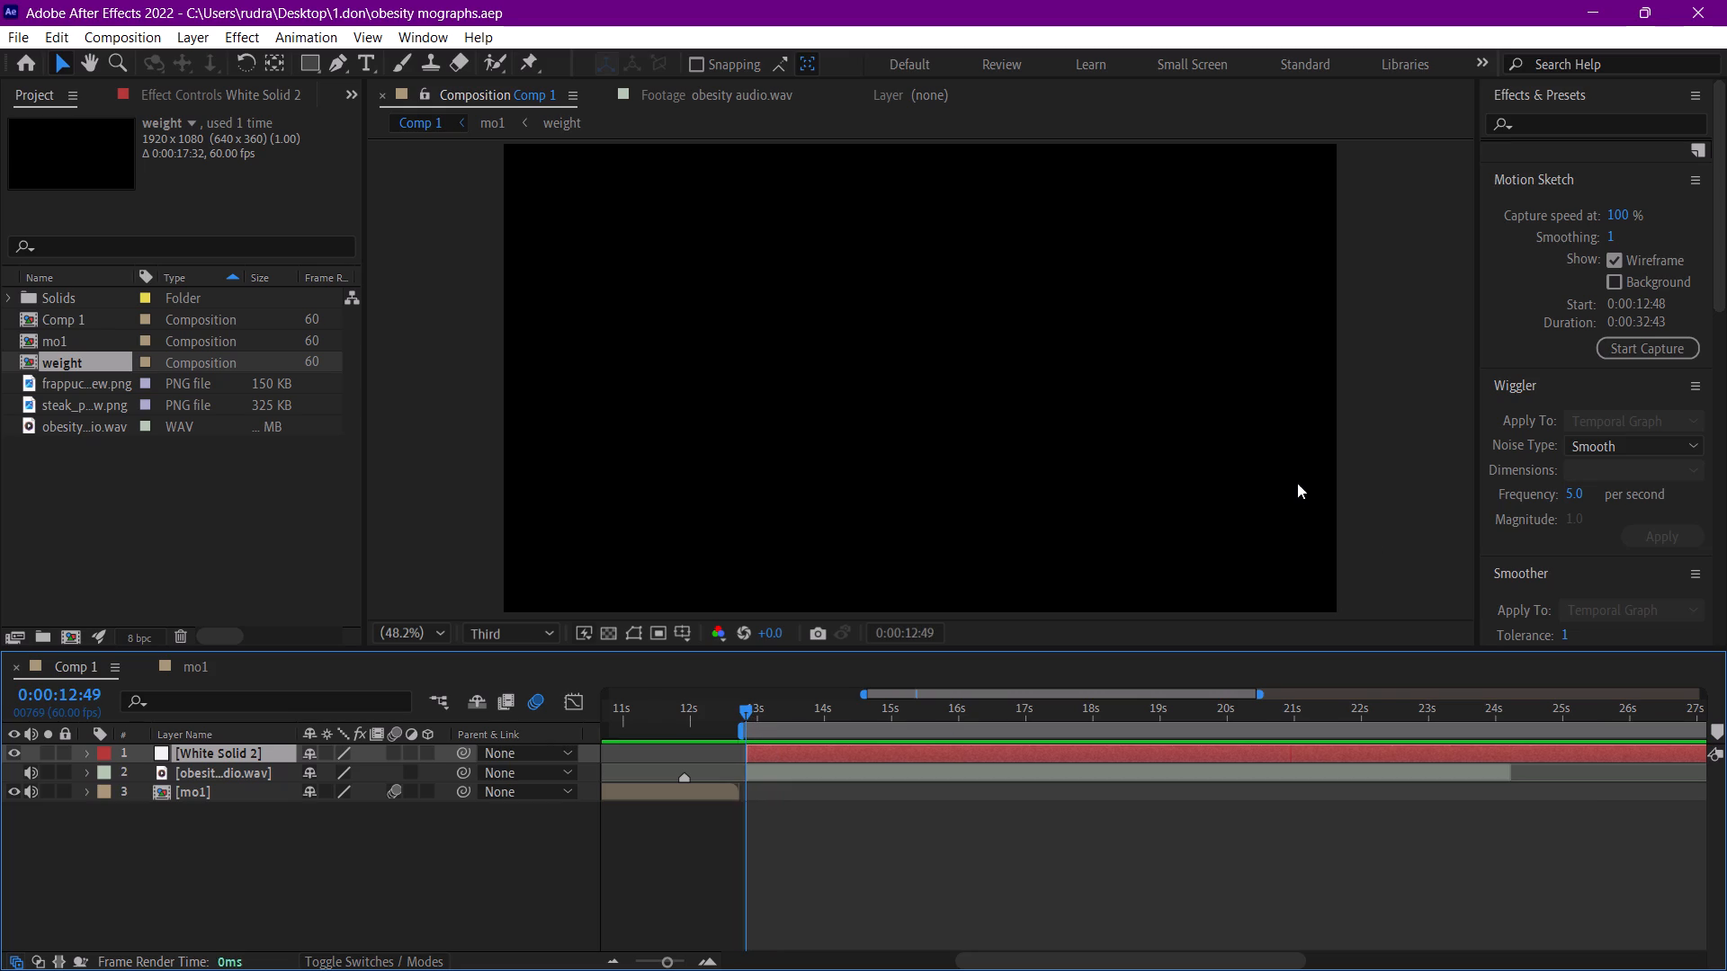
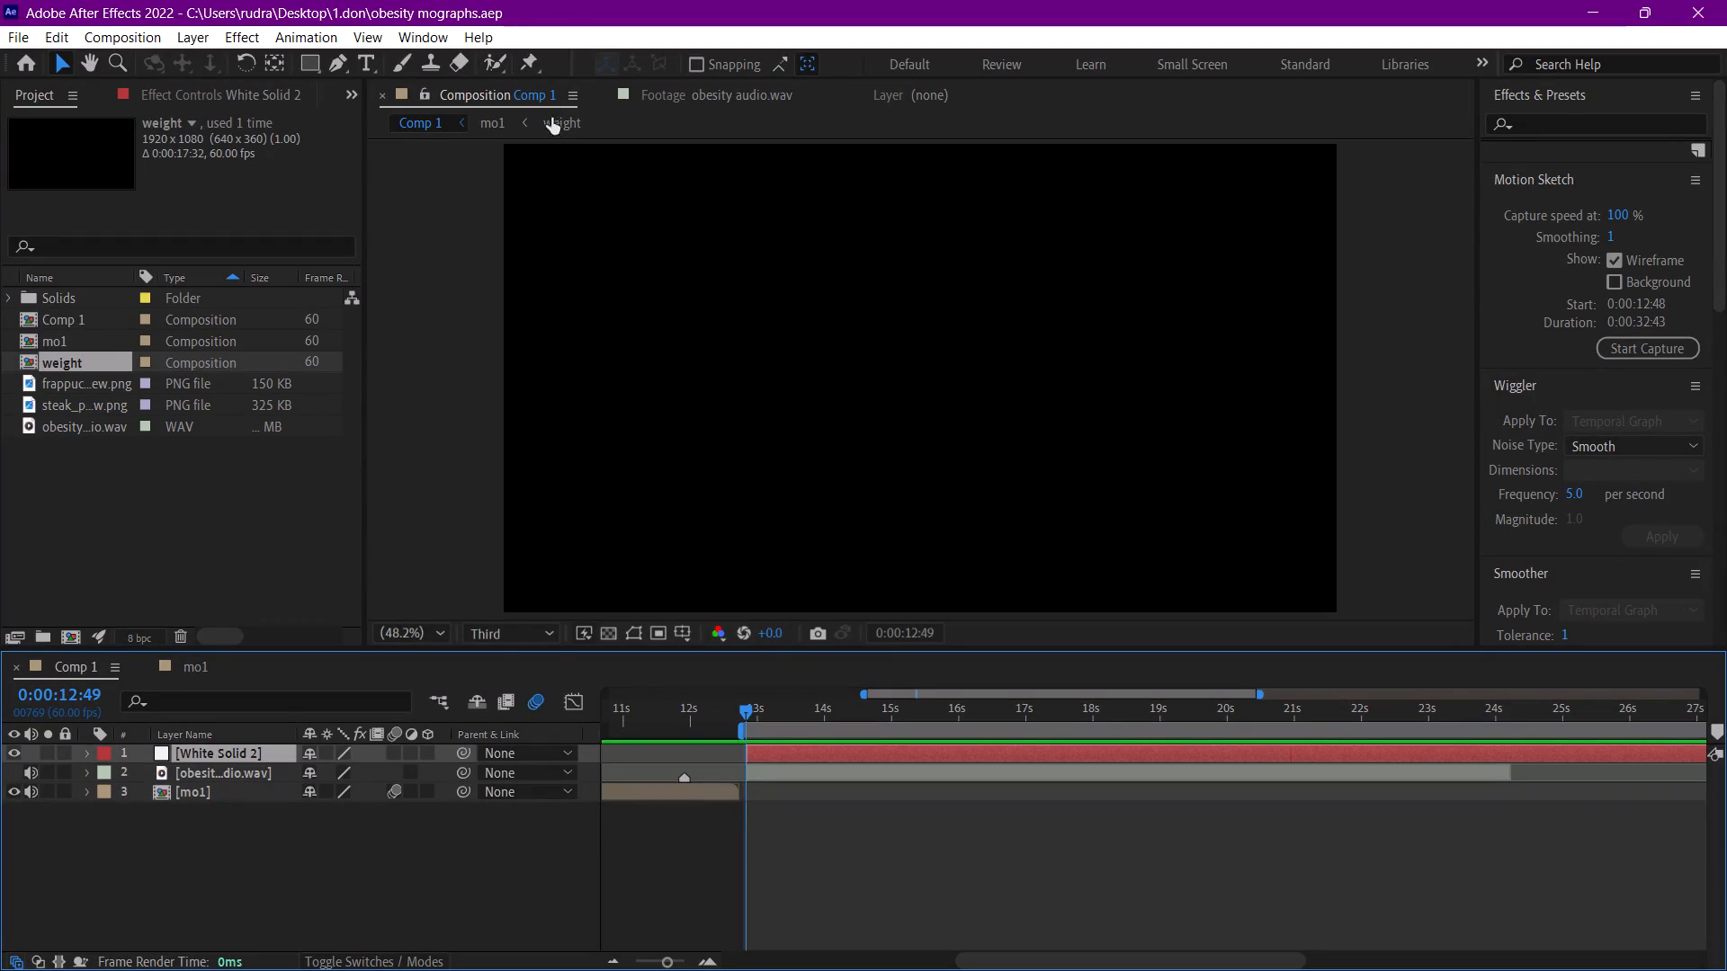
Move the current time in Comp 1 to 0:00:12:56, just after the start of the White Solid 2 layer.
{"action": "left_click", "coordinate": [754, 715]}
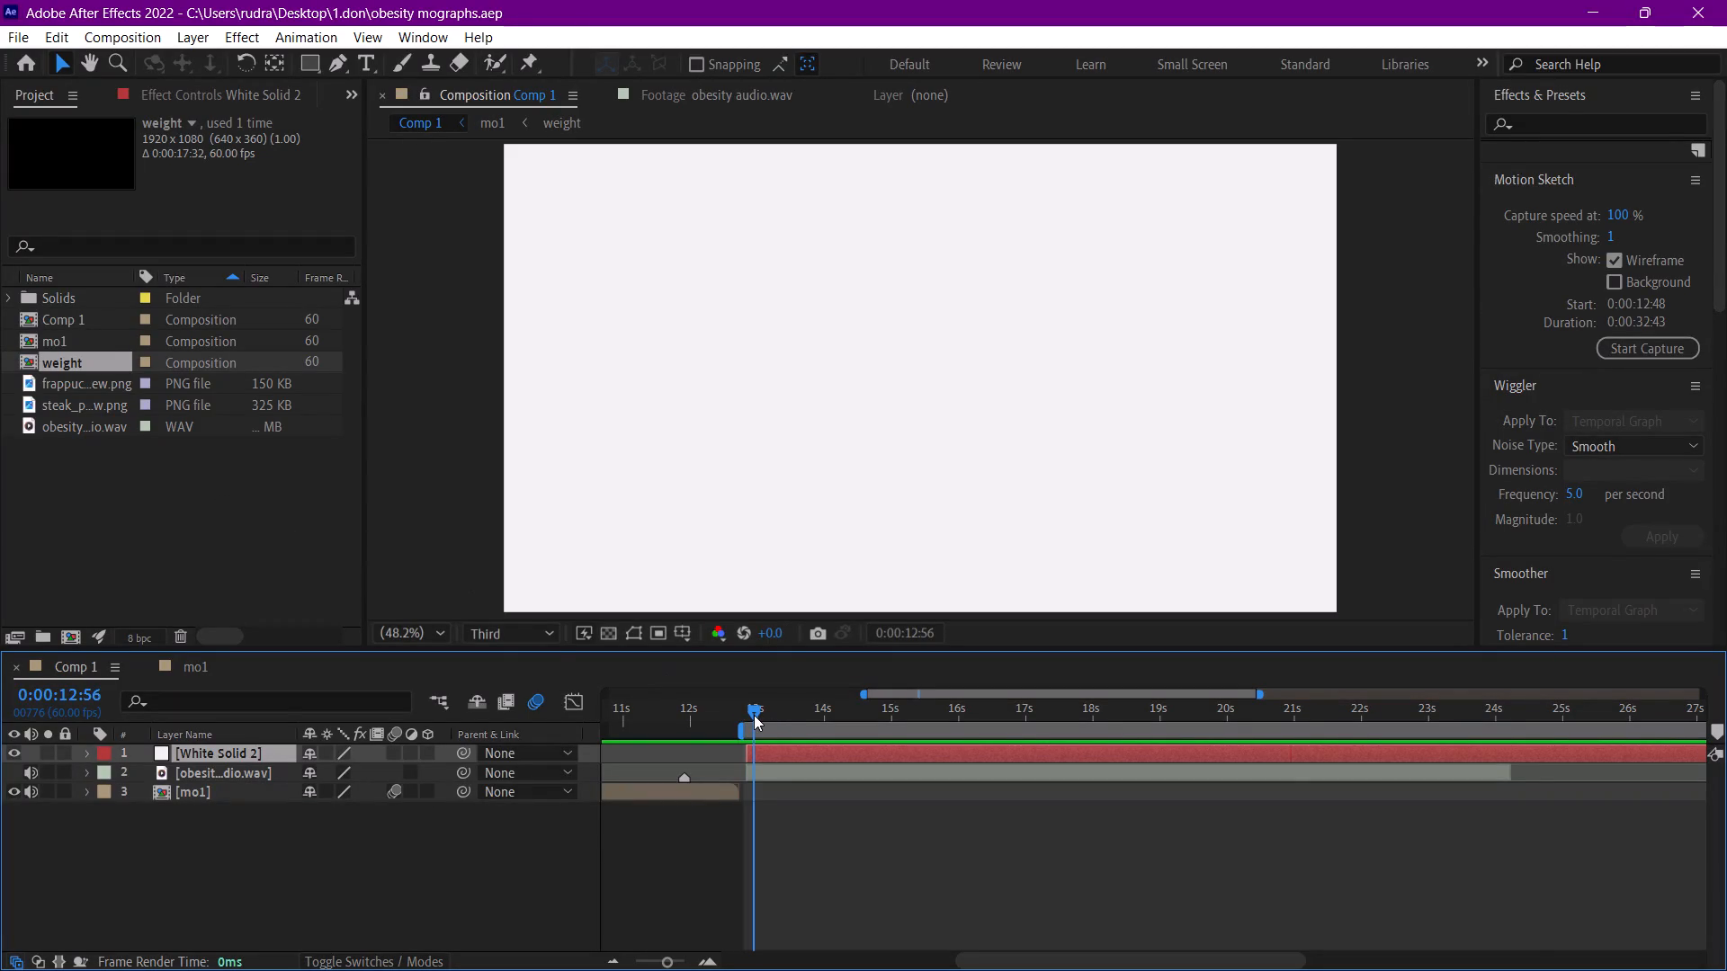
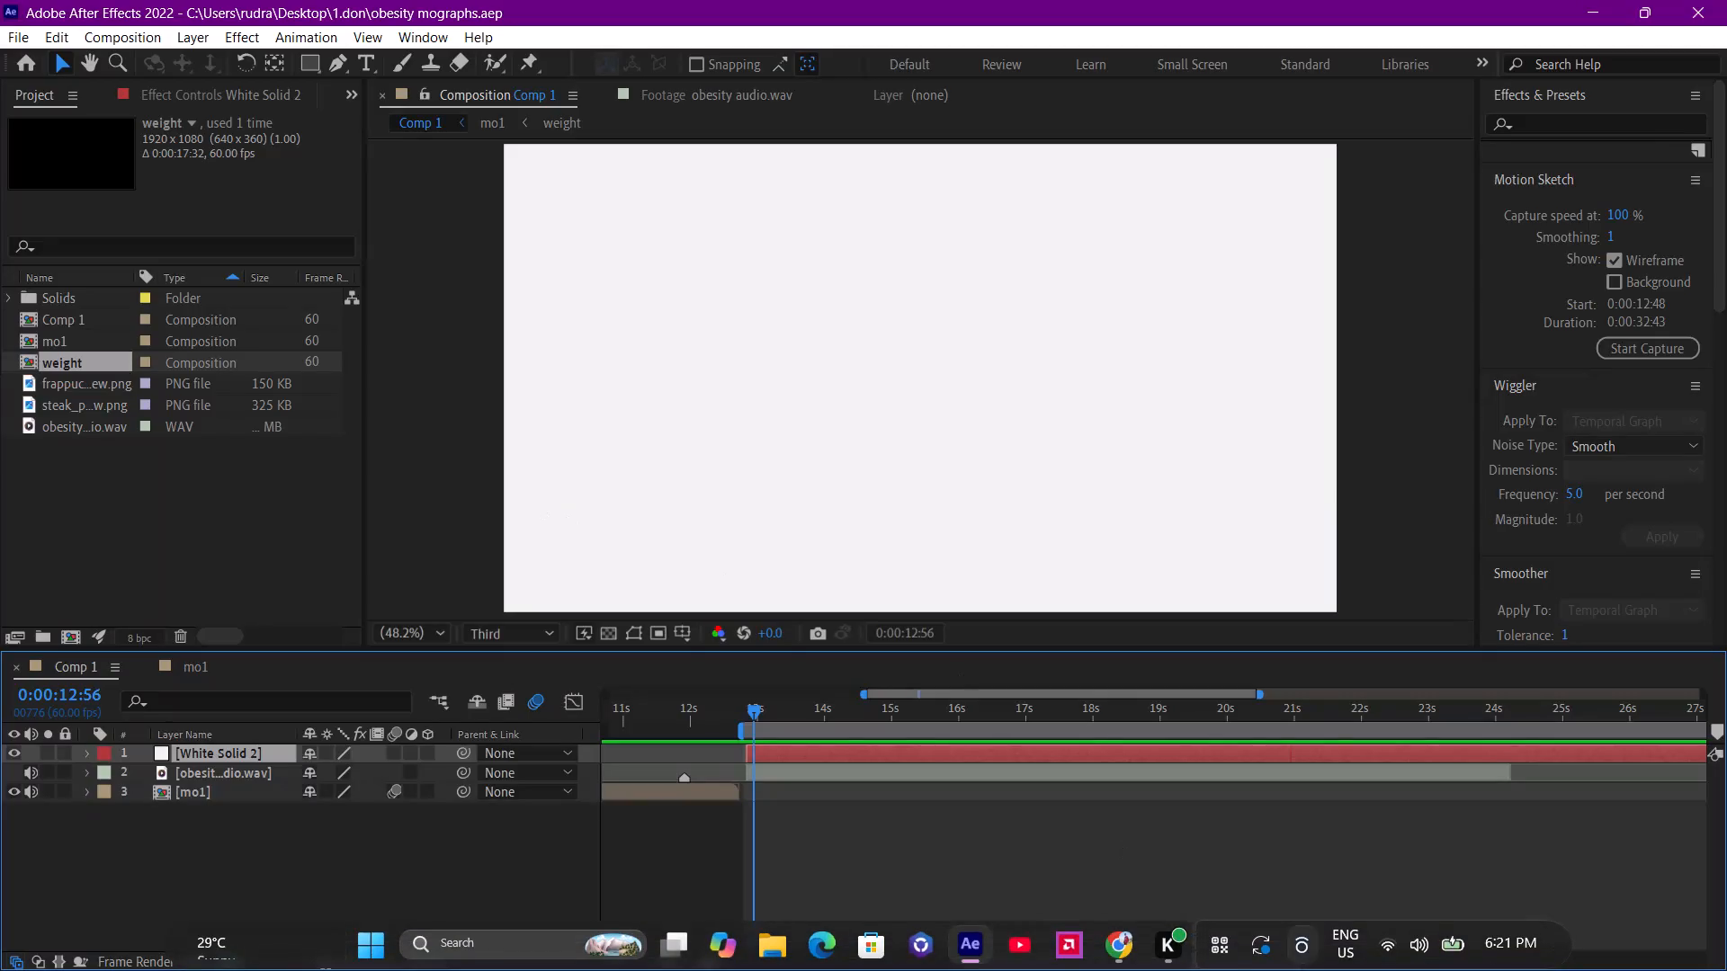
Switch to Chrome and examine the PubMed review on leptin and ghrelin, covering its title, abstract and similar articles.
{"action": "left_click", "coordinate": [1125, 944]}
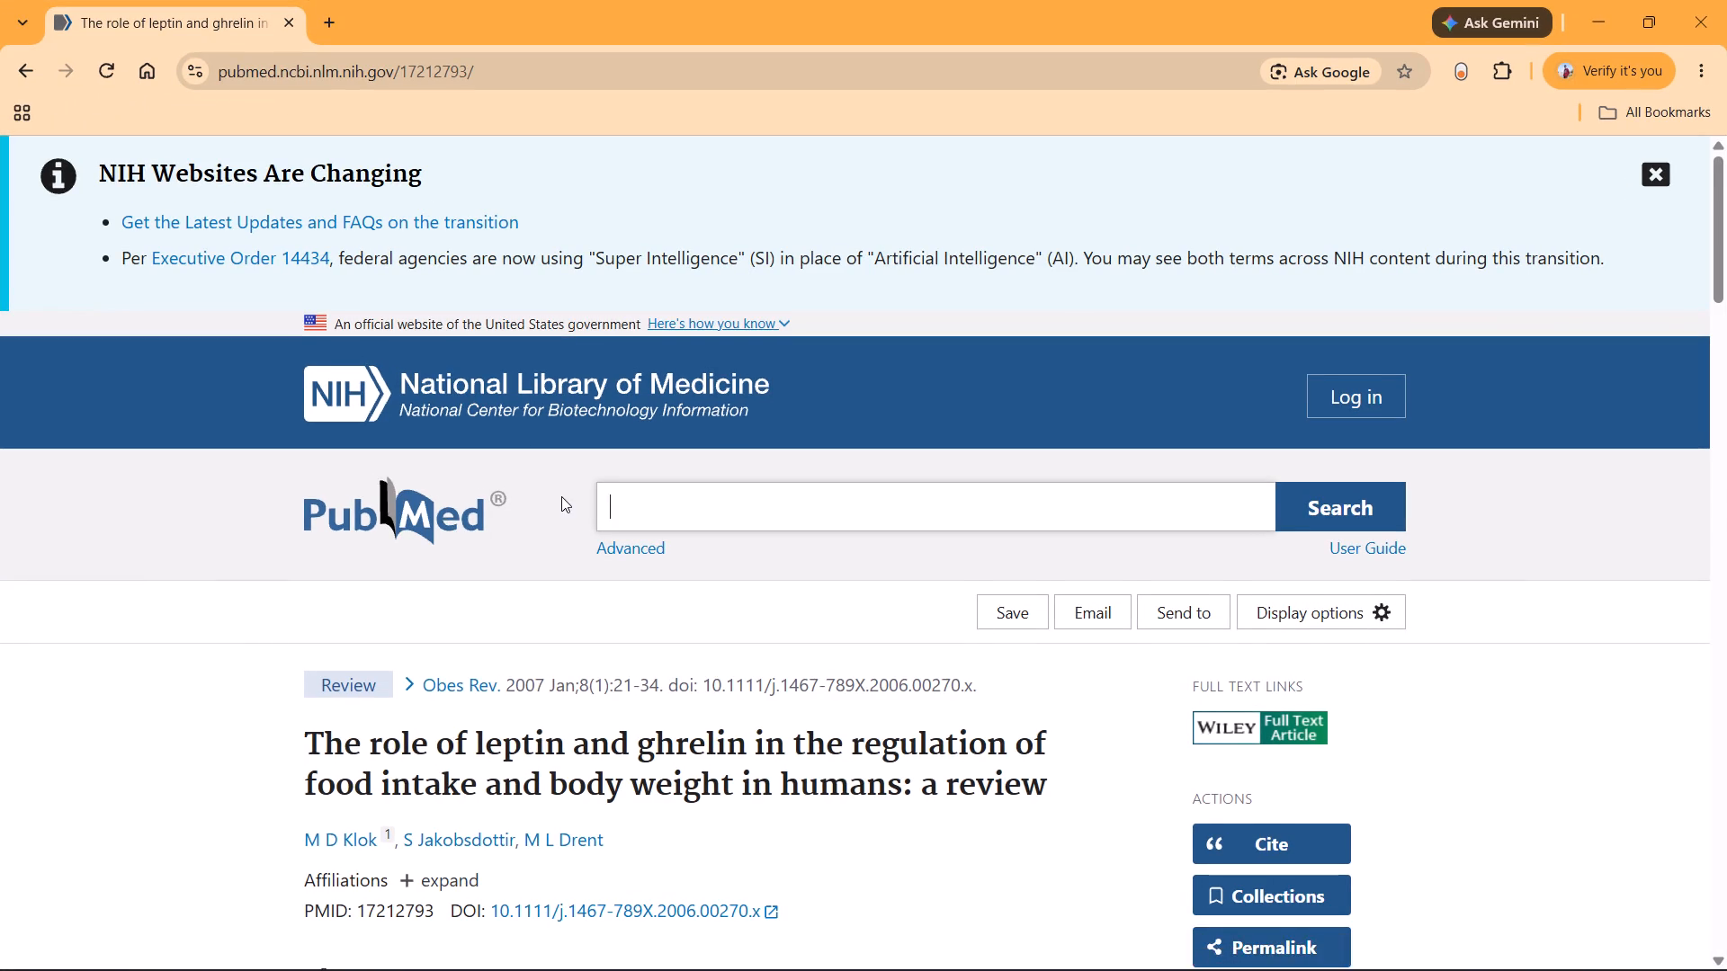
{"action": "scroll", "coordinate": [562, 497], "scroll_direction": "down", "scroll_amount": 1}
{"action": "scroll", "coordinate": [640, 568], "scroll_direction": "down", "scroll_amount": 4}
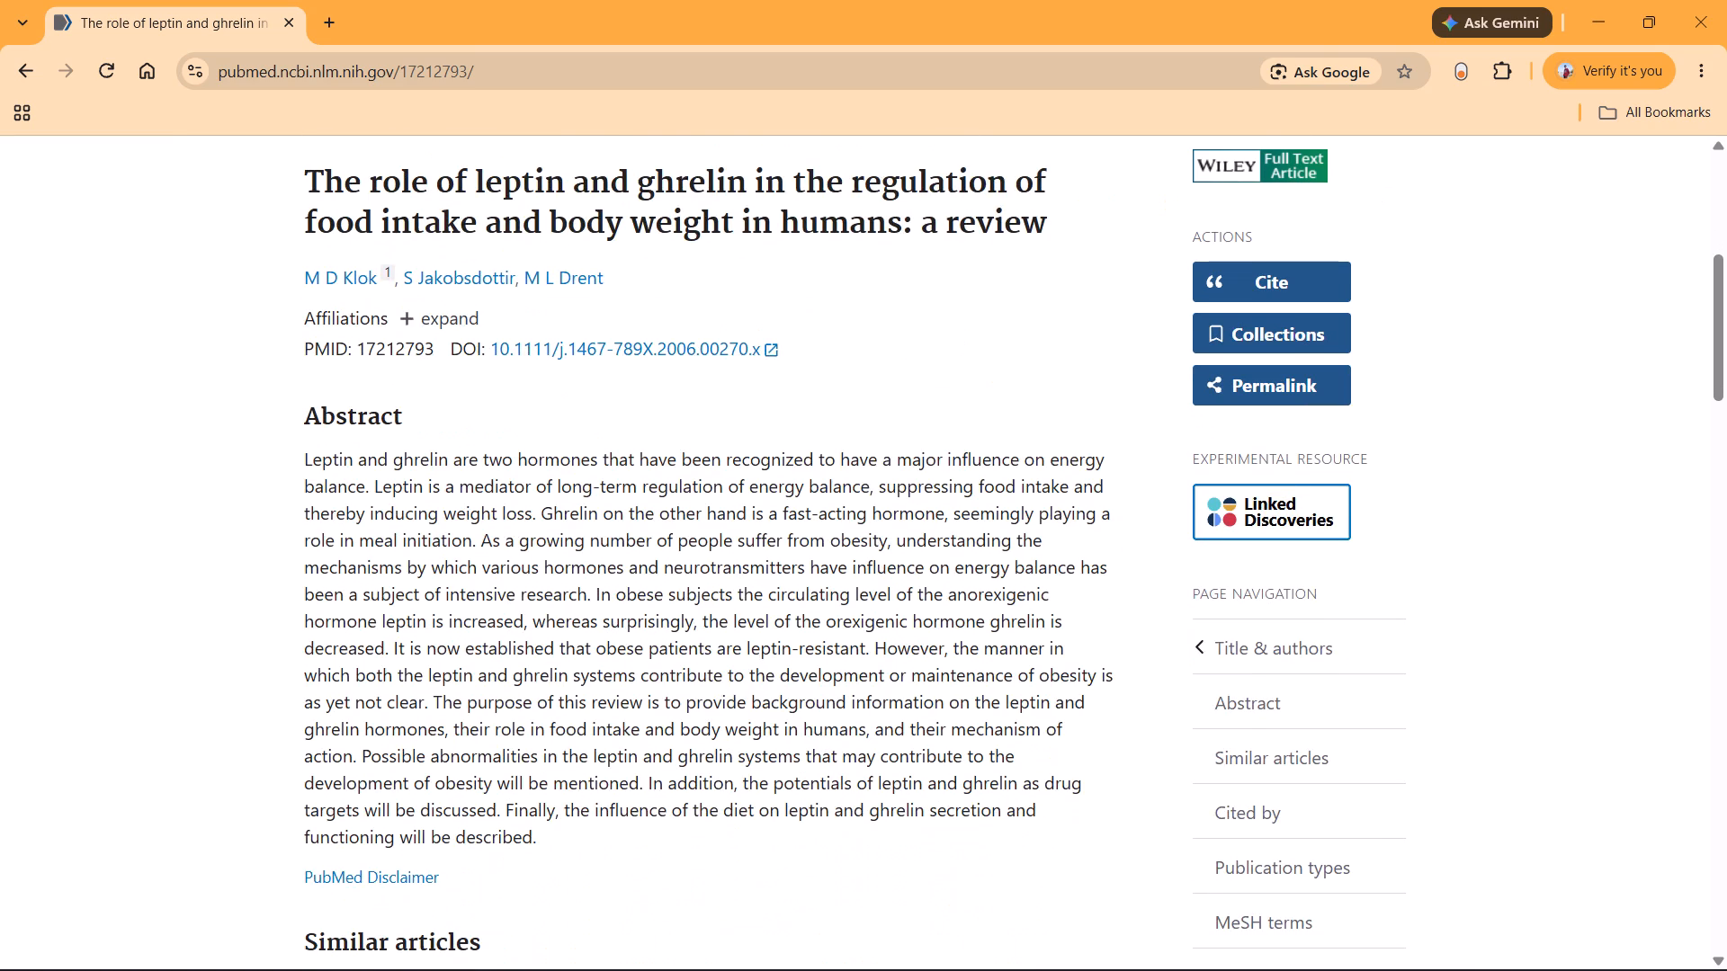
{"action": "scroll", "coordinate": [671, 507], "scroll_direction": "up", "scroll_amount": 1}
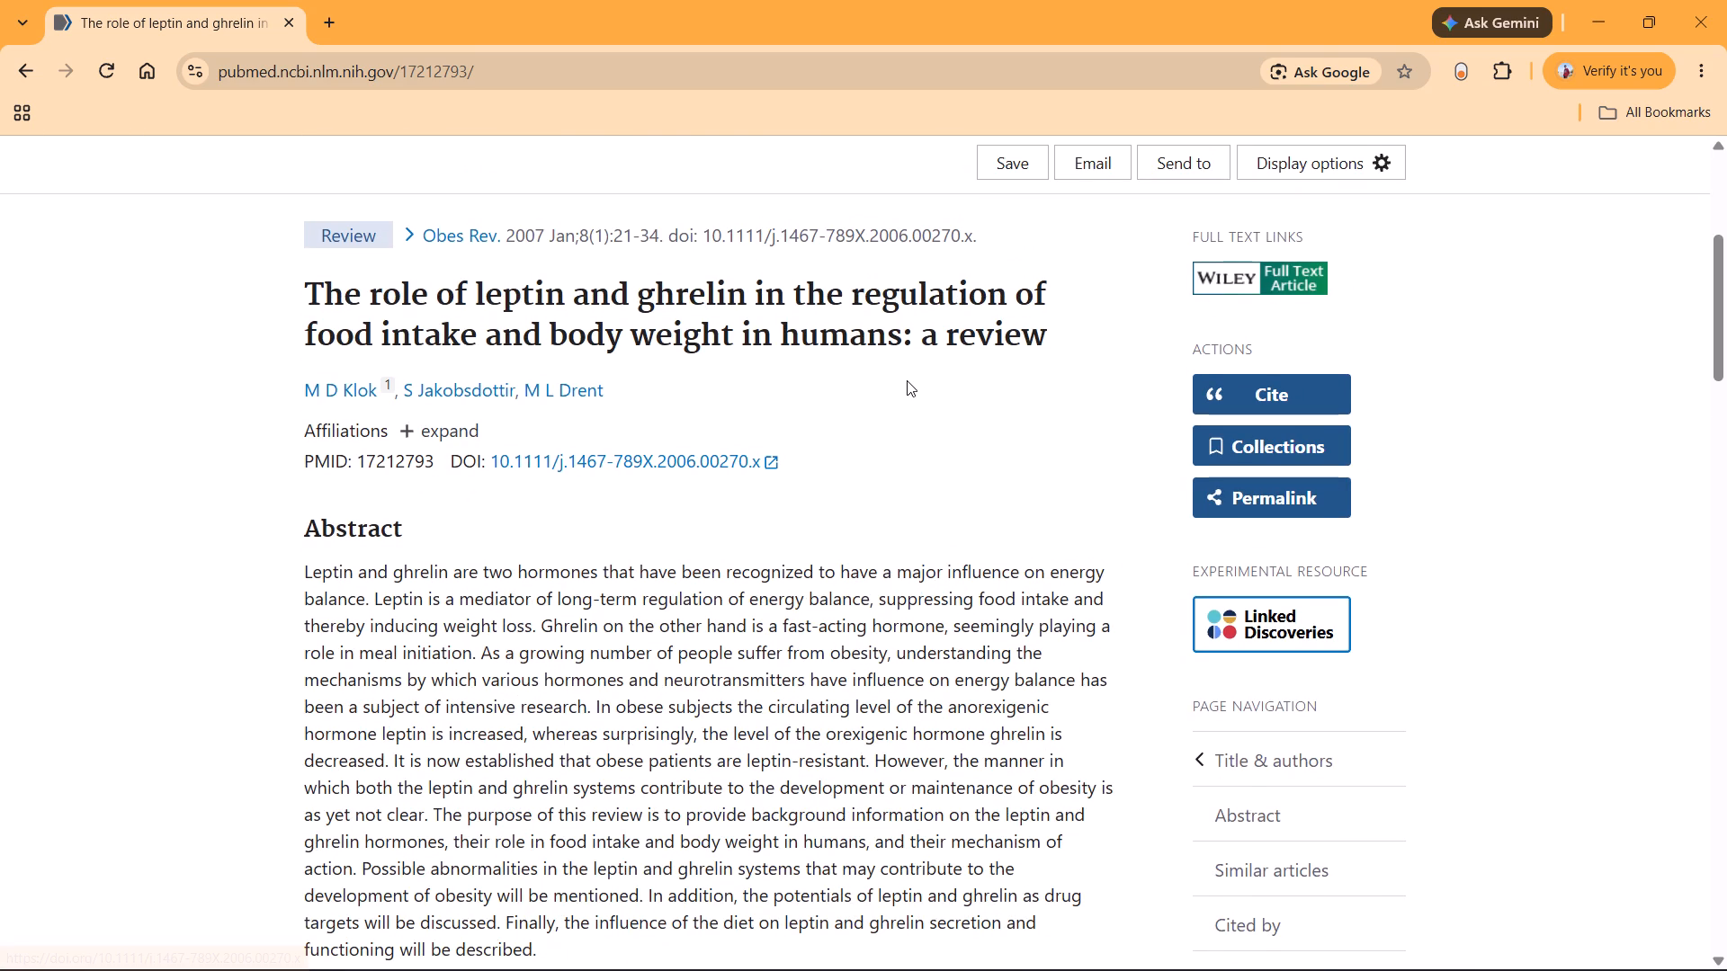
{"action": "scroll", "coordinate": [906, 380], "scroll_direction": "up", "scroll_amount": 1, "text": "ctrl"}
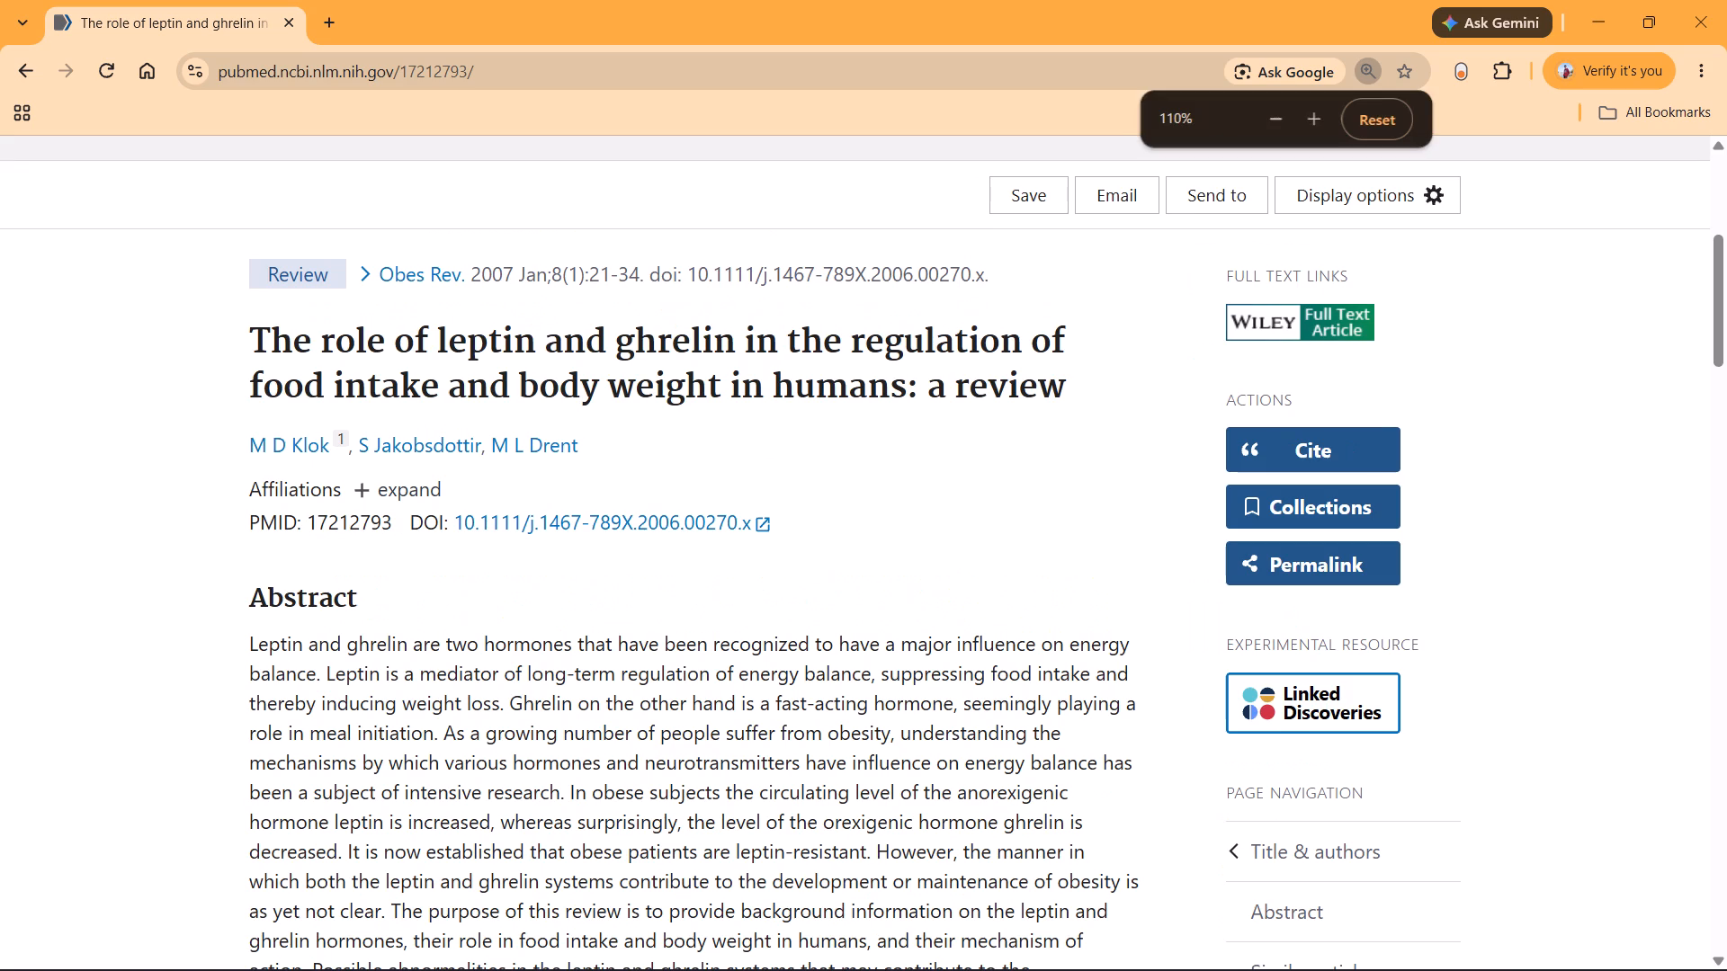
{"action": "scroll", "coordinate": [906, 380], "scroll_direction": "up", "scroll_amount": 3, "text": "ctrl"}
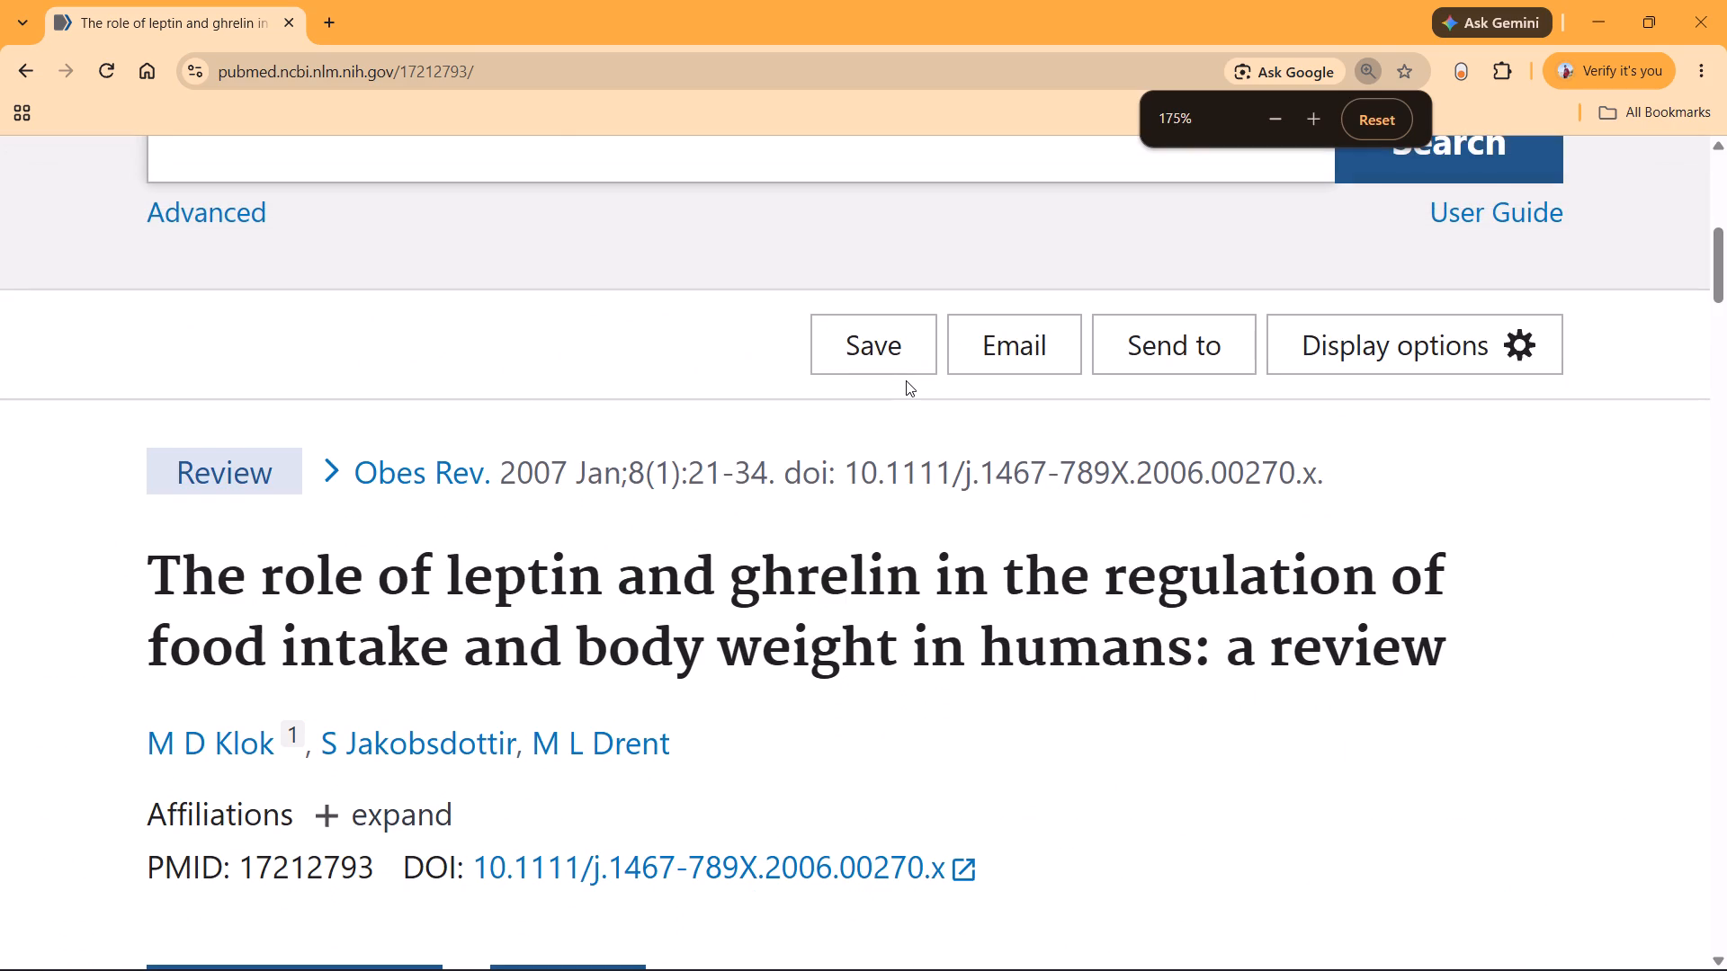
{"action": "scroll", "coordinate": [939, 537], "scroll_direction": "down", "scroll_amount": 3}
{"action": "scroll", "coordinate": [942, 514], "scroll_direction": "down", "scroll_amount": 3, "text": "ctrl"}
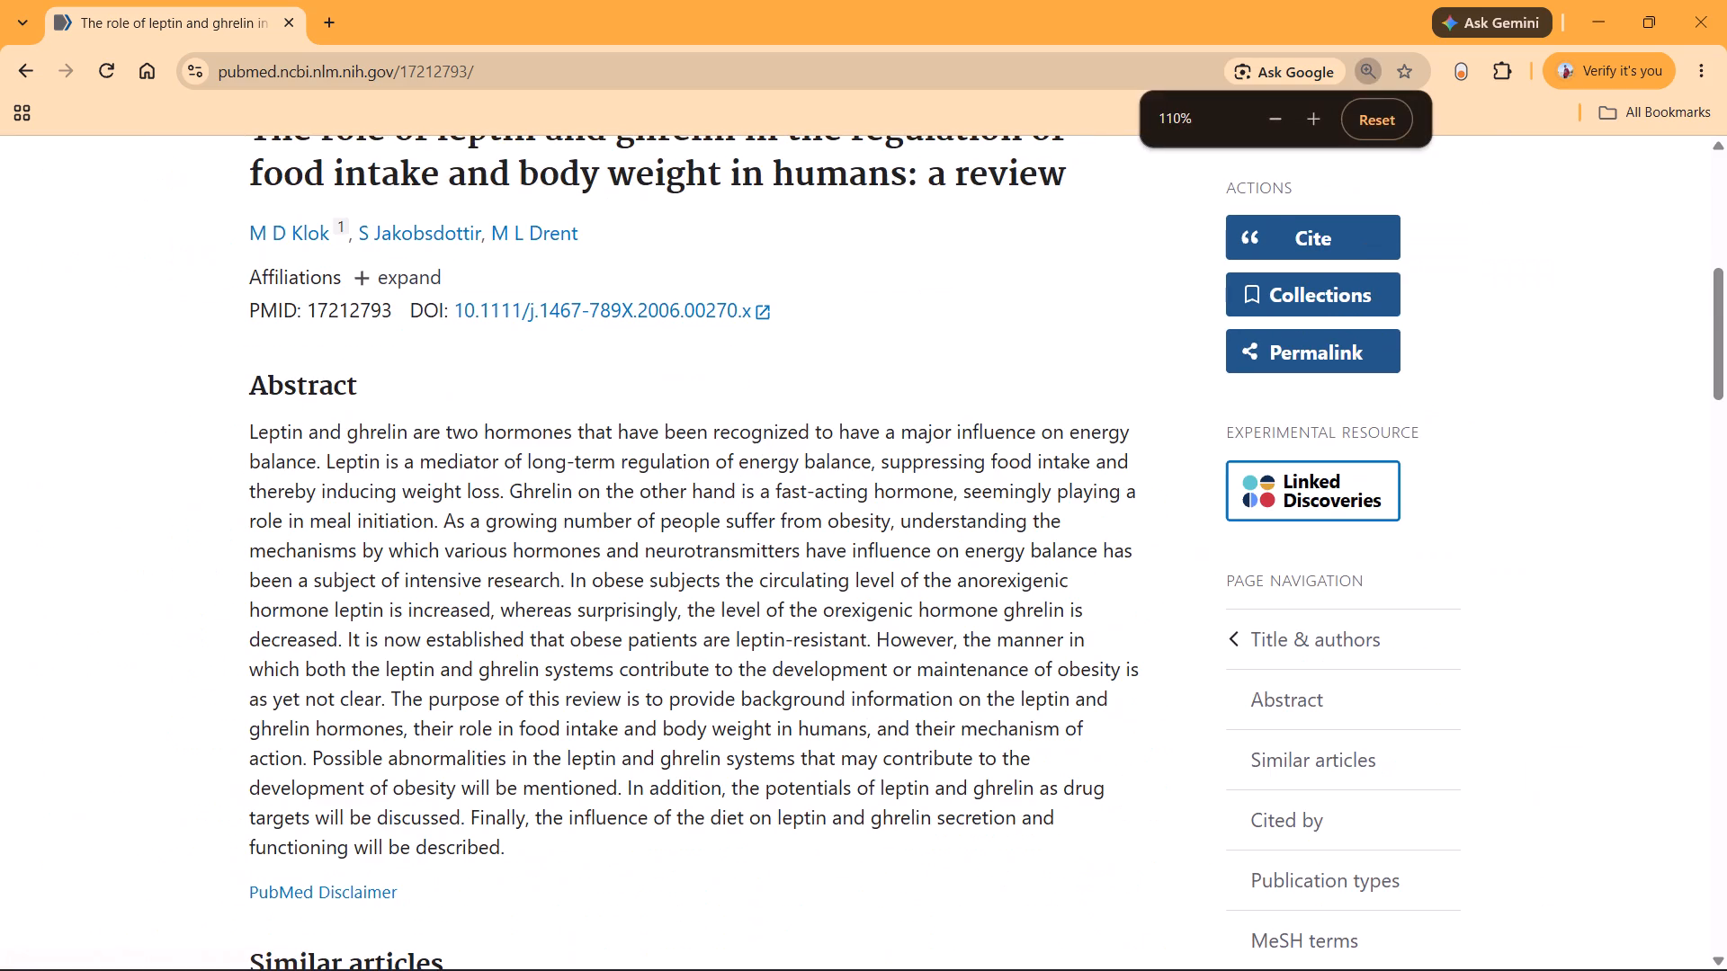
{"action": "scroll", "coordinate": [942, 511], "scroll_direction": "down", "scroll_amount": 1, "text": "ctrl"}
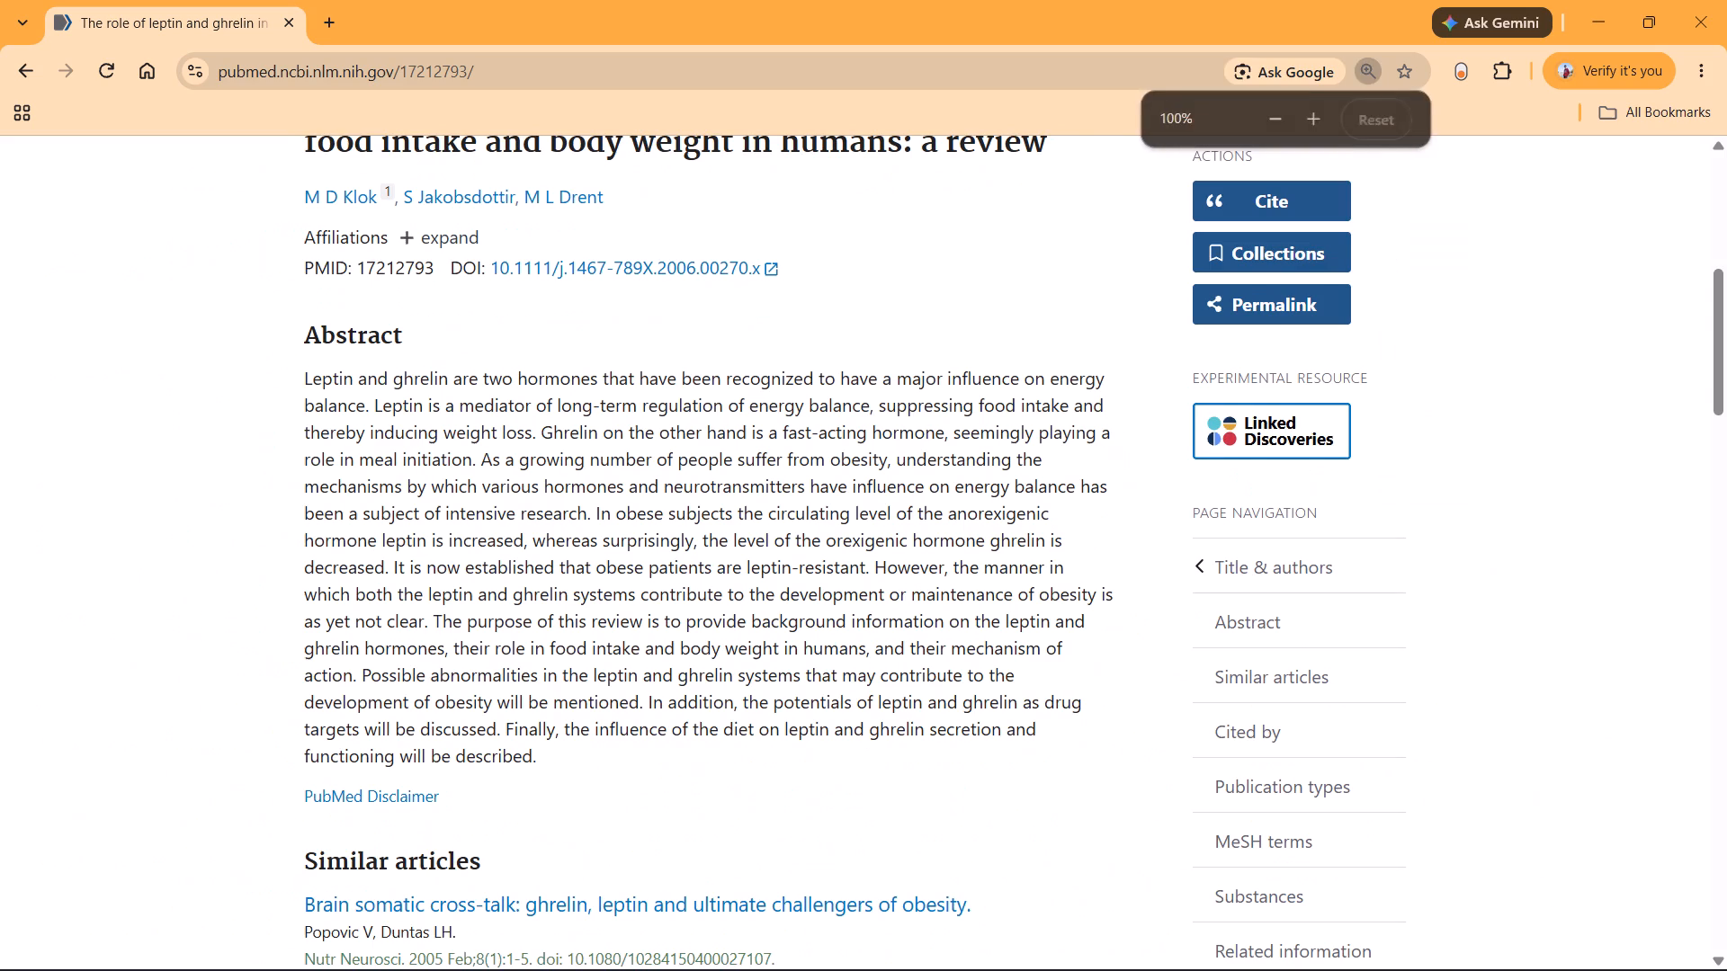
{"action": "scroll", "coordinate": [881, 552], "scroll_direction": "up", "scroll_amount": 2}
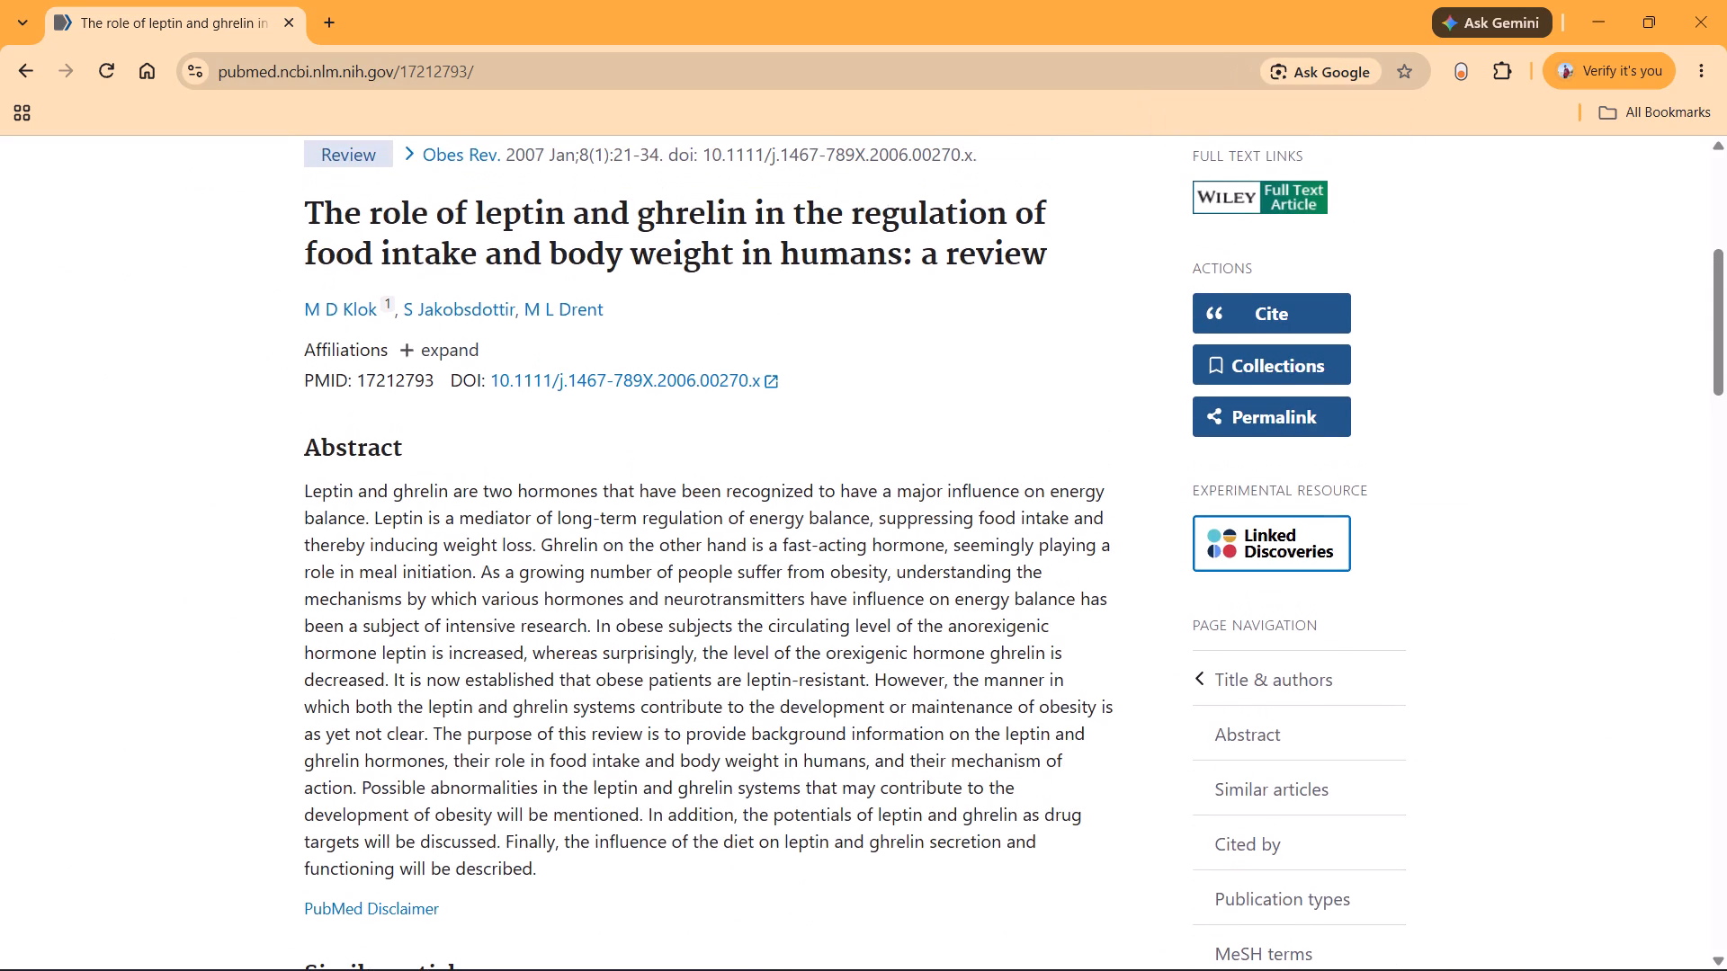
{"action": "scroll", "coordinate": [880, 546], "scroll_direction": "down", "scroll_amount": 1}
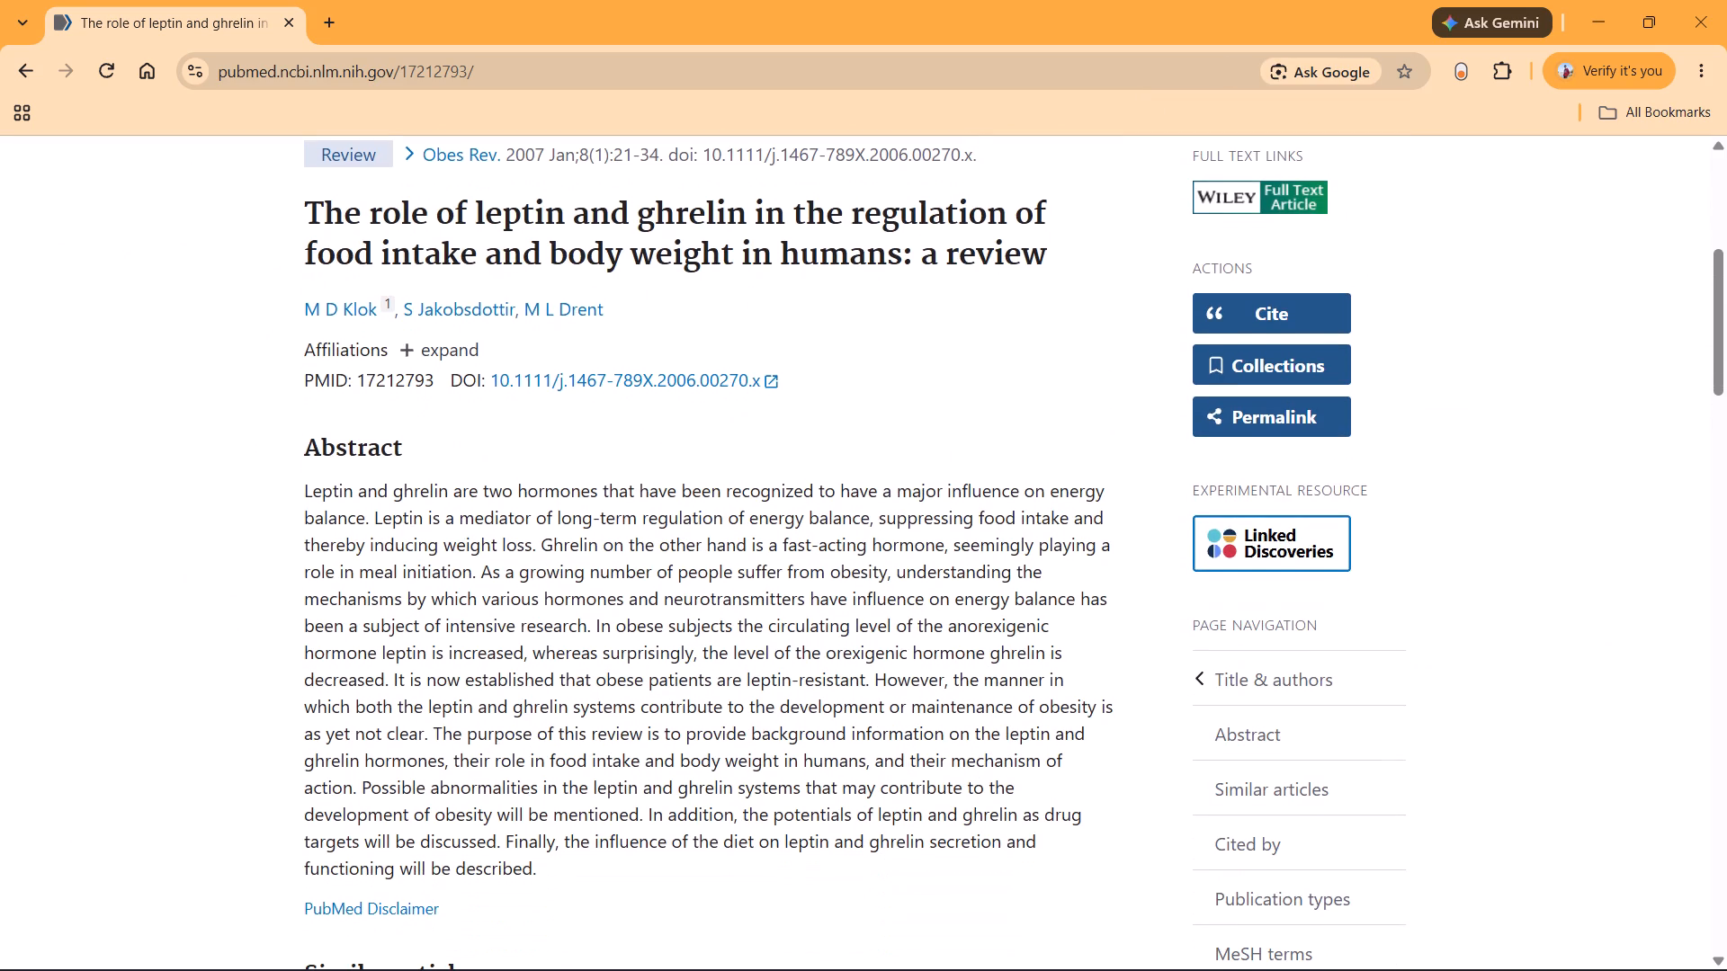
{"action": "scroll", "coordinate": [787, 465], "scroll_direction": "up", "scroll_amount": 2}
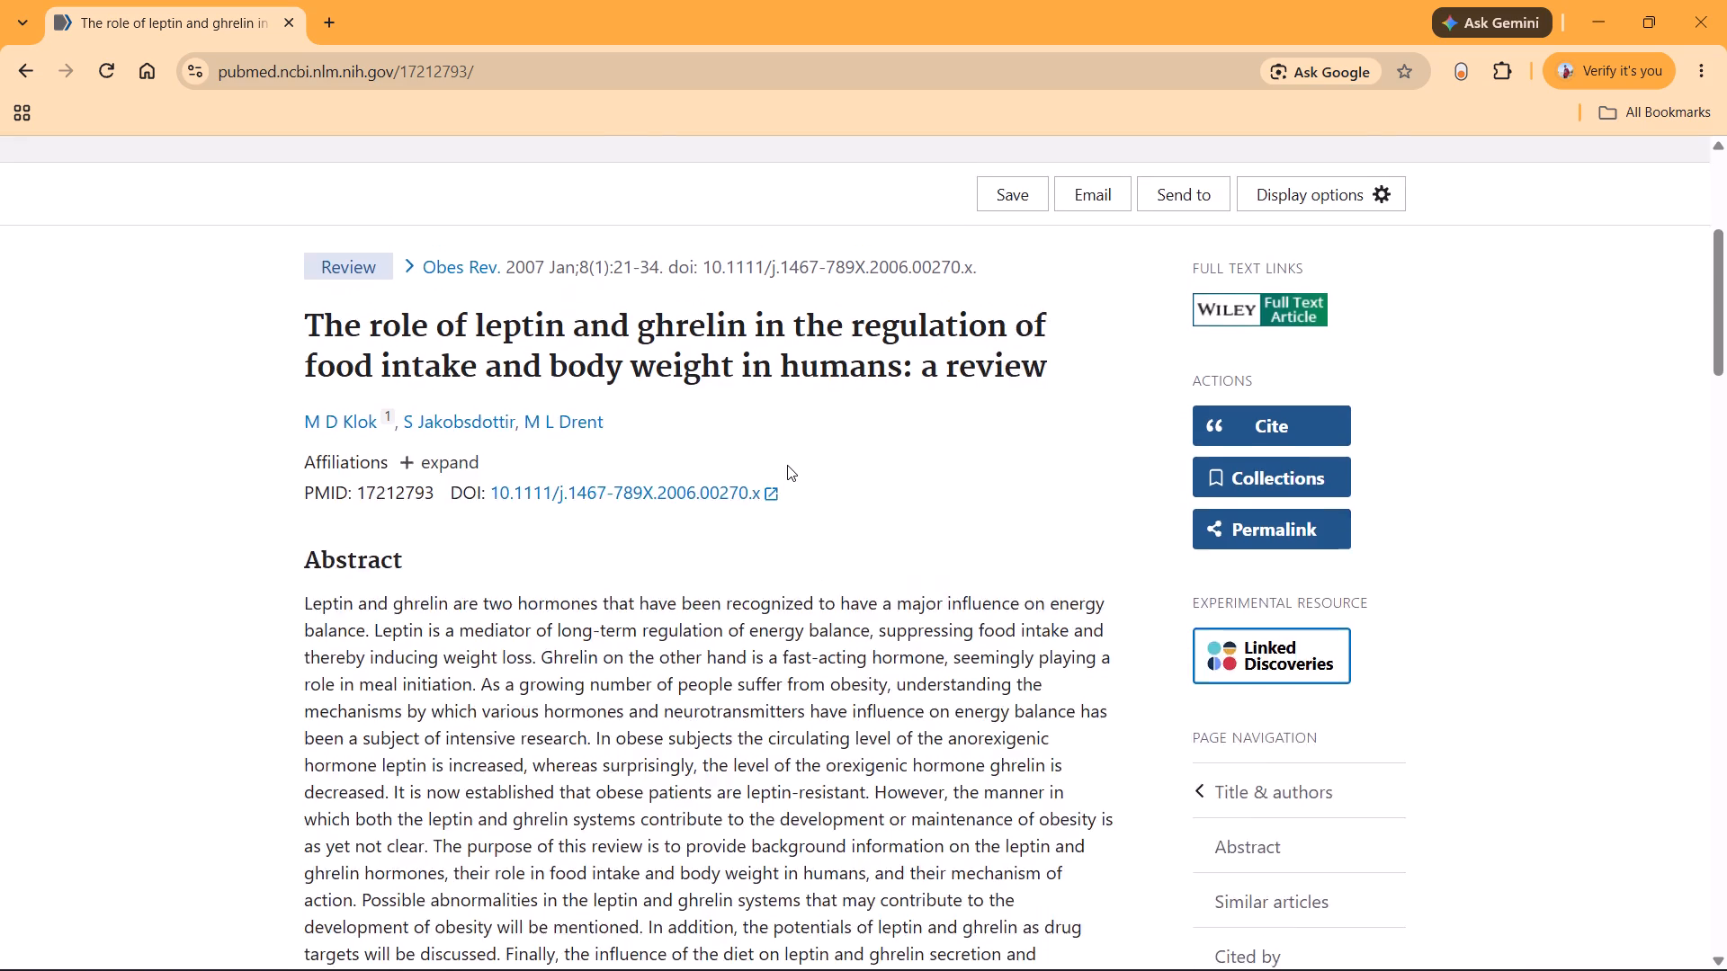
{"action": "scroll", "coordinate": [787, 465], "scroll_direction": "up", "scroll_amount": 1}
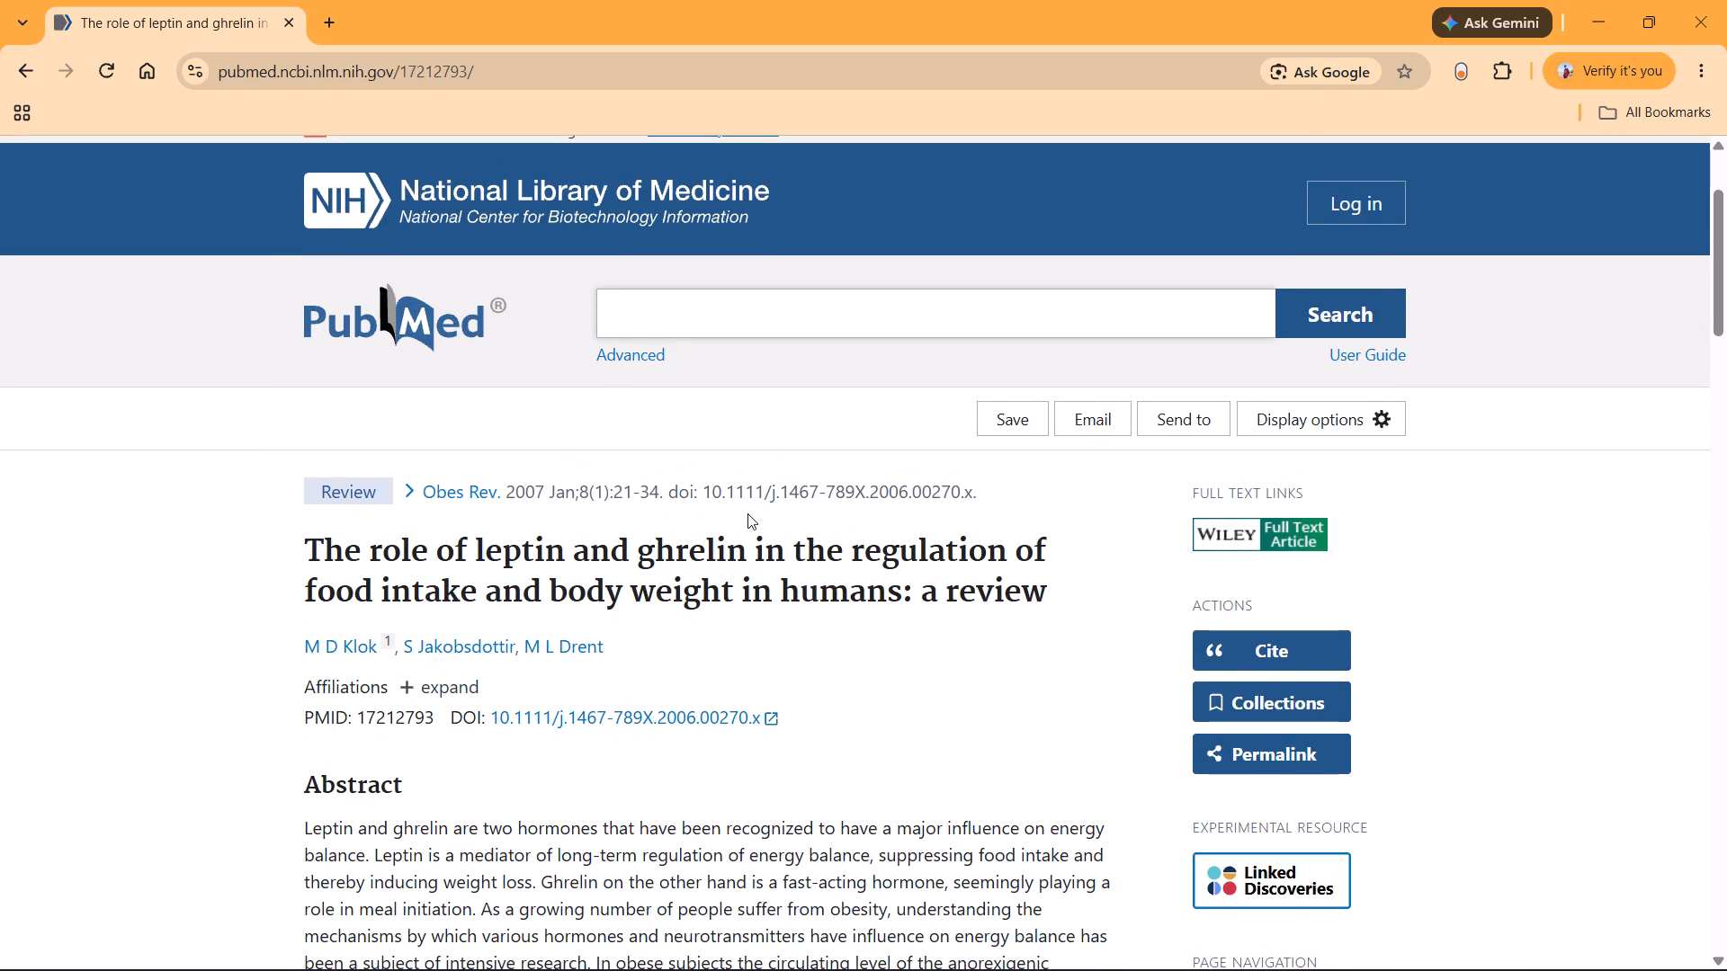
{"action": "scroll", "coordinate": [747, 513], "scroll_direction": "down", "scroll_amount": 9}
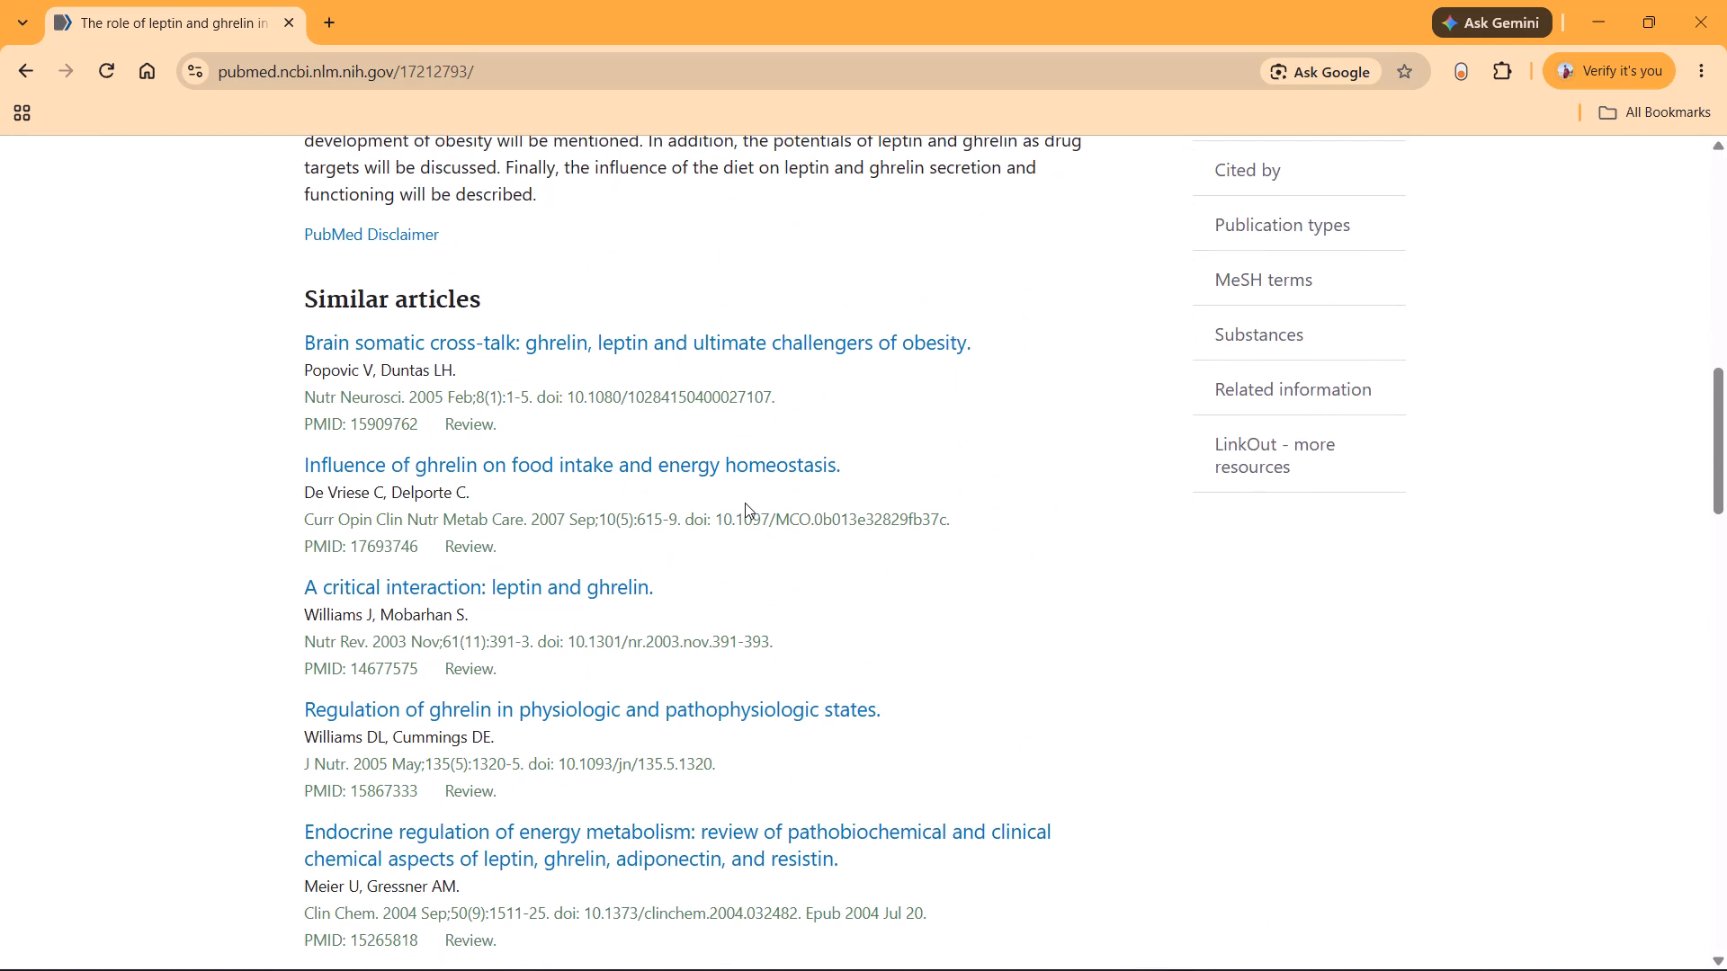
{"action": "scroll", "coordinate": [745, 503], "scroll_direction": "up", "scroll_amount": 1}
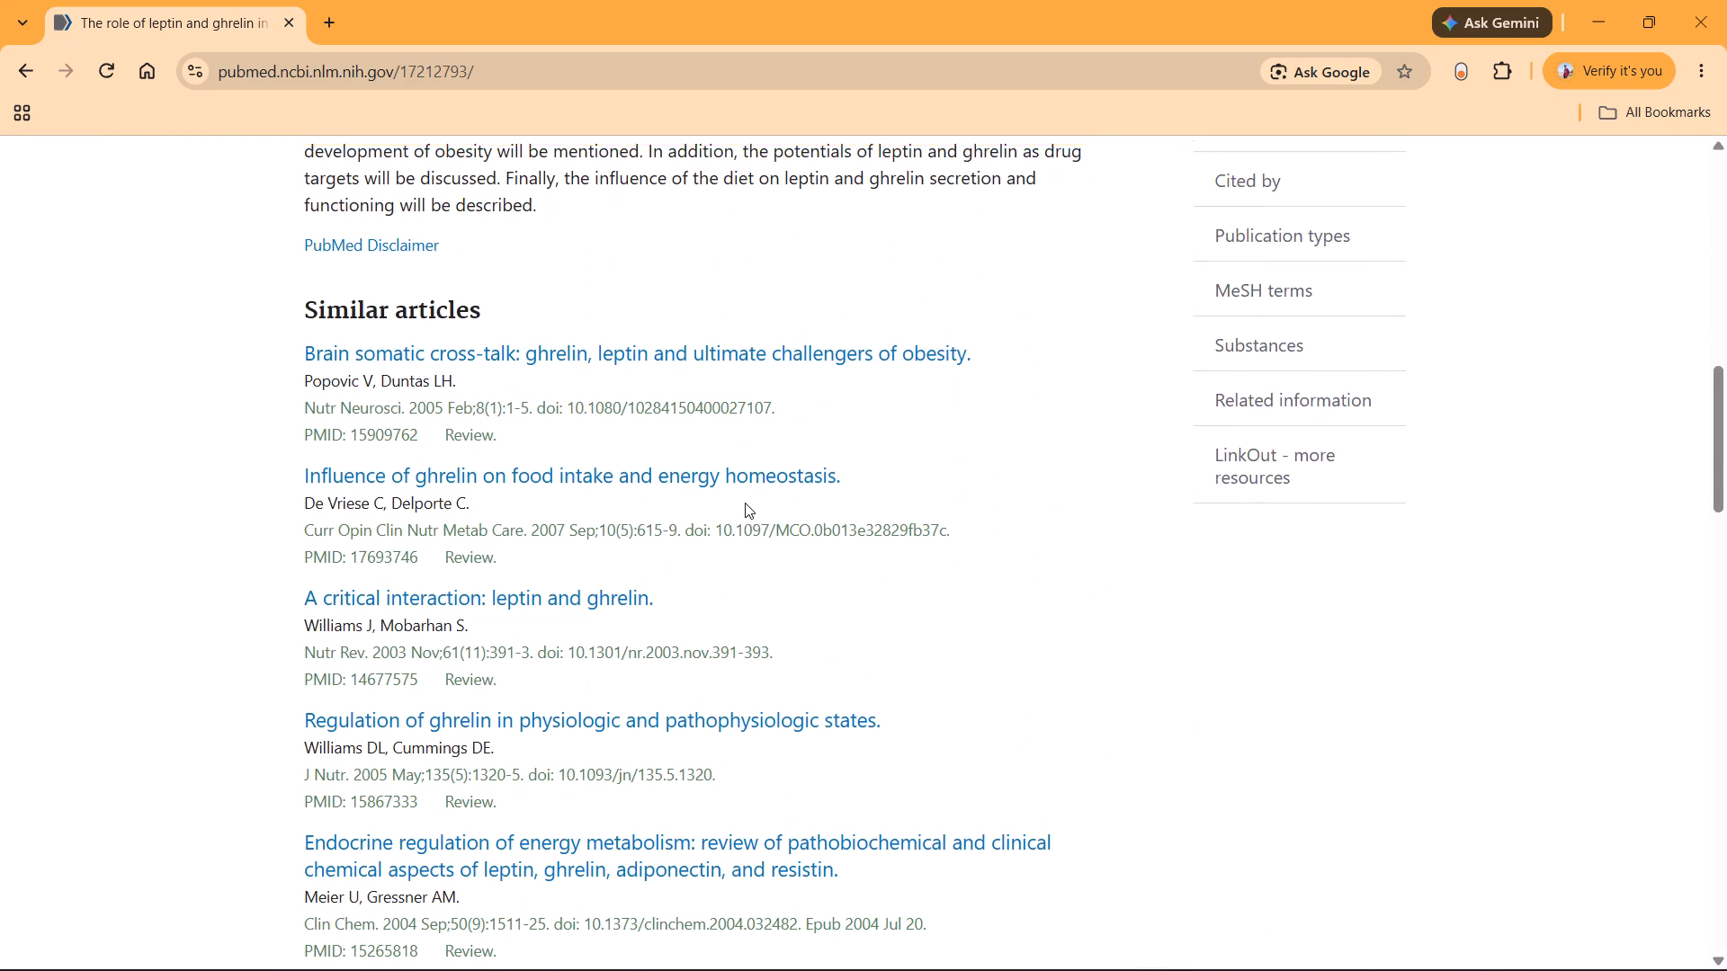
{"action": "scroll", "coordinate": [745, 503], "scroll_direction": "up", "scroll_amount": 6}
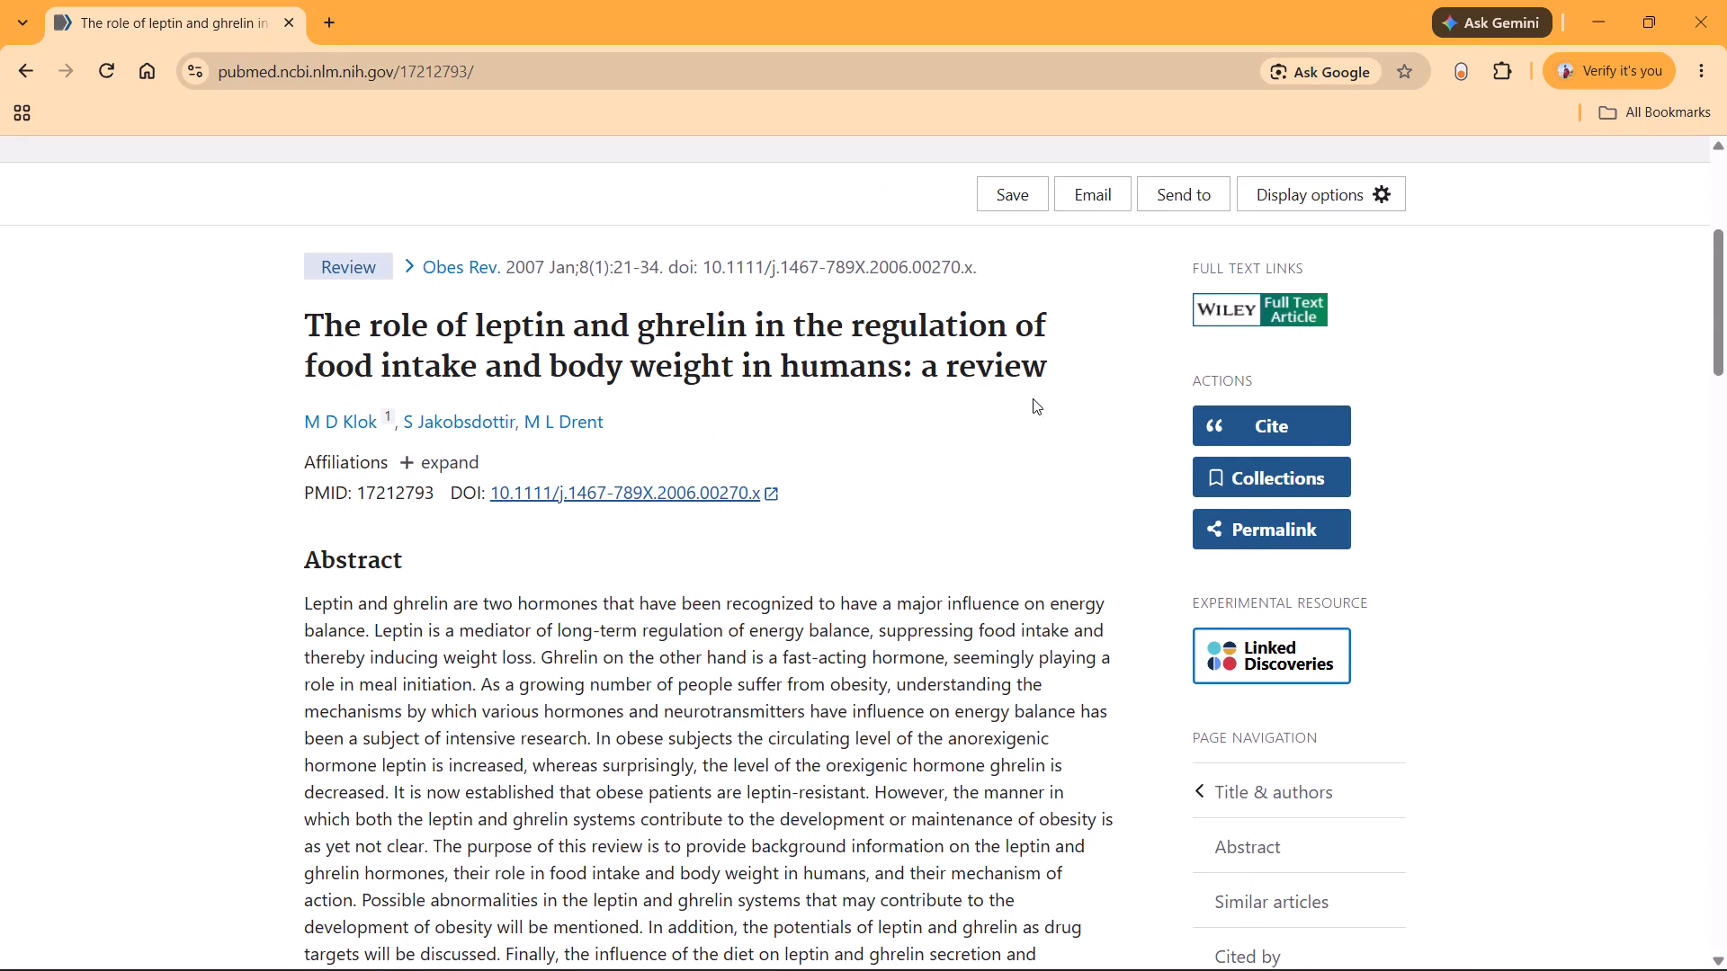
{"action": "scroll", "coordinate": [667, 388], "scroll_direction": "up", "scroll_amount": 2}
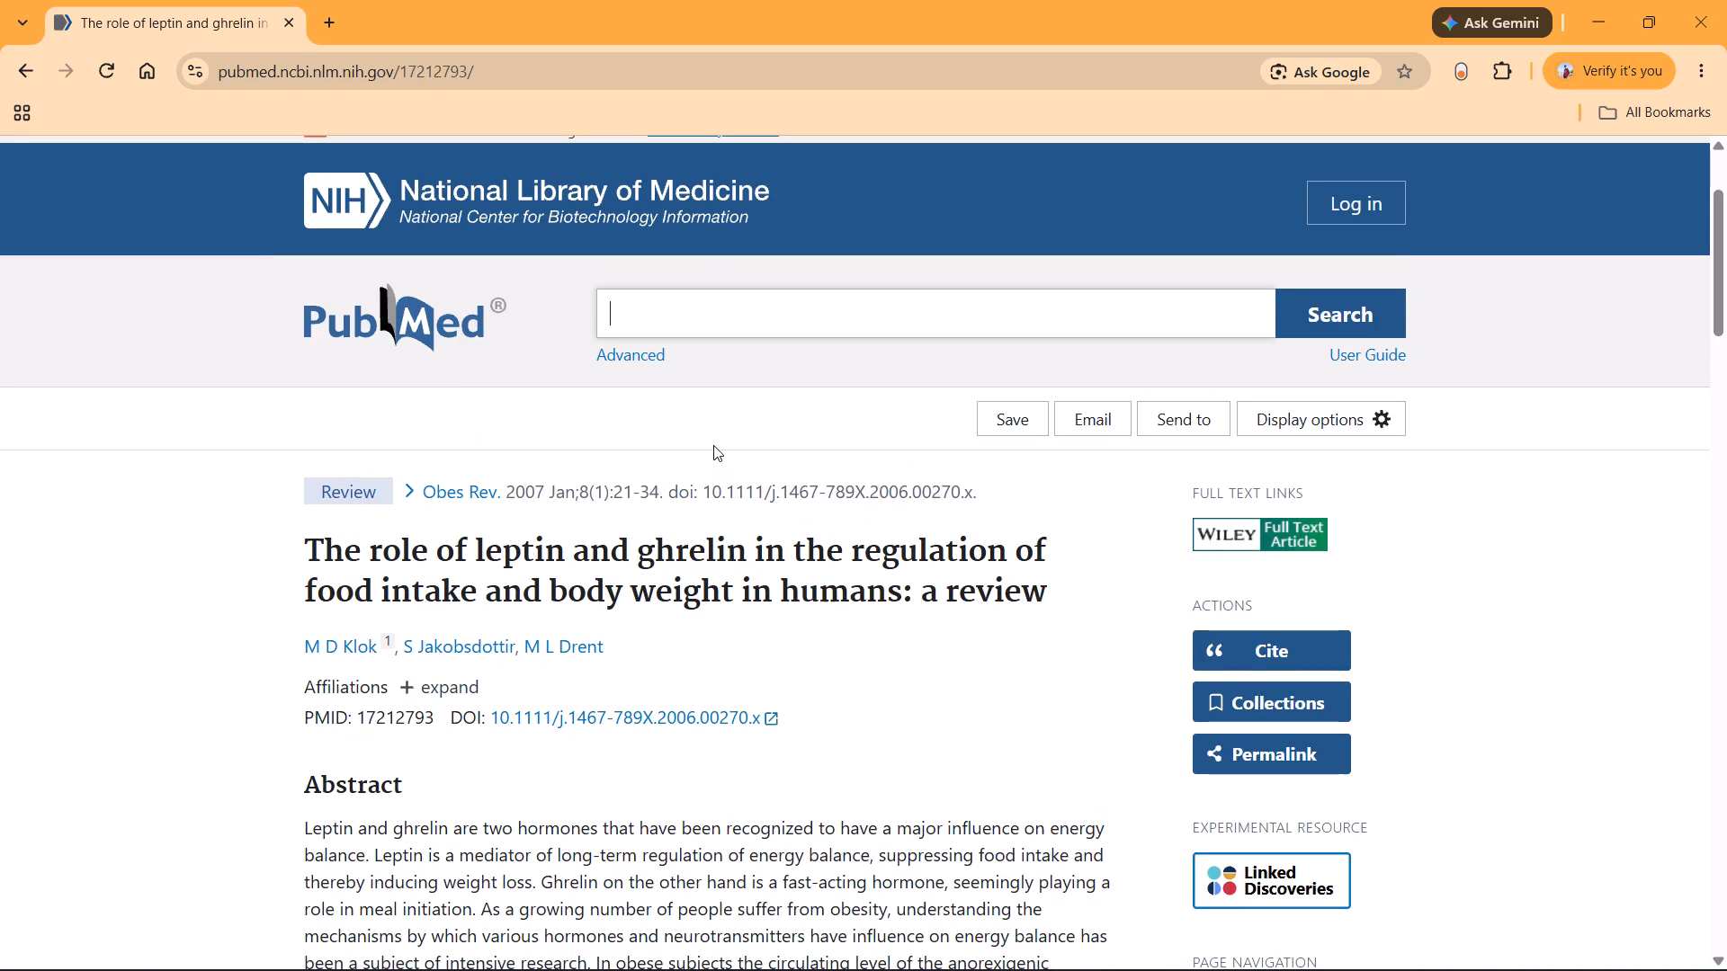
{"action": "scroll", "coordinate": [676, 323], "scroll_direction": "down", "scroll_amount": 1}
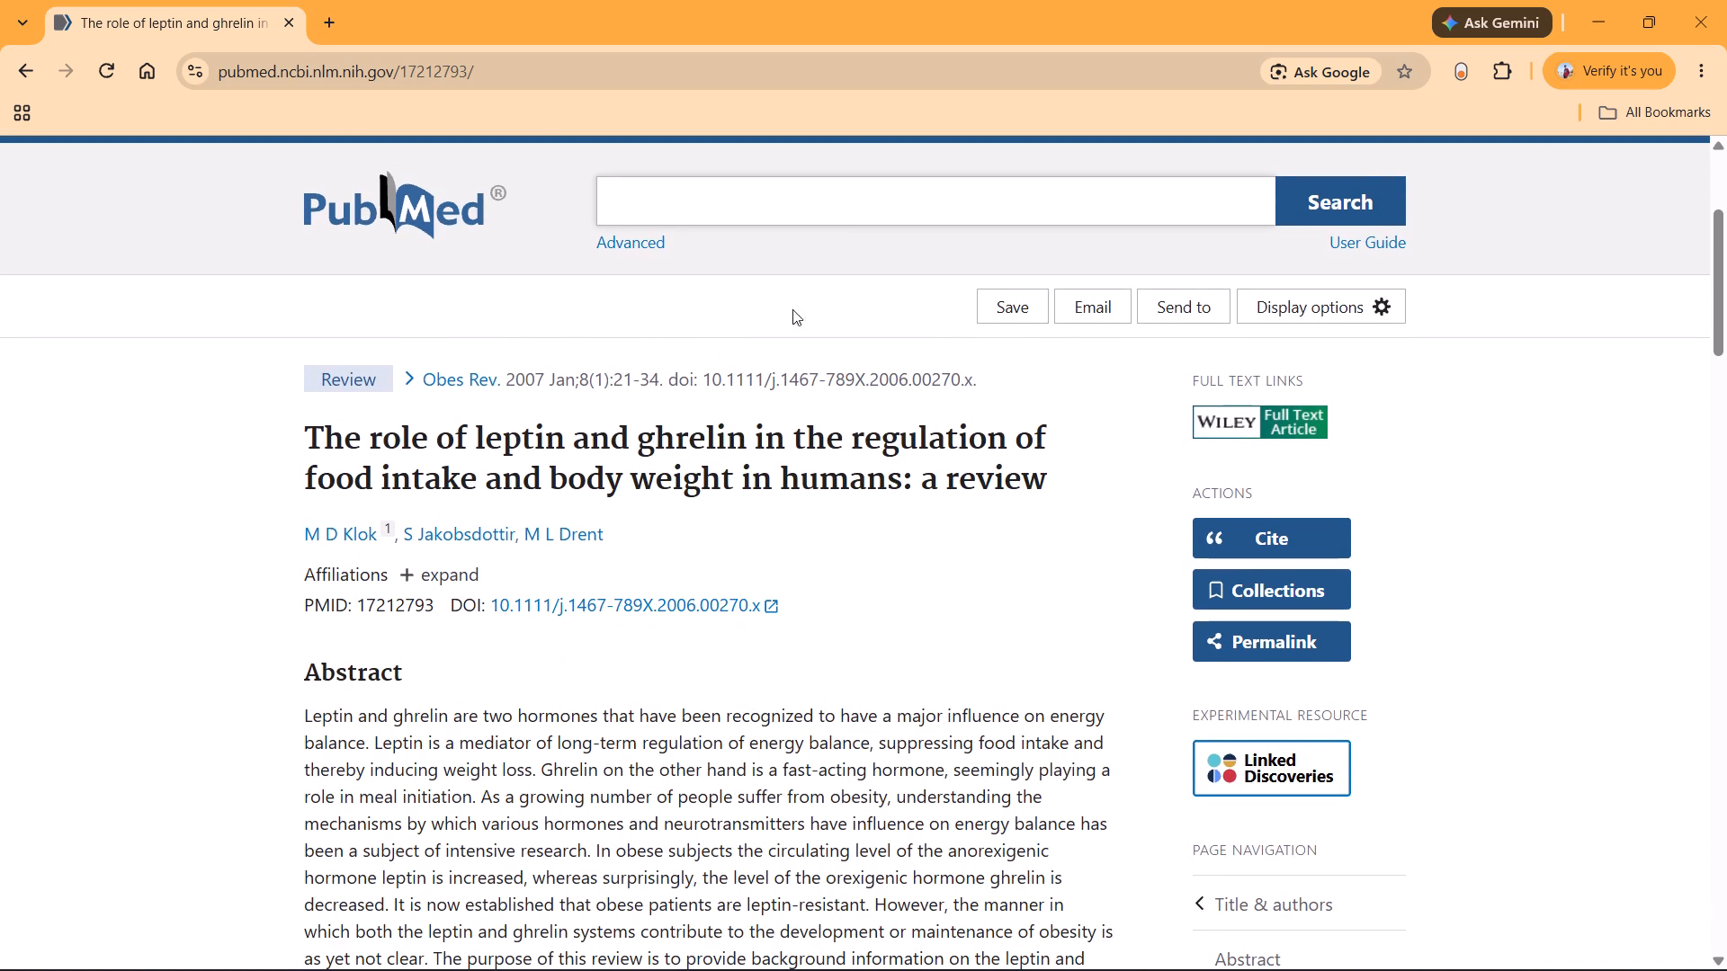
{"action": "scroll", "coordinate": [946, 417], "scroll_direction": "up", "scroll_amount": 2}
{"action": "scroll", "coordinate": [946, 417], "scroll_direction": "down", "scroll_amount": 3}
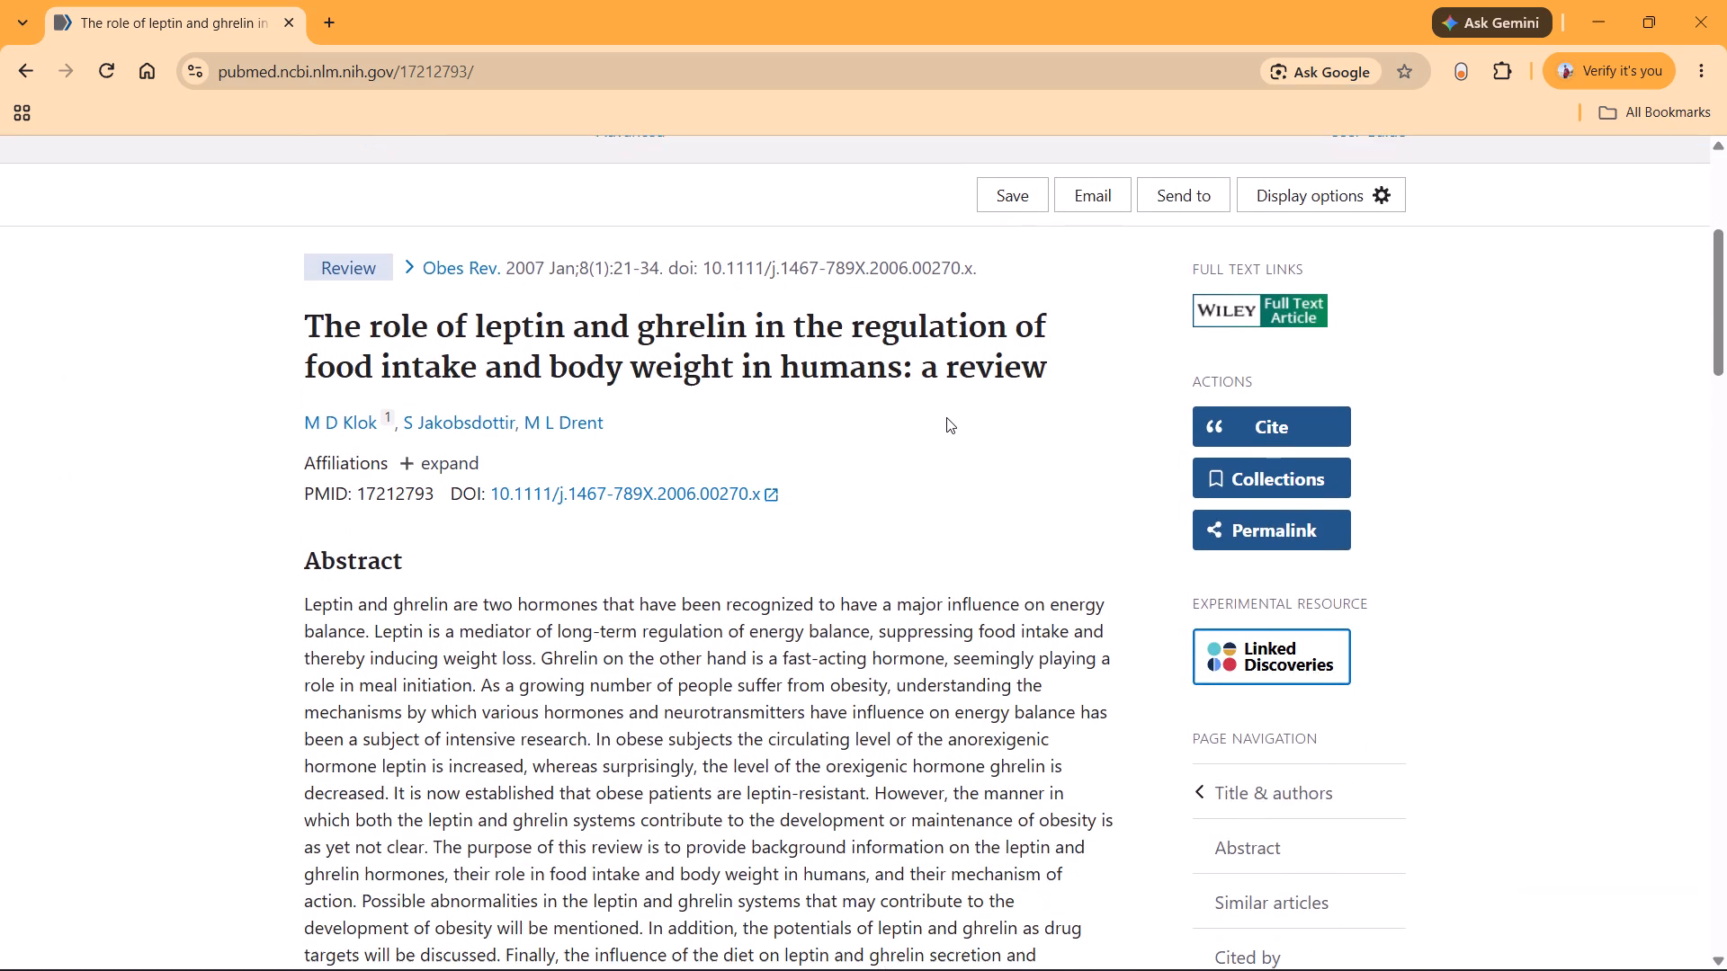
{"action": "scroll", "coordinate": [946, 417], "scroll_direction": "down", "scroll_amount": 1}
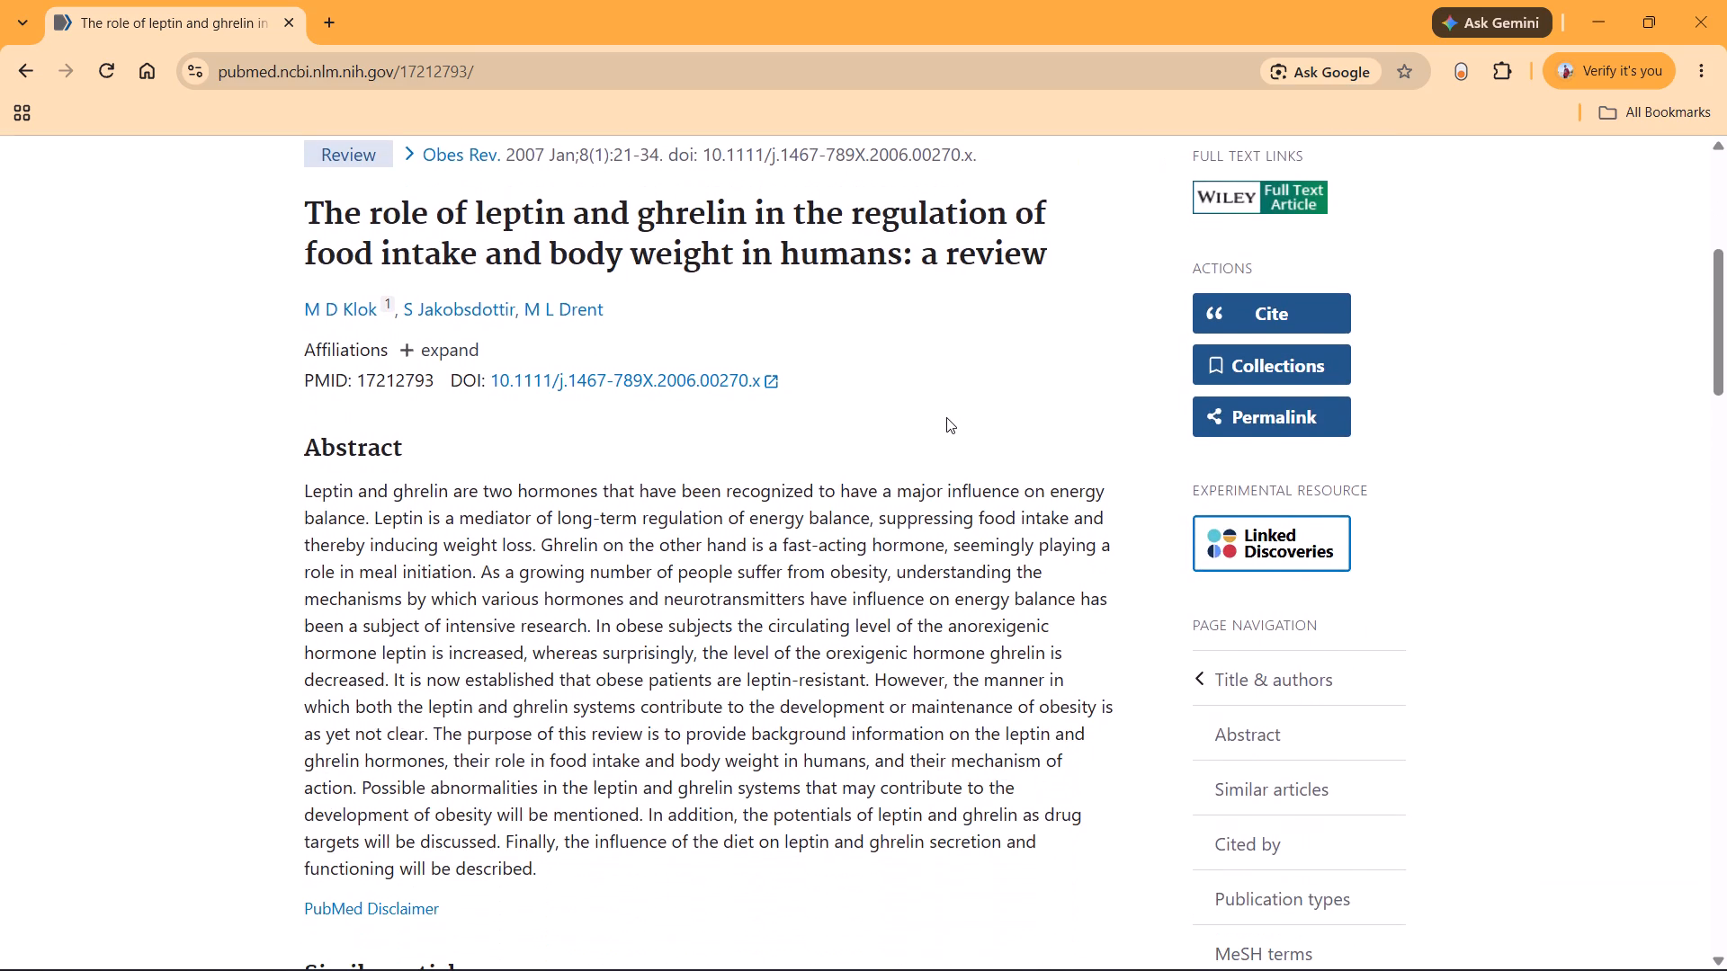
{"action": "scroll", "coordinate": [946, 417], "scroll_direction": "up", "scroll_amount": 5}
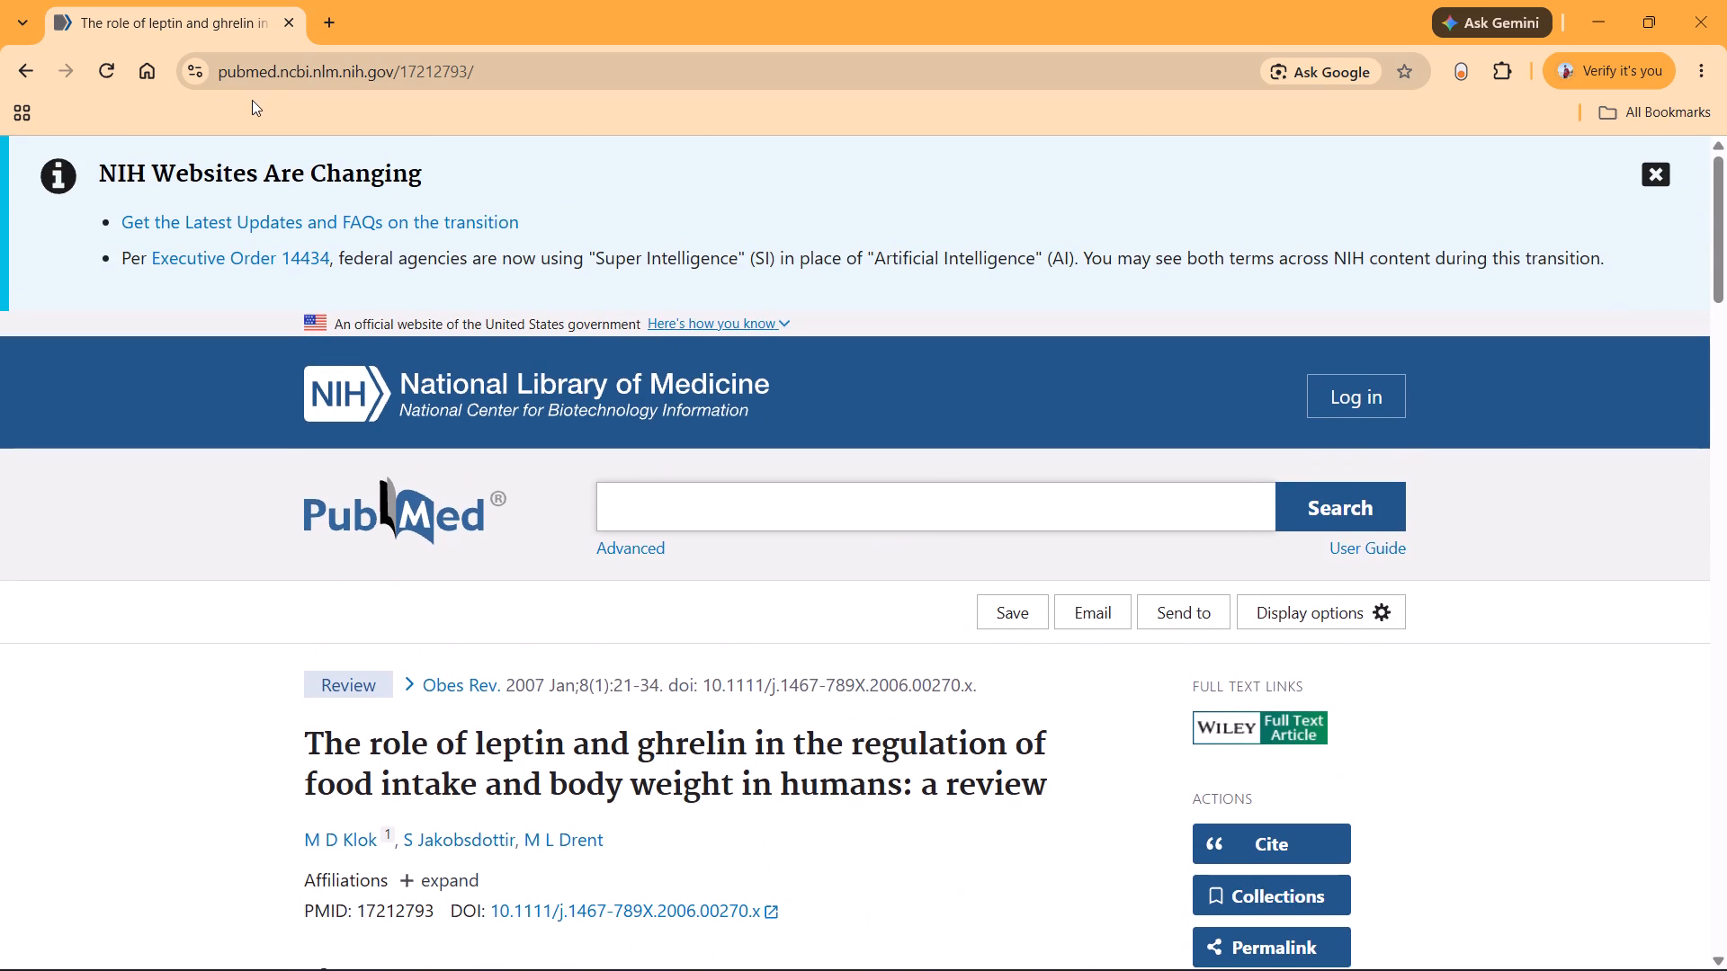
Copy the web address of the PubMed article, pubmed.ncbi.nlm.nih.gov/17212793/.
{"action": "left_click", "coordinate": [532, 55]}
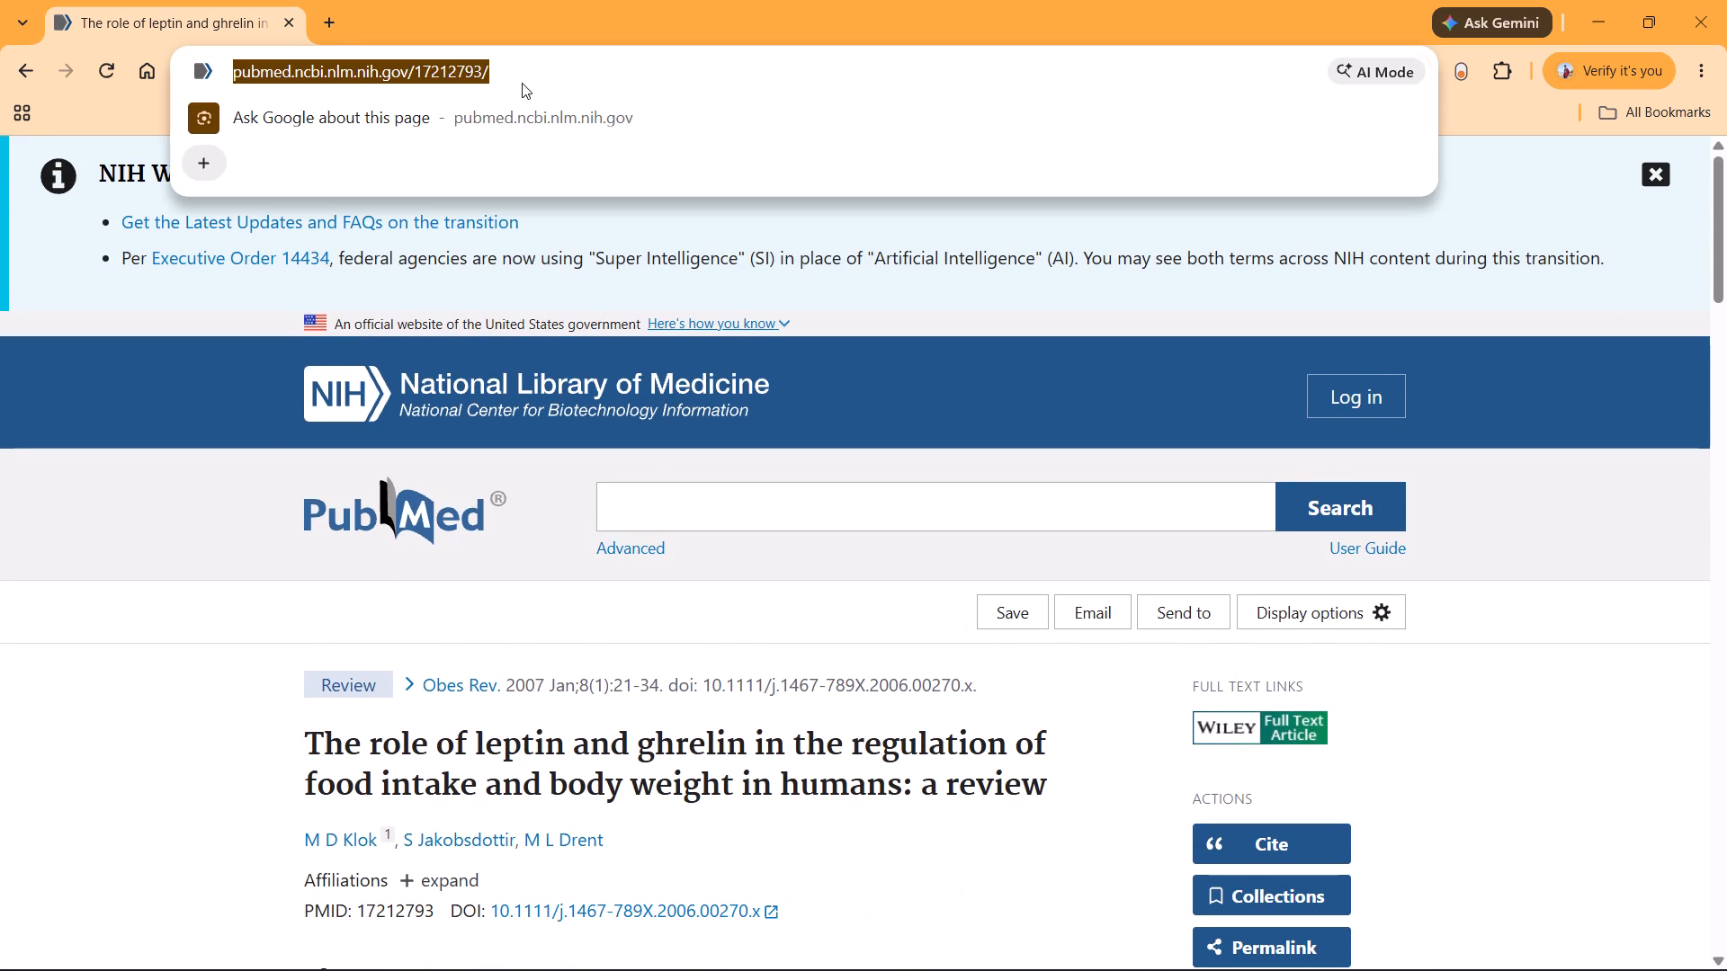
{"action": "key", "text": "ctrl+c"}
{"action": "left_click", "coordinate": [962, 799]}
Look through the article page from its title and abstract to the similar articles and the cited-by entries.
{"action": "scroll", "coordinate": [924, 774], "scroll_direction": "down", "scroll_amount": 3}
{"action": "scroll", "coordinate": [924, 774], "scroll_direction": "up", "scroll_amount": 1}
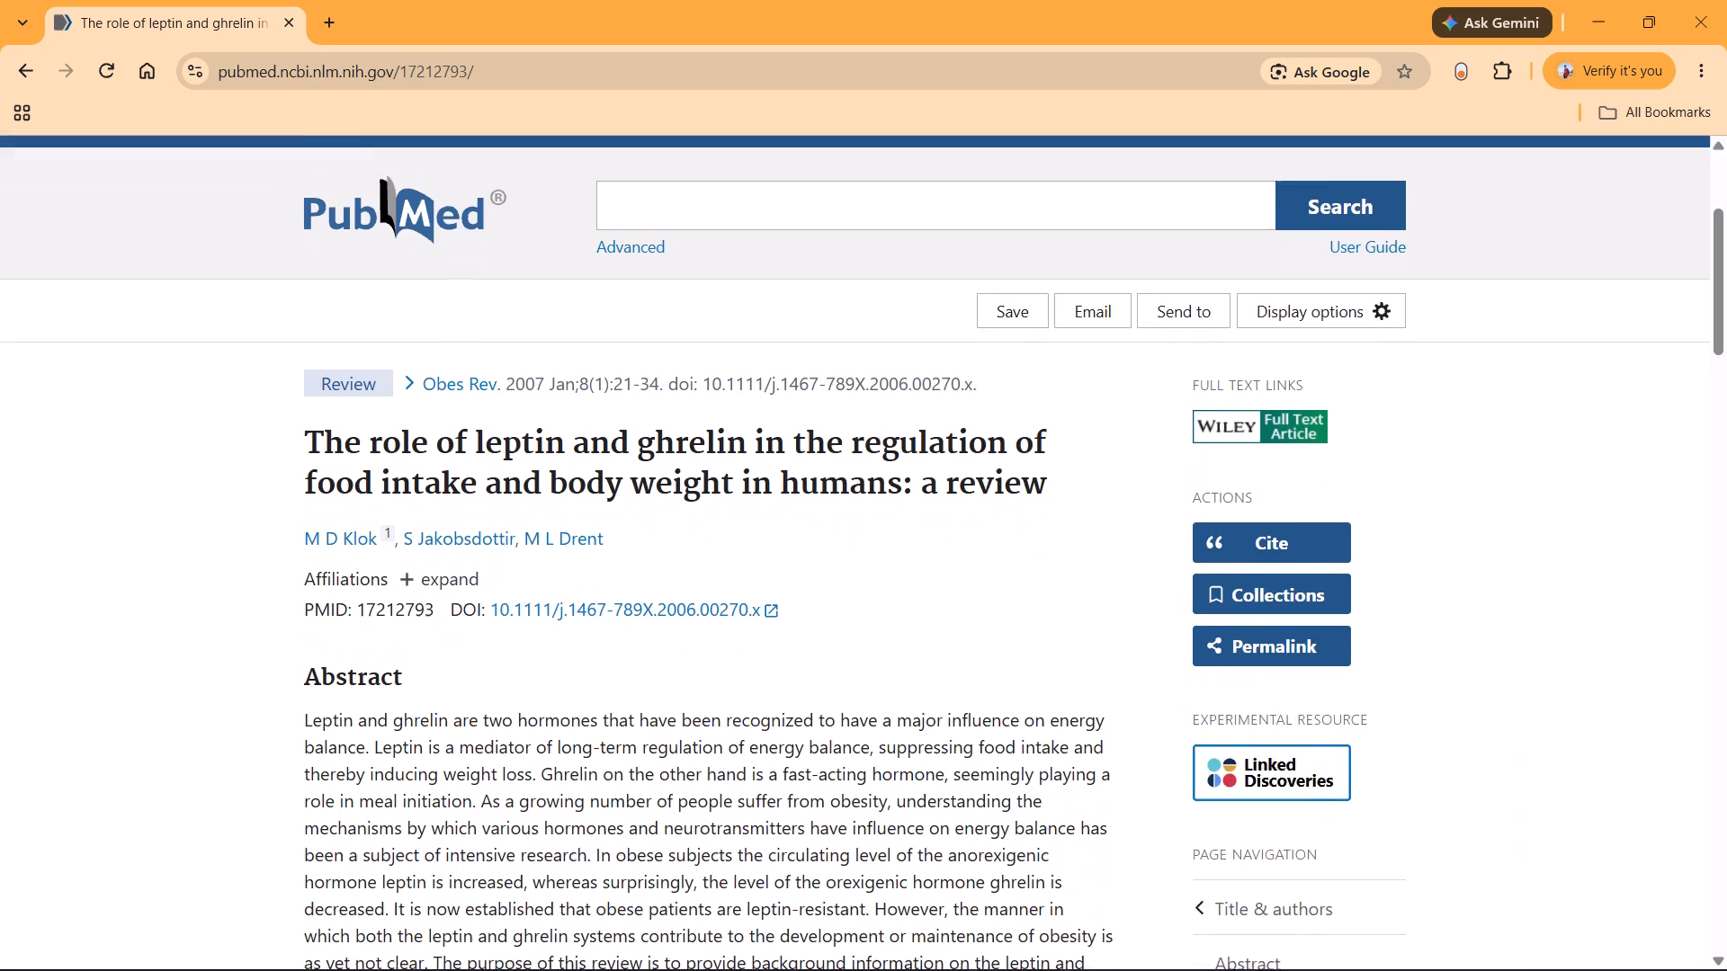
{"action": "scroll", "coordinate": [924, 774], "scroll_direction": "up", "scroll_amount": 1}
{"action": "scroll", "coordinate": [924, 774], "scroll_direction": "down", "scroll_amount": 1}
{"action": "scroll", "coordinate": [919, 771], "scroll_direction": "up", "scroll_amount": 1}
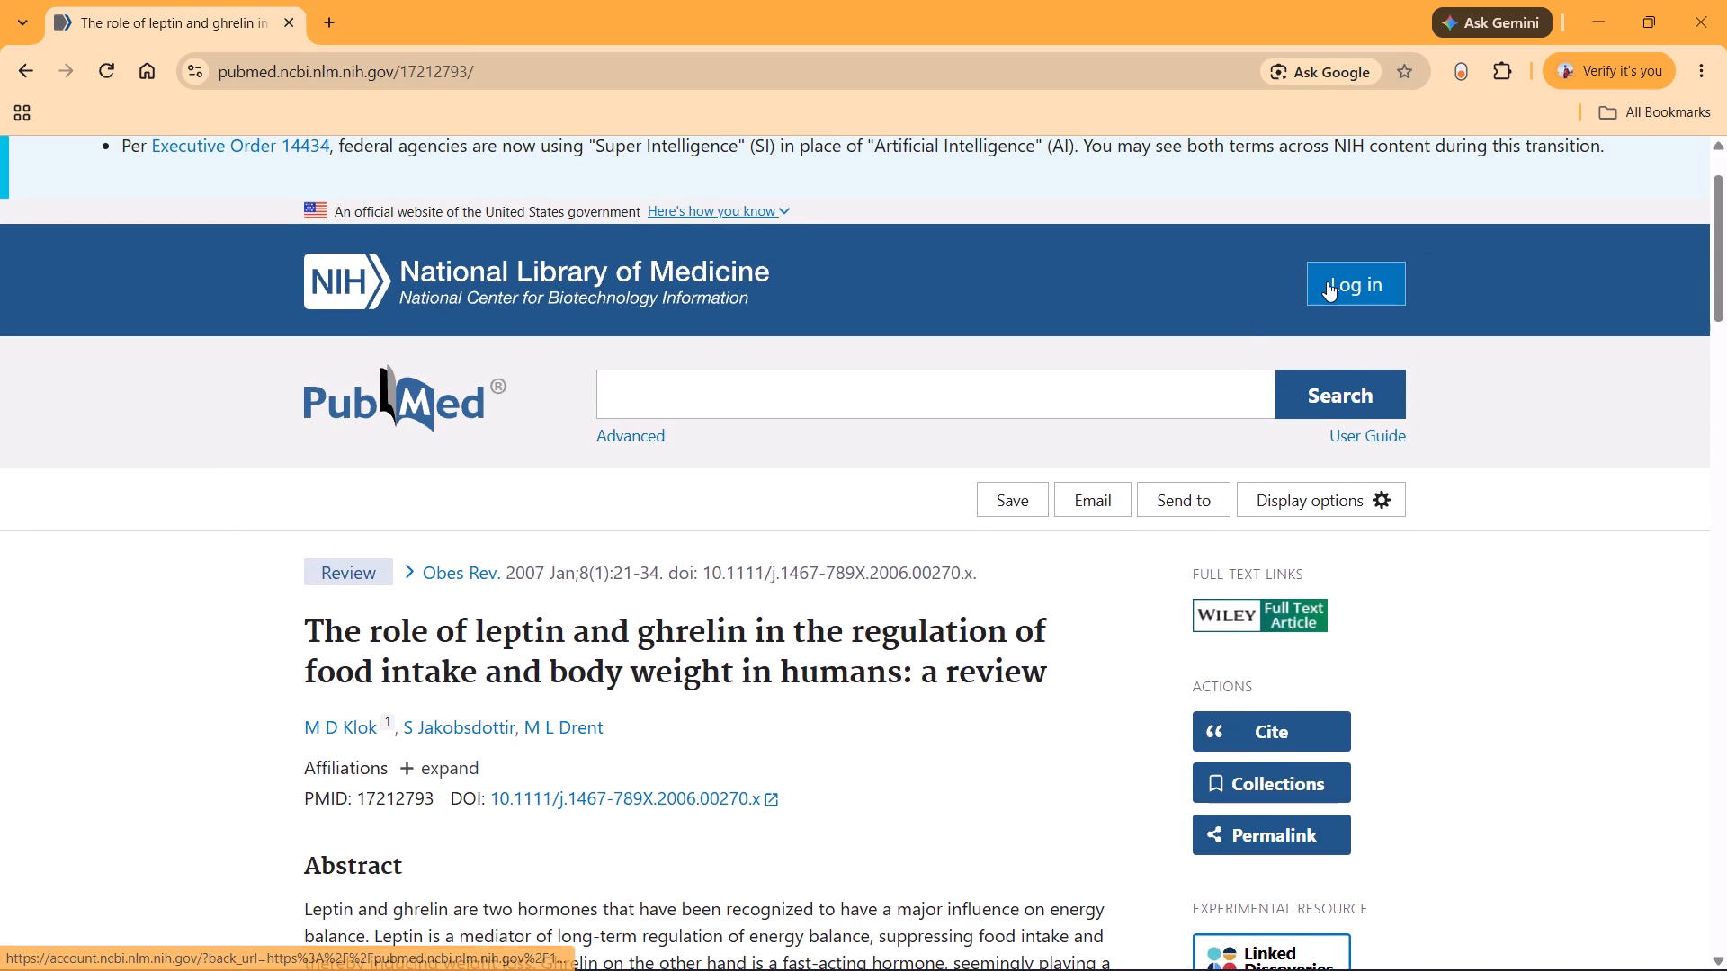
{"action": "scroll", "coordinate": [1248, 701], "scroll_direction": "down", "scroll_amount": 2}
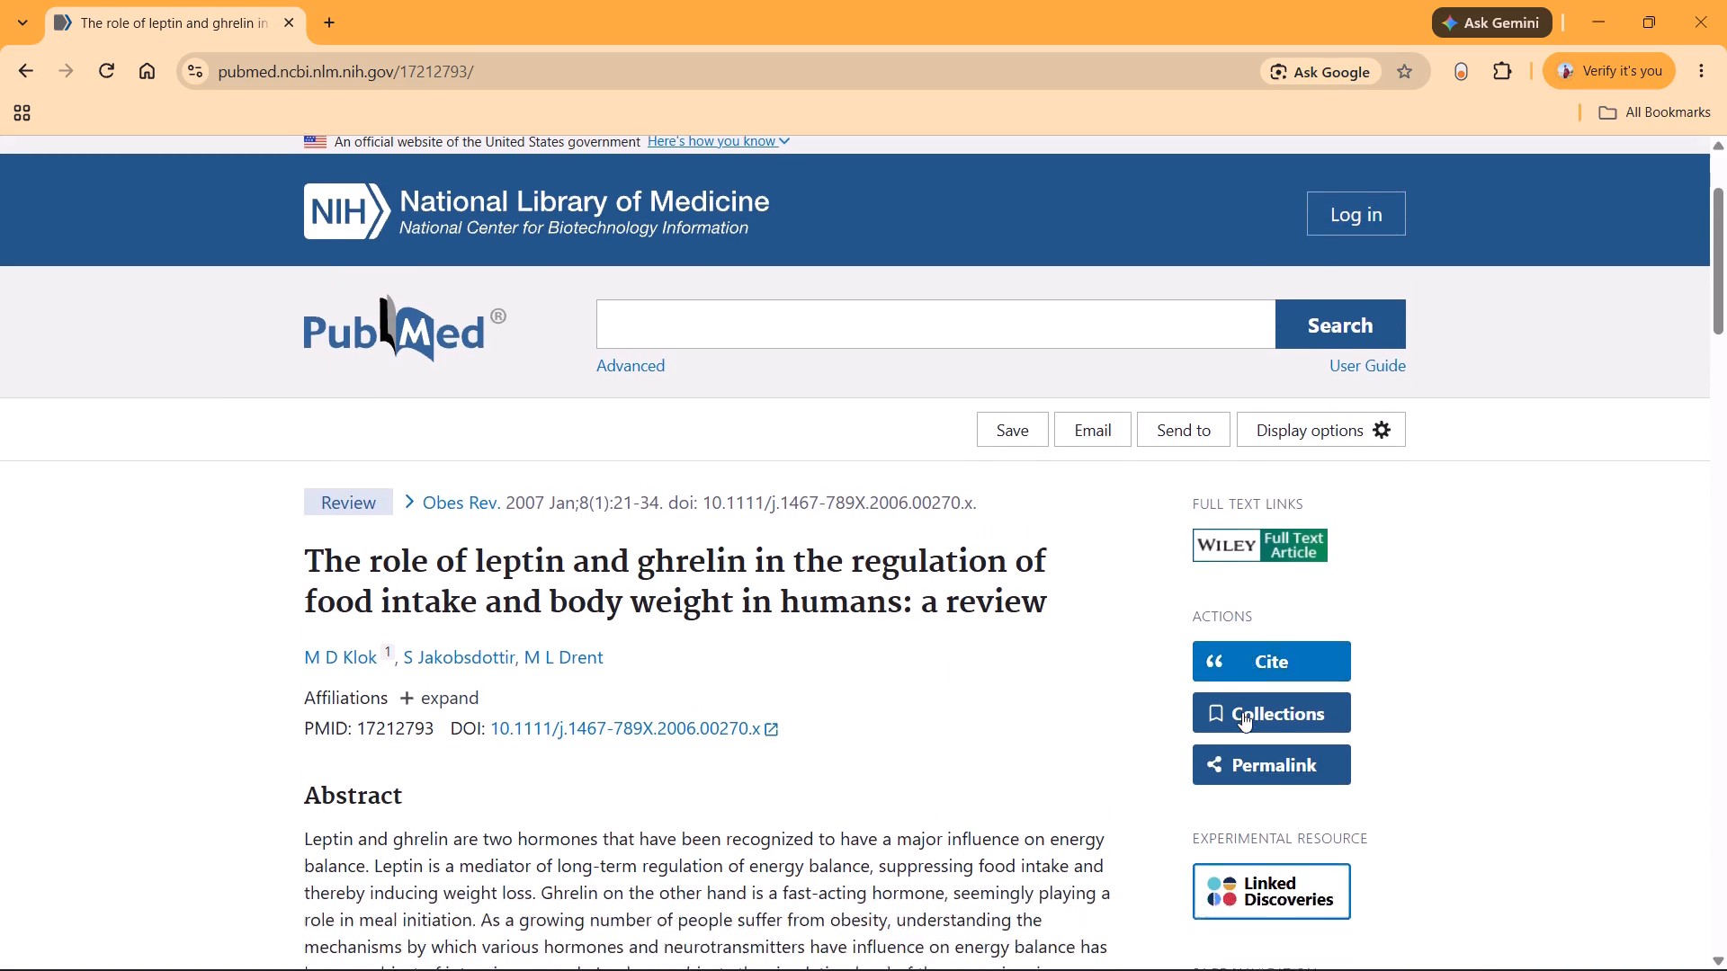
{"action": "scroll", "coordinate": [1242, 712], "scroll_direction": "down", "scroll_amount": 7}
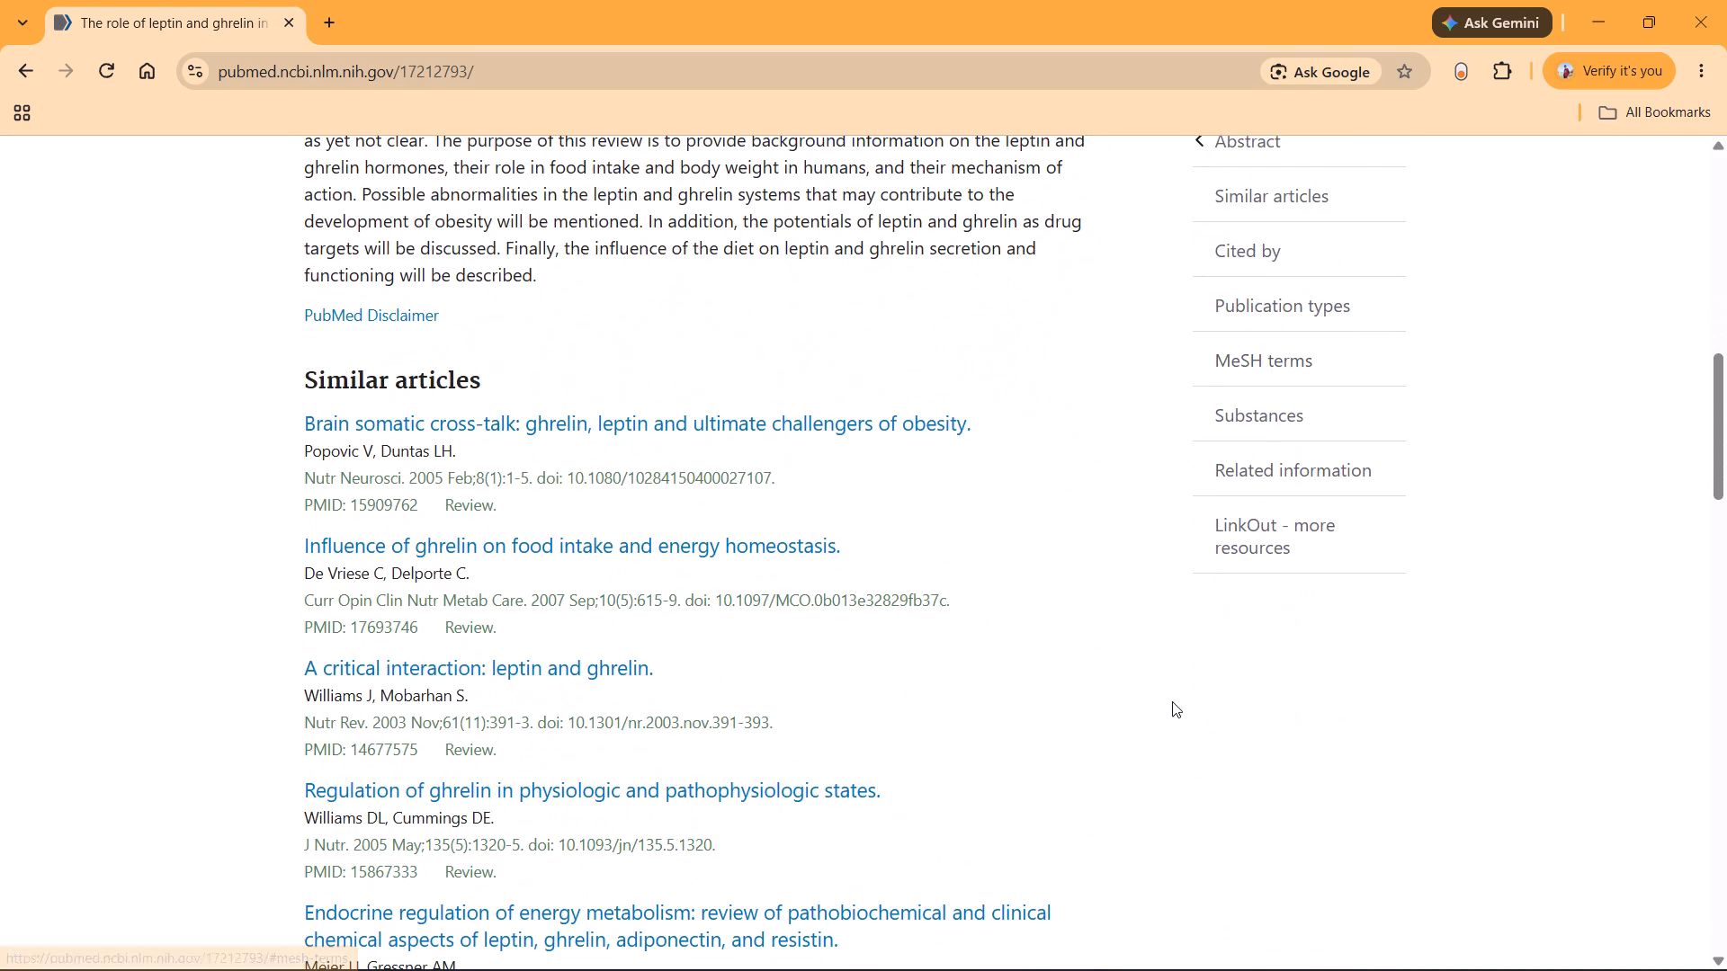
{"action": "scroll", "coordinate": [969, 696], "scroll_direction": "down", "scroll_amount": 5}
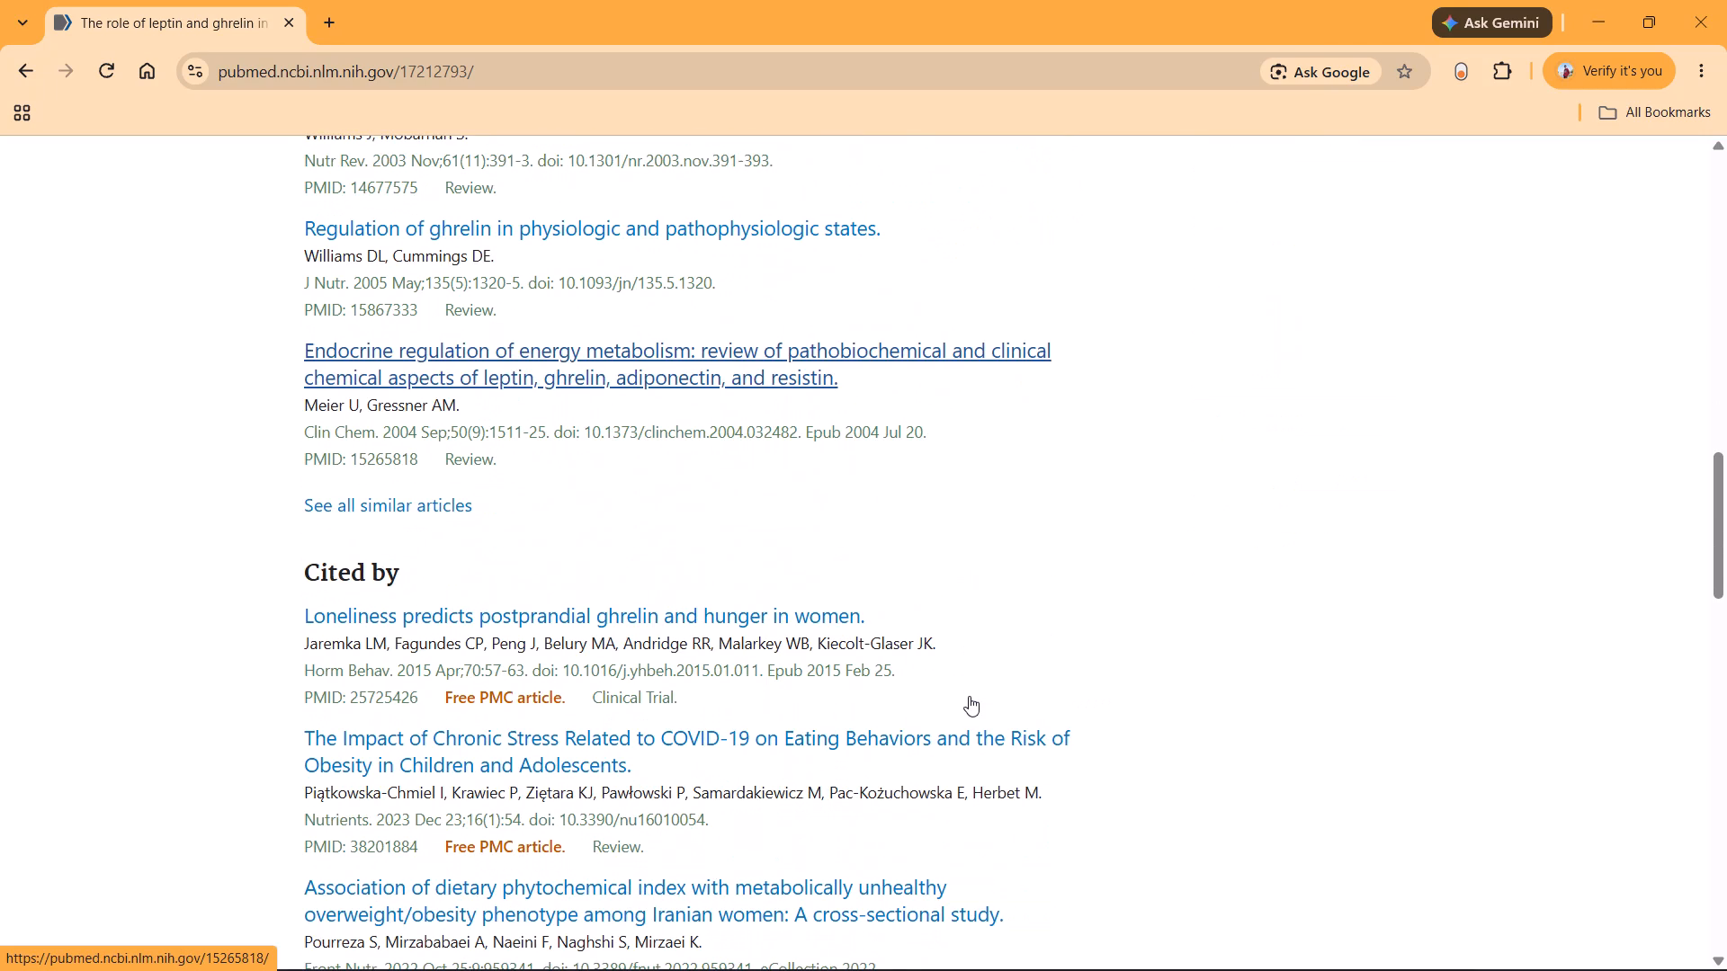
Capture a rectangular screenshot of the article from its title through the full abstract down to the PubMed Disclaimer.
{"action": "scroll", "coordinate": [969, 696], "scroll_direction": "up", "scroll_amount": 10}
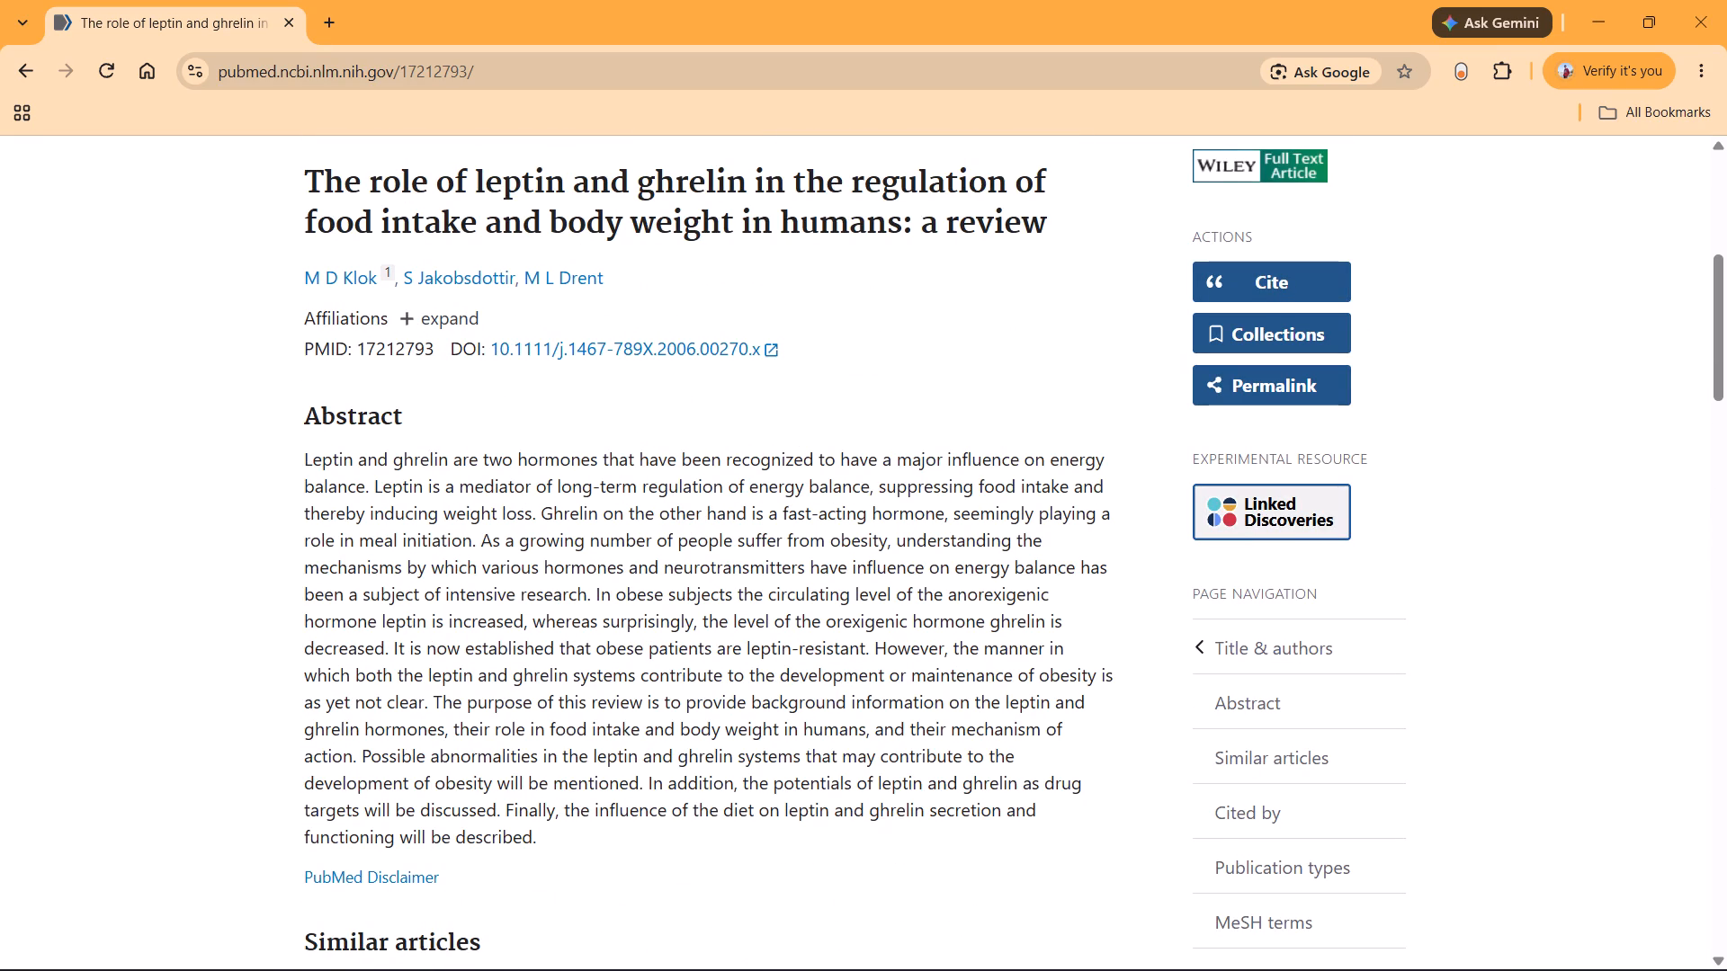
{"action": "scroll", "coordinate": [819, 545], "scroll_direction": "up", "scroll_amount": 1}
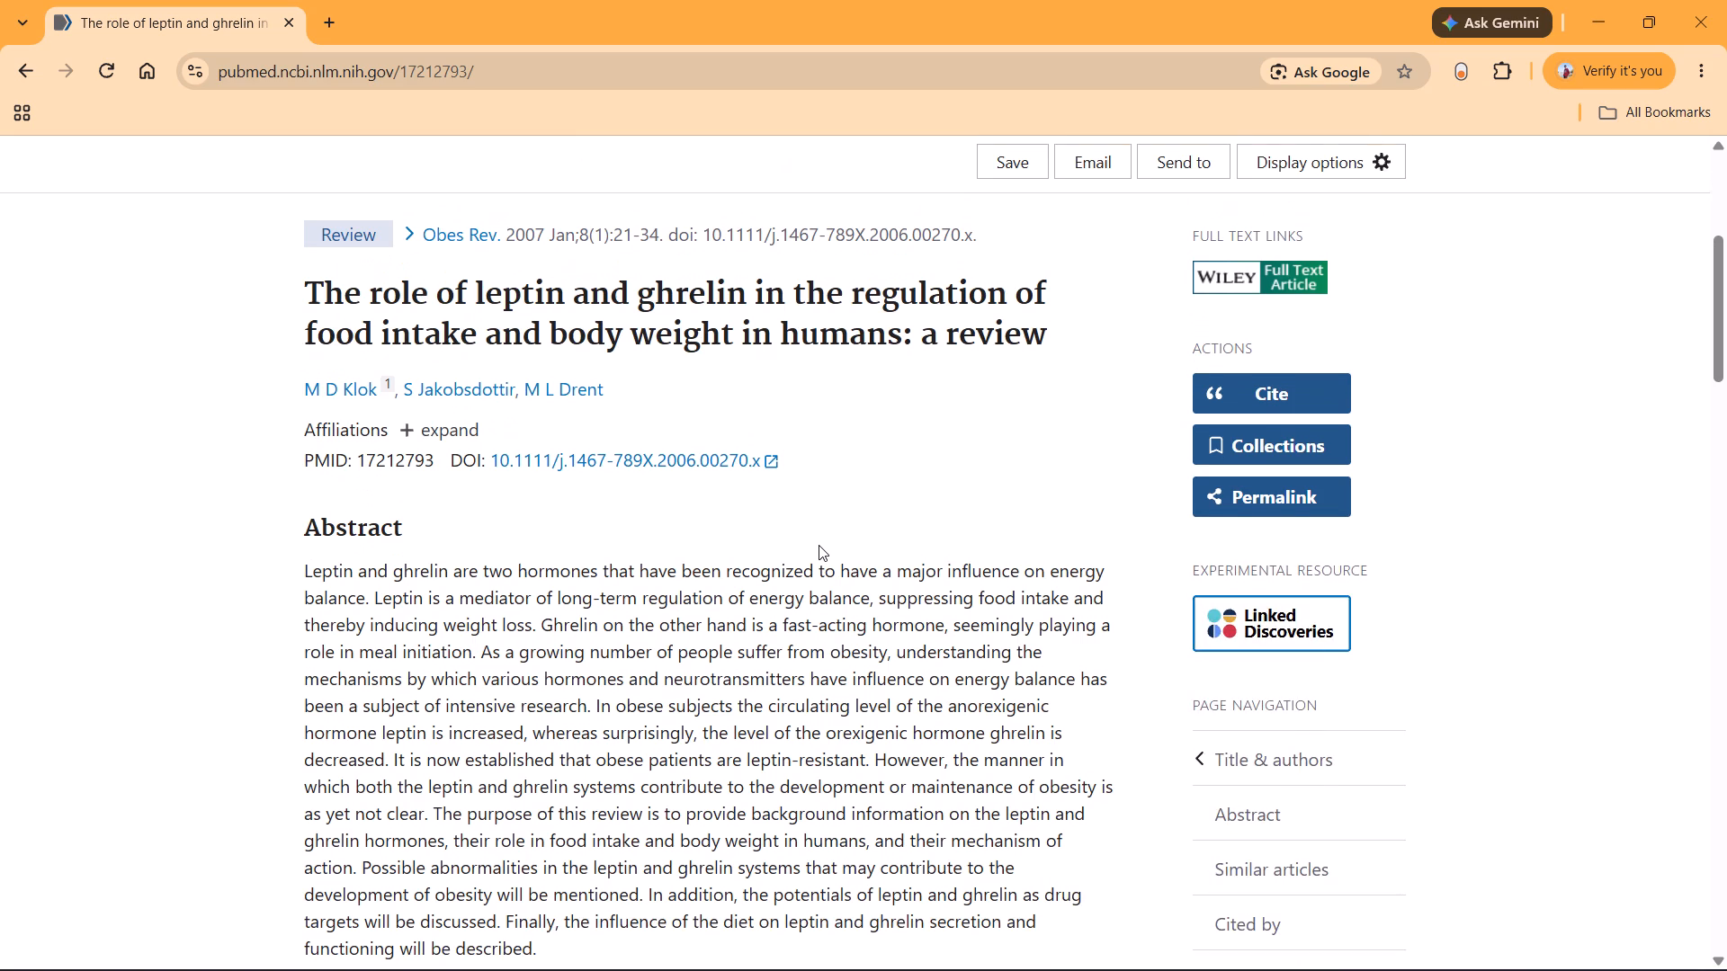
{"action": "scroll", "coordinate": [819, 545], "scroll_direction": "down", "scroll_amount": 1}
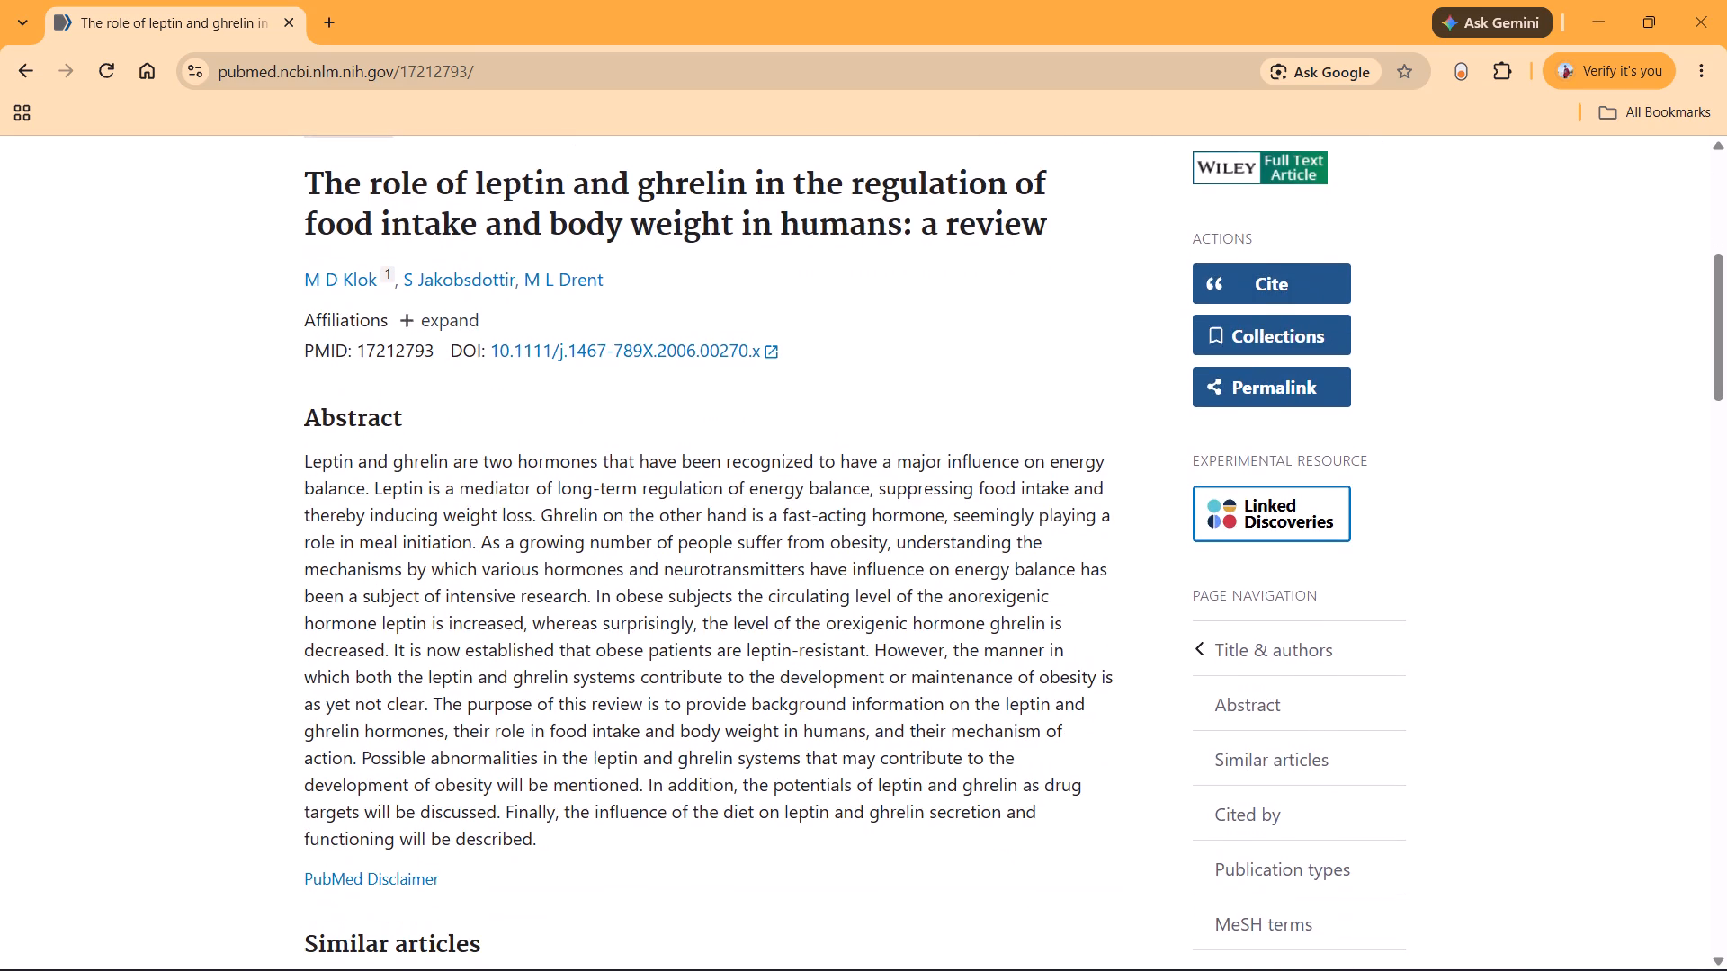
{"action": "key", "text": "shift+super+s"}
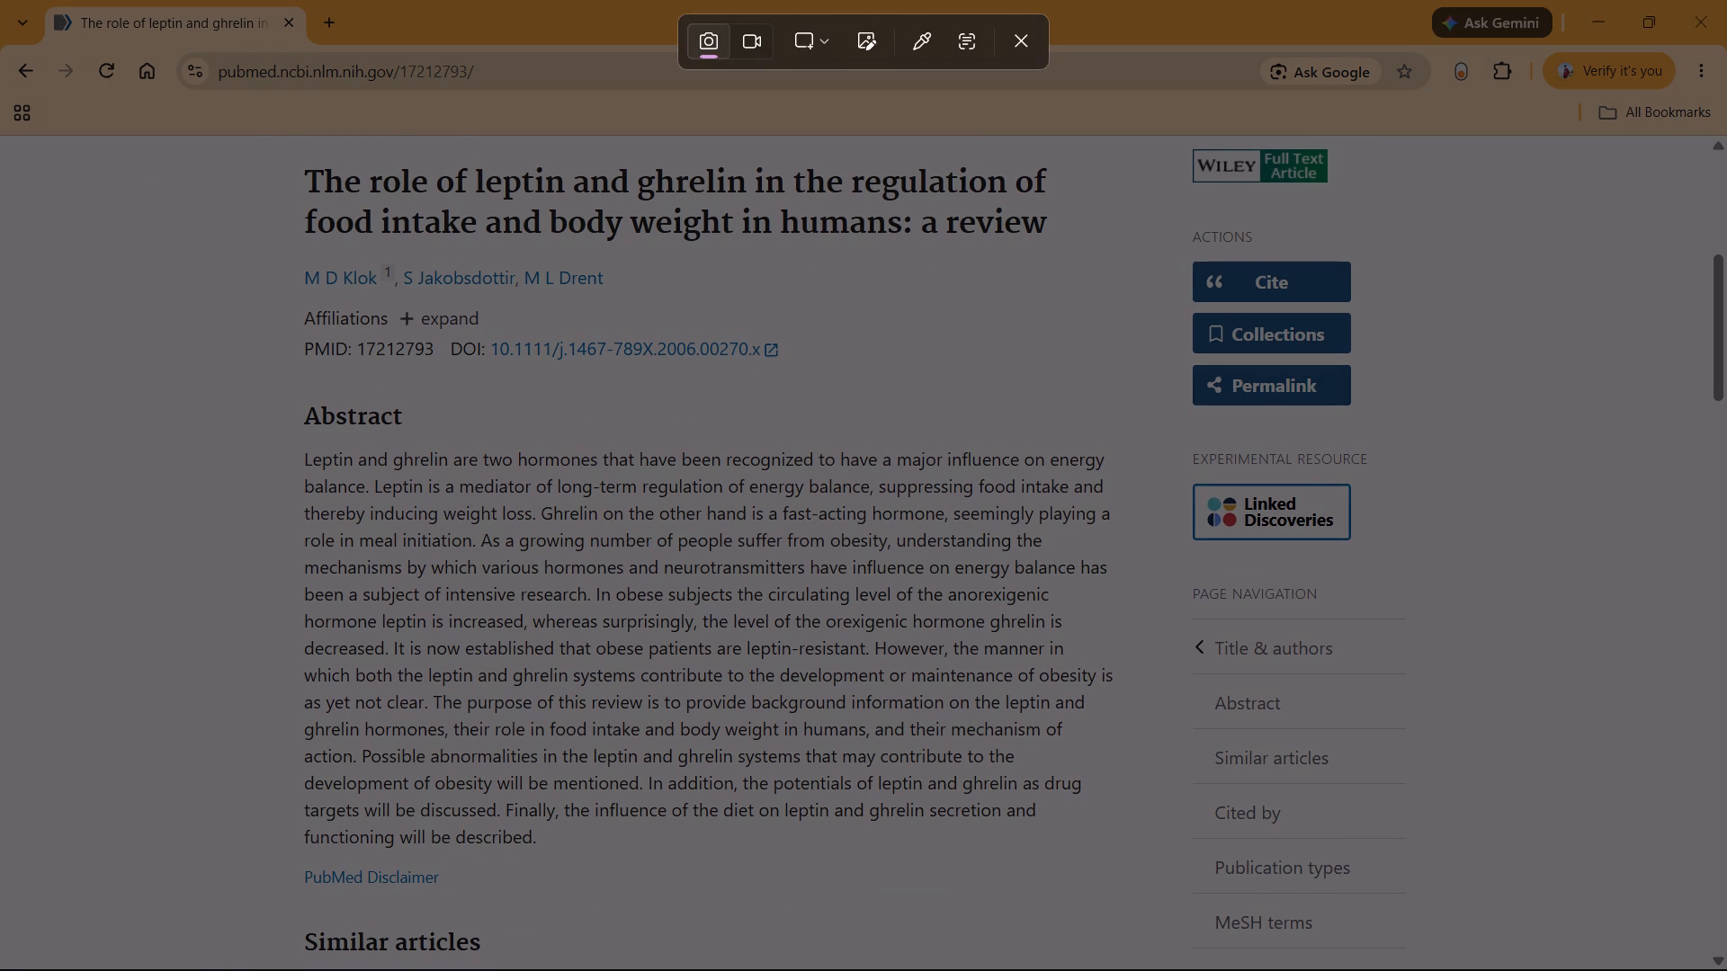
{"action": "left_click_drag", "start_coordinate": [266, 145], "coordinate": [1163, 916]}
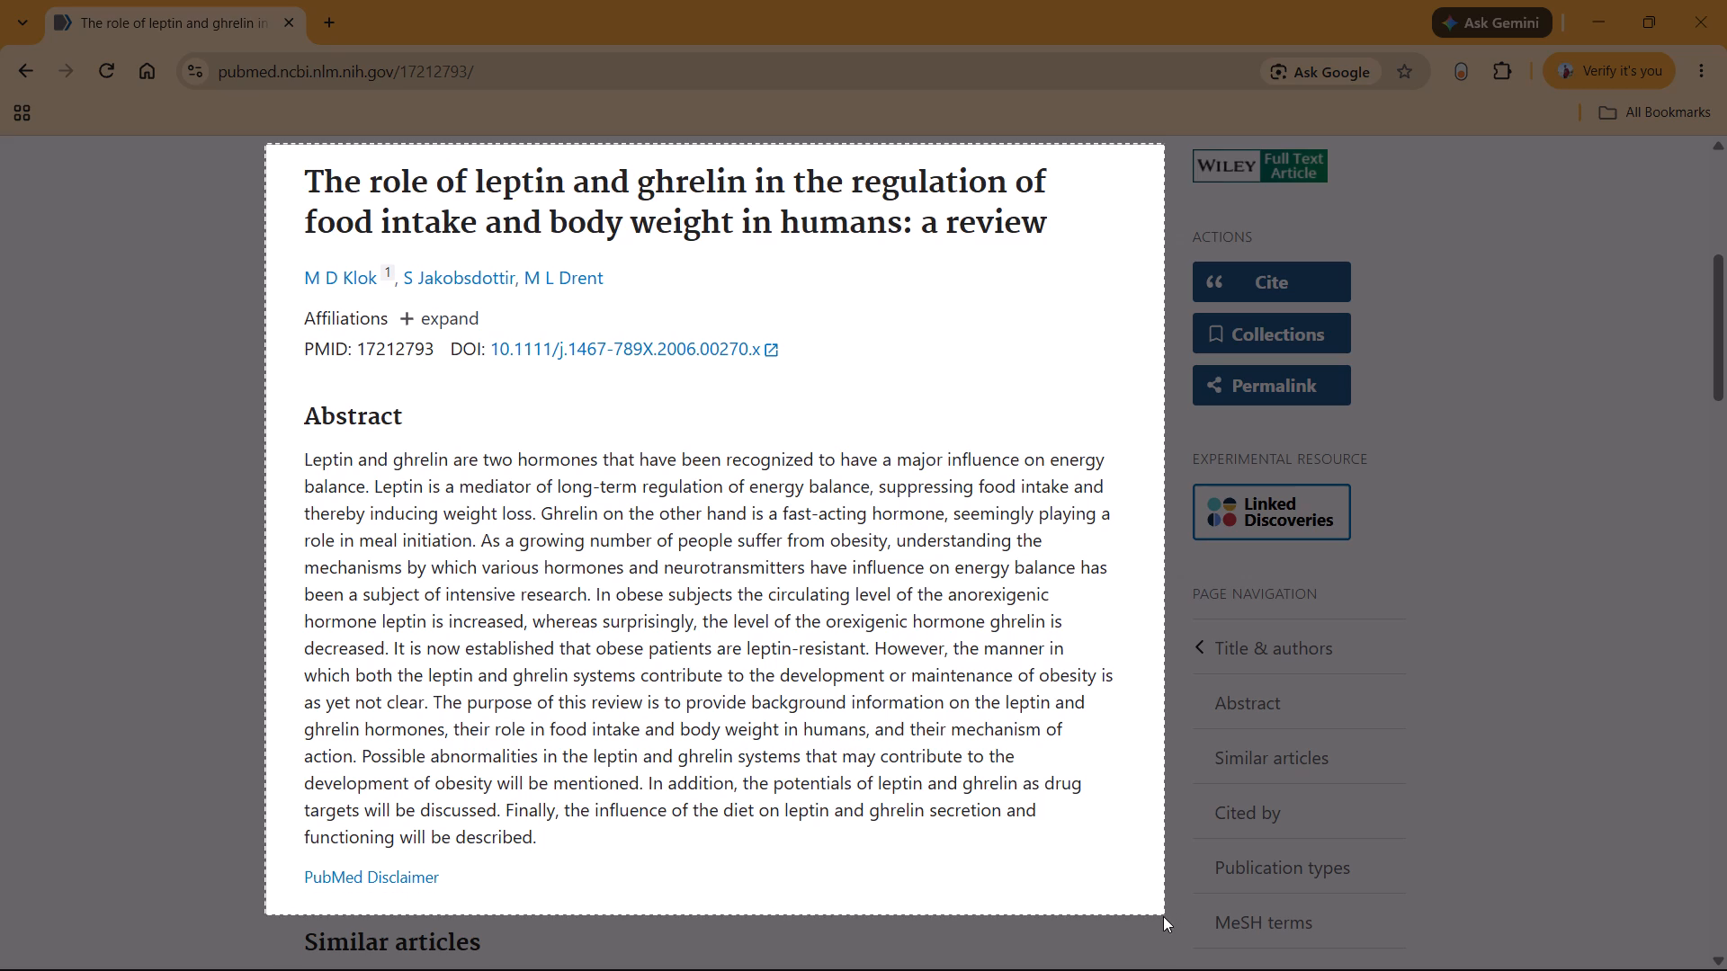
{"action": "left_click_drag", "start_coordinate": [1163, 916], "coordinate": [1174, 917]}
{"action": "scroll", "coordinate": [1156, 864], "scroll_direction": "up", "scroll_amount": 8}
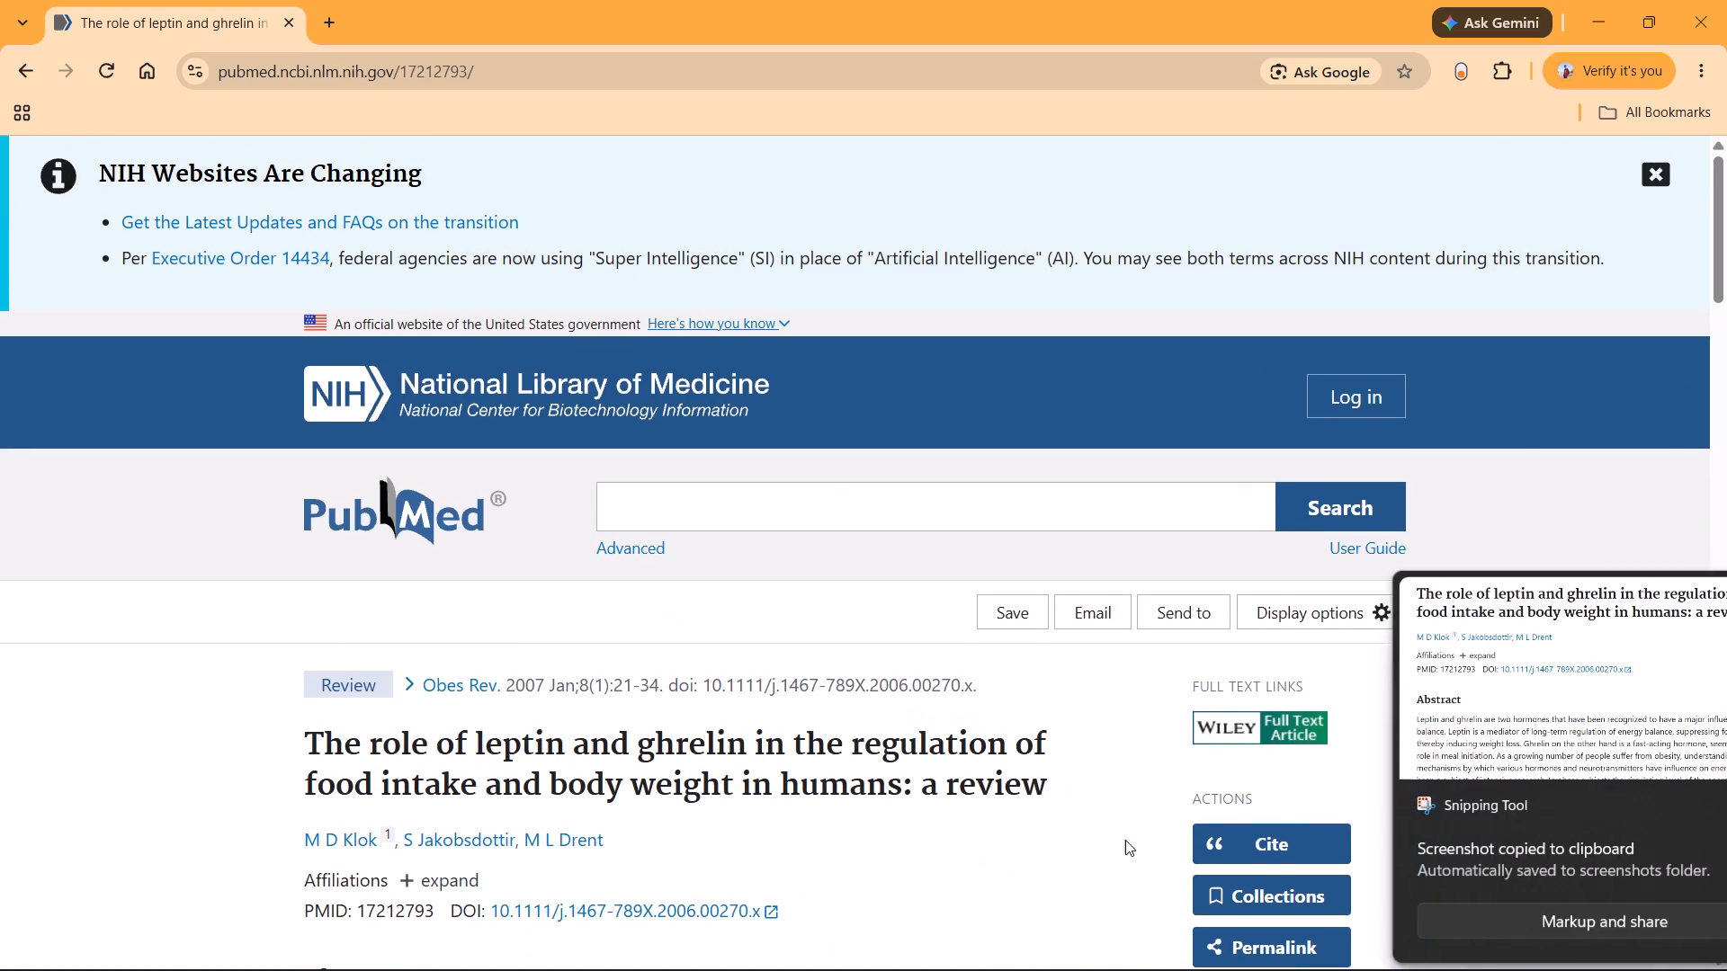
Save the captured article screenshot as the PNG "leptin and ghrenil" in the img folder inside 1.don.
{"action": "left_click", "coordinate": [1491, 713]}
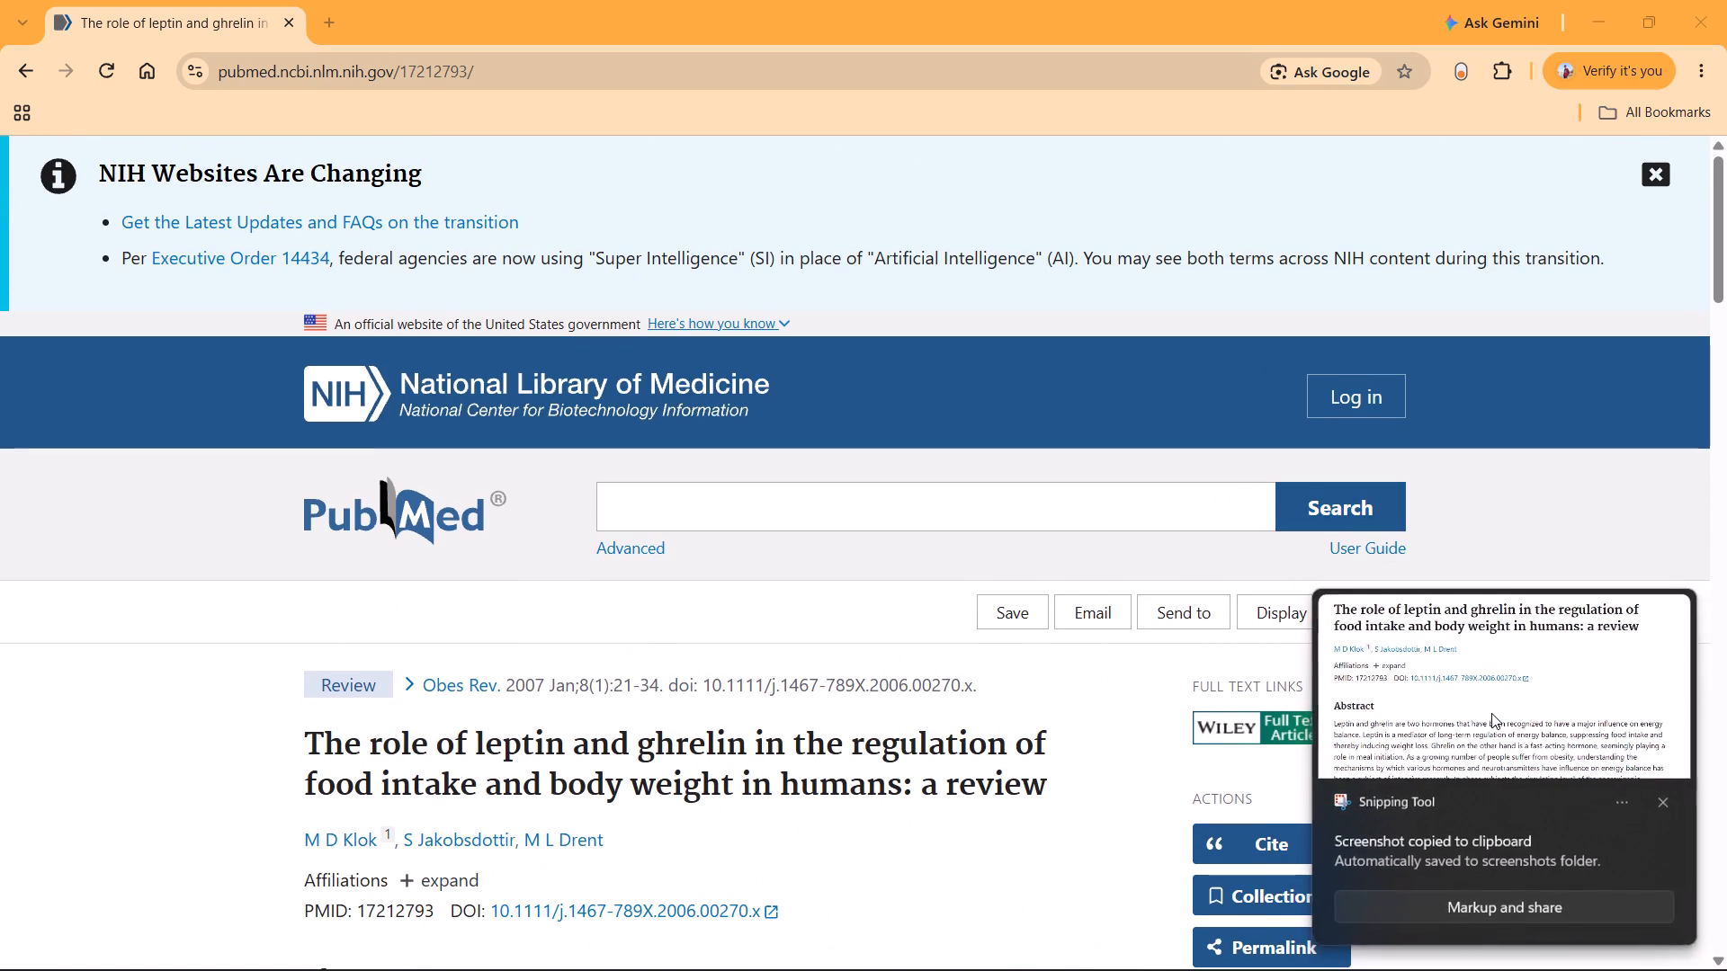
{"action": "left_click", "coordinate": [1165, 47]}
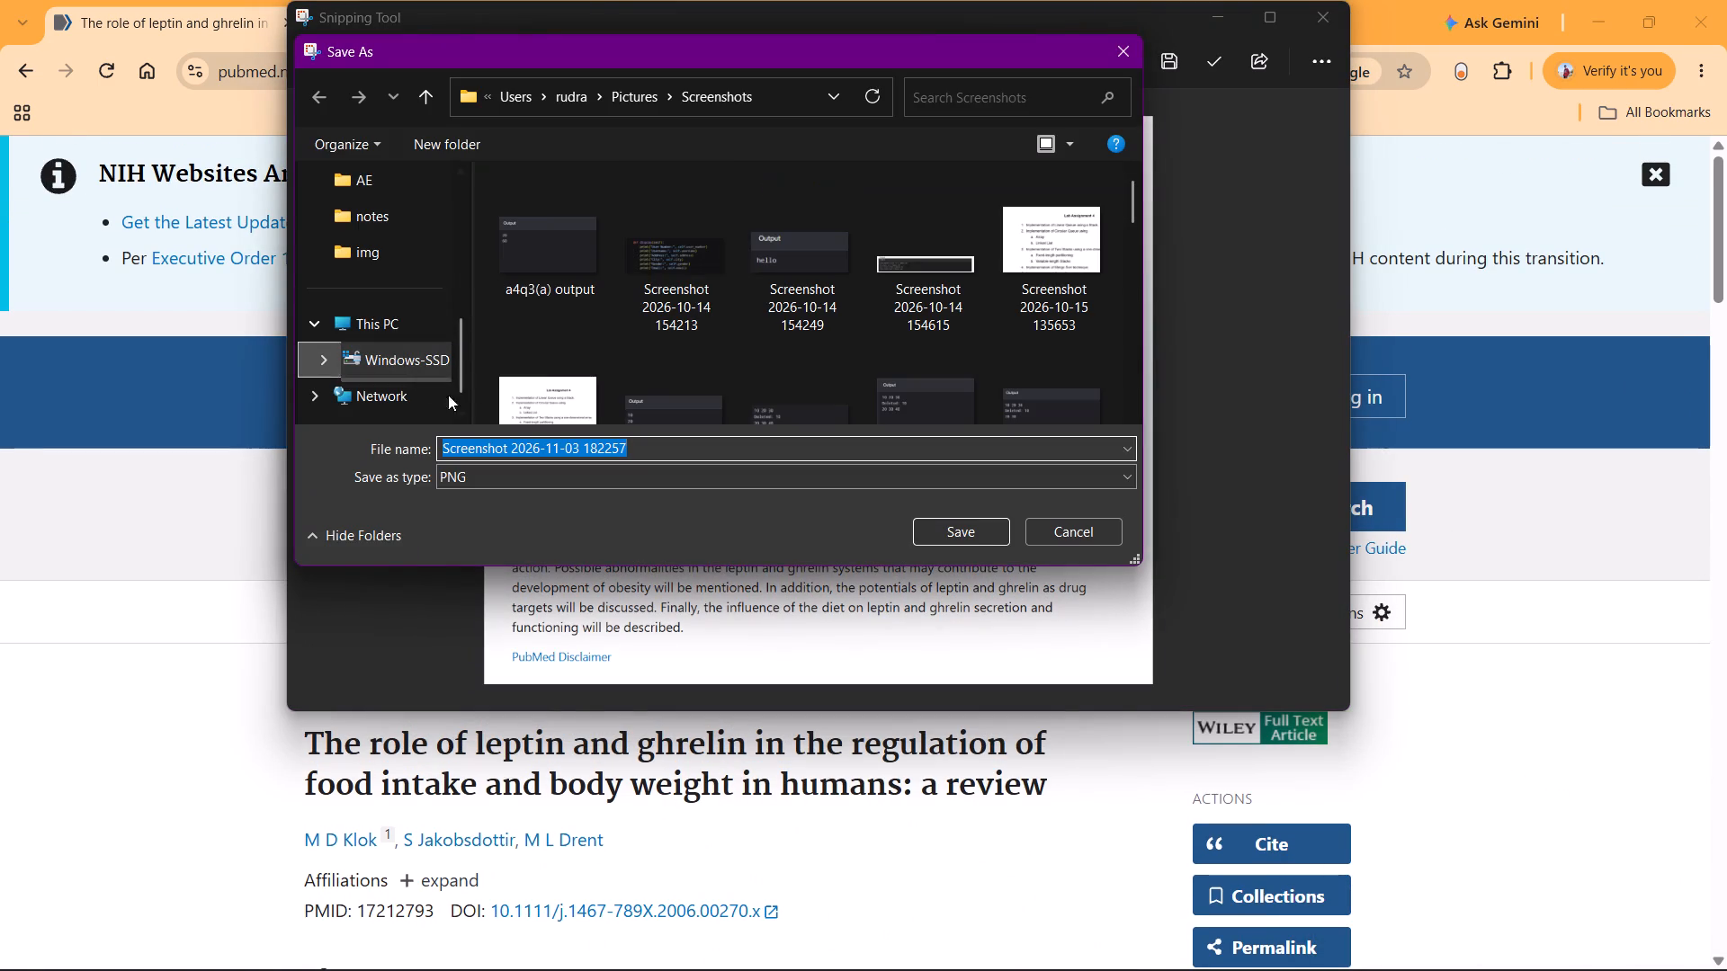
{"action": "type", "text": "leptin and ghrenil"}
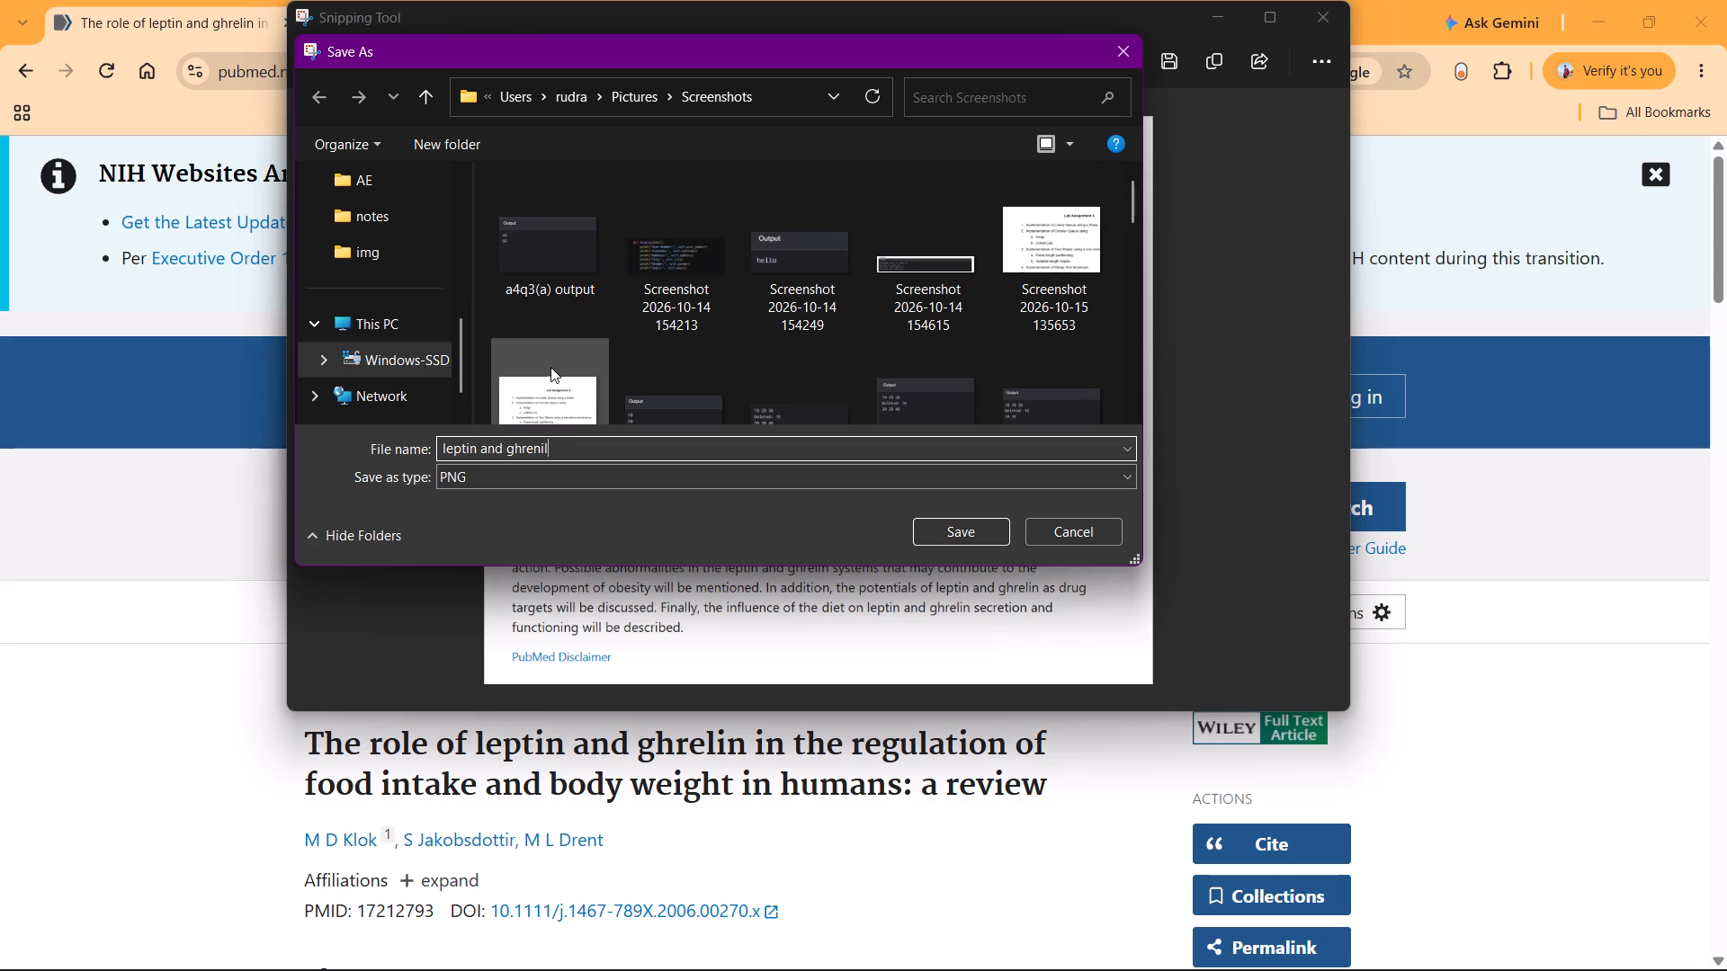
{"action": "scroll", "coordinate": [374, 306], "scroll_direction": "up", "scroll_amount": 2}
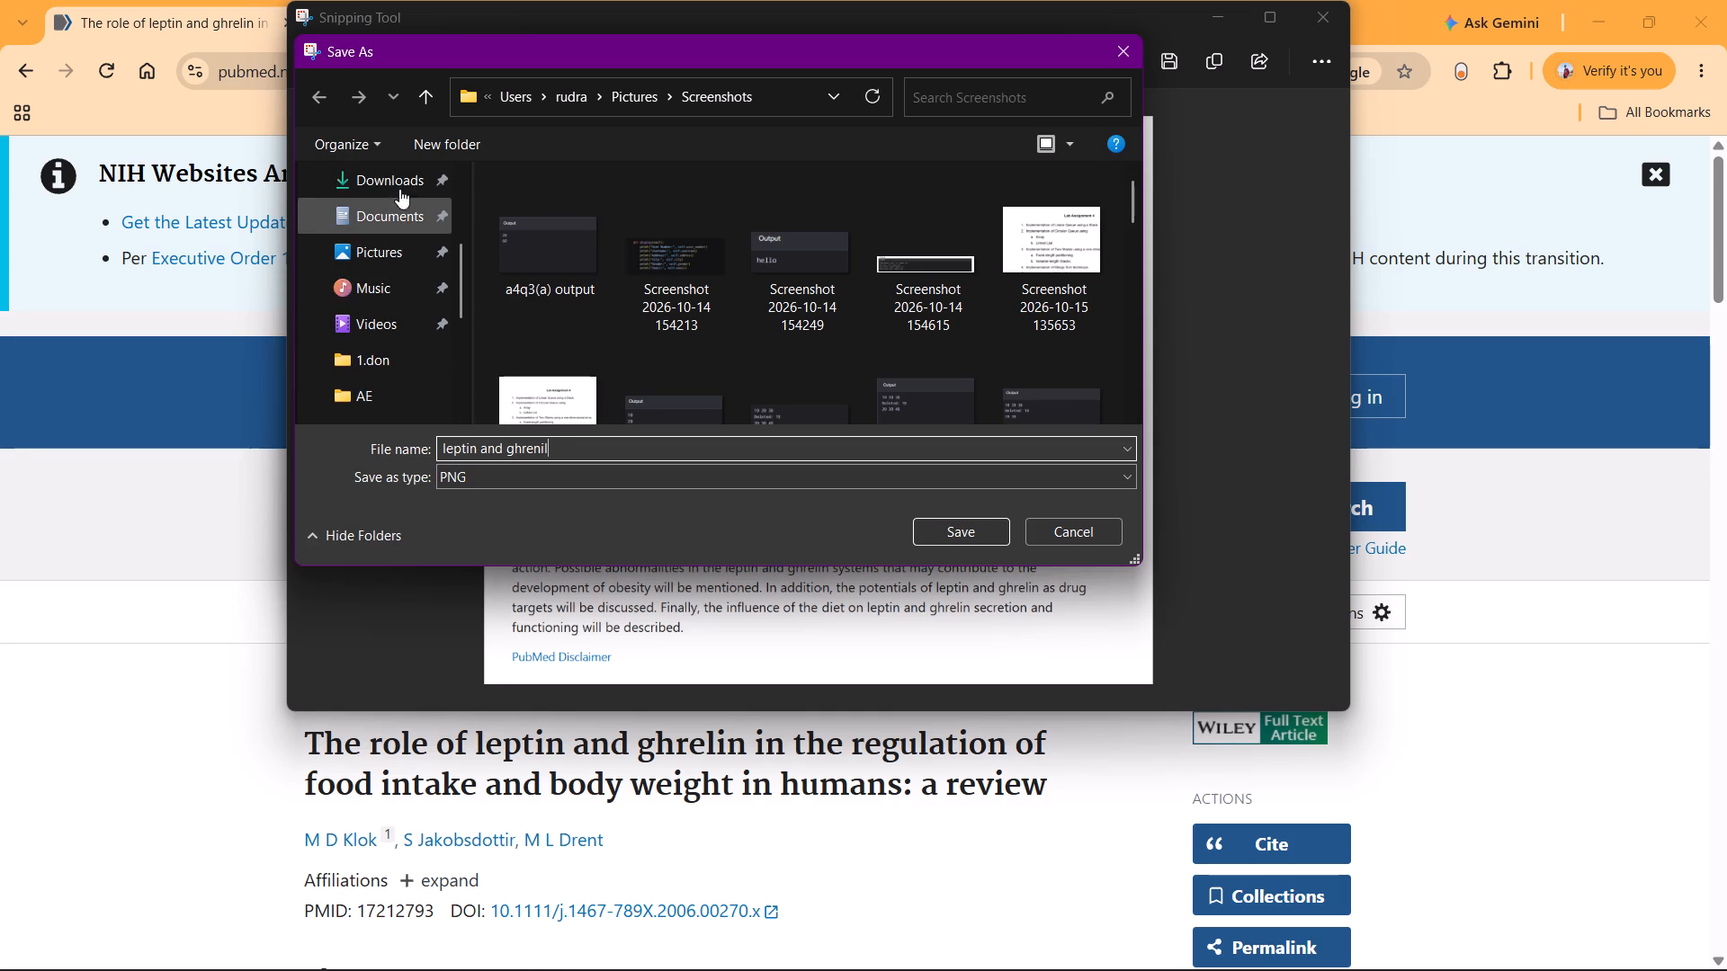
{"action": "scroll", "coordinate": [416, 193], "scroll_direction": "up", "scroll_amount": 1}
{"action": "scroll", "coordinate": [389, 383], "scroll_direction": "down", "scroll_amount": 2}
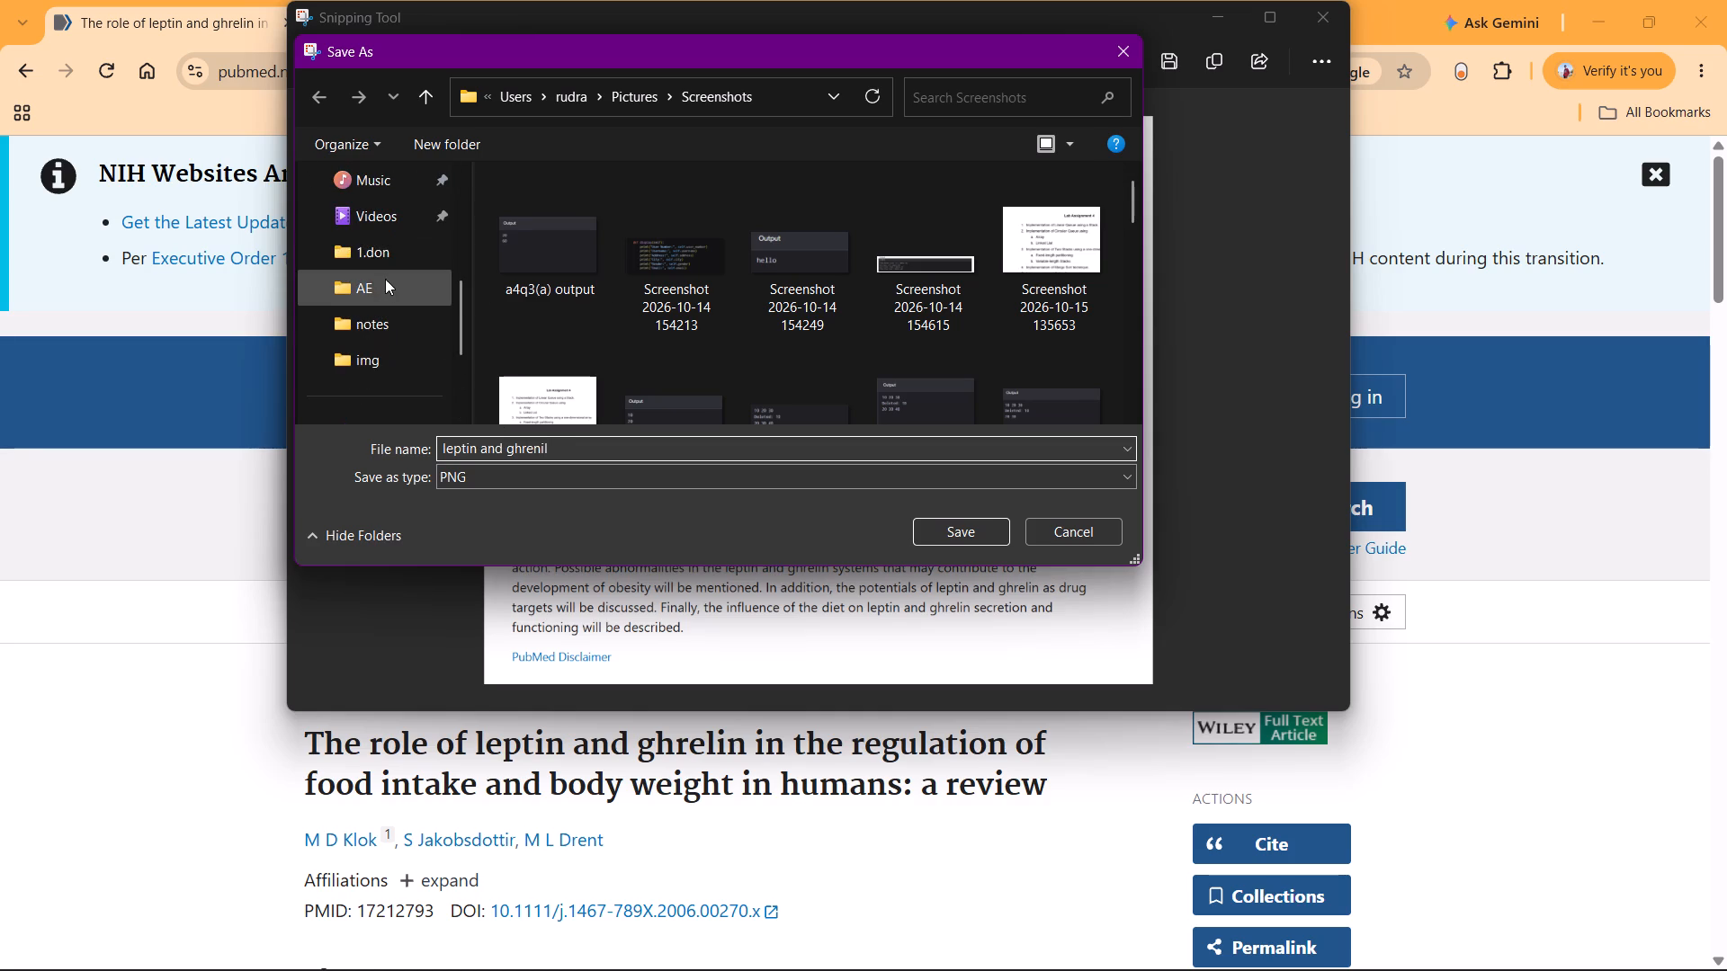
{"action": "left_click", "coordinate": [393, 254]}
{"action": "double_click", "coordinate": [642, 260]}
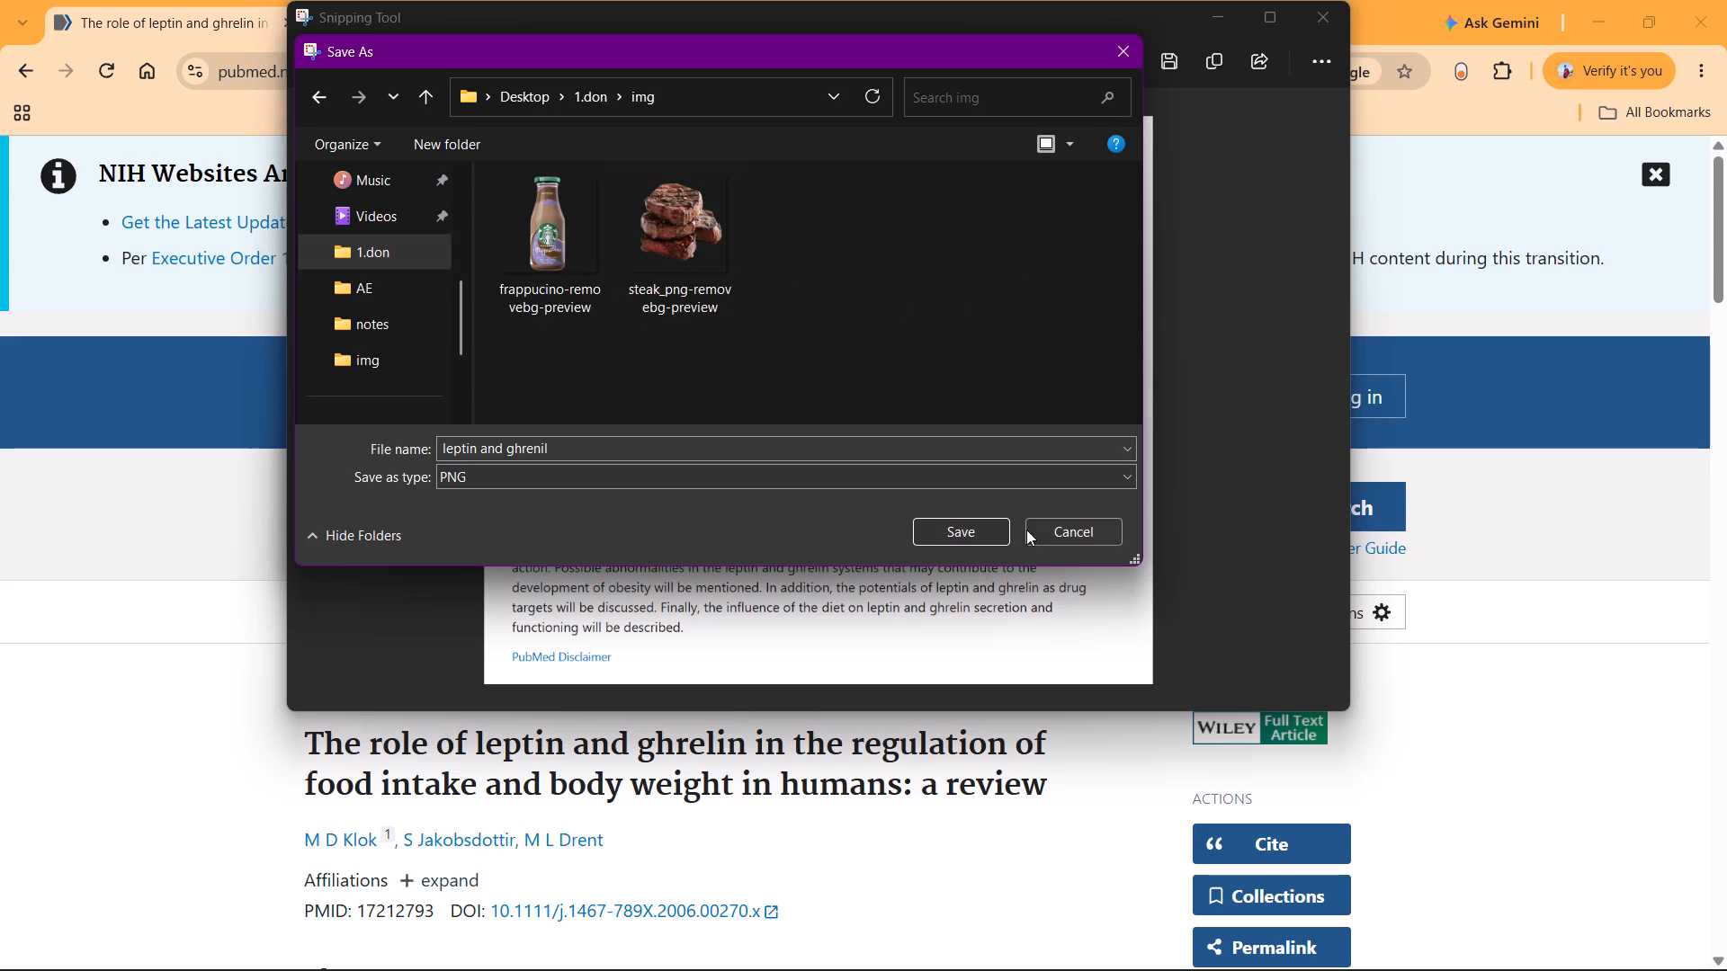
{"action": "left_click", "coordinate": [981, 532]}
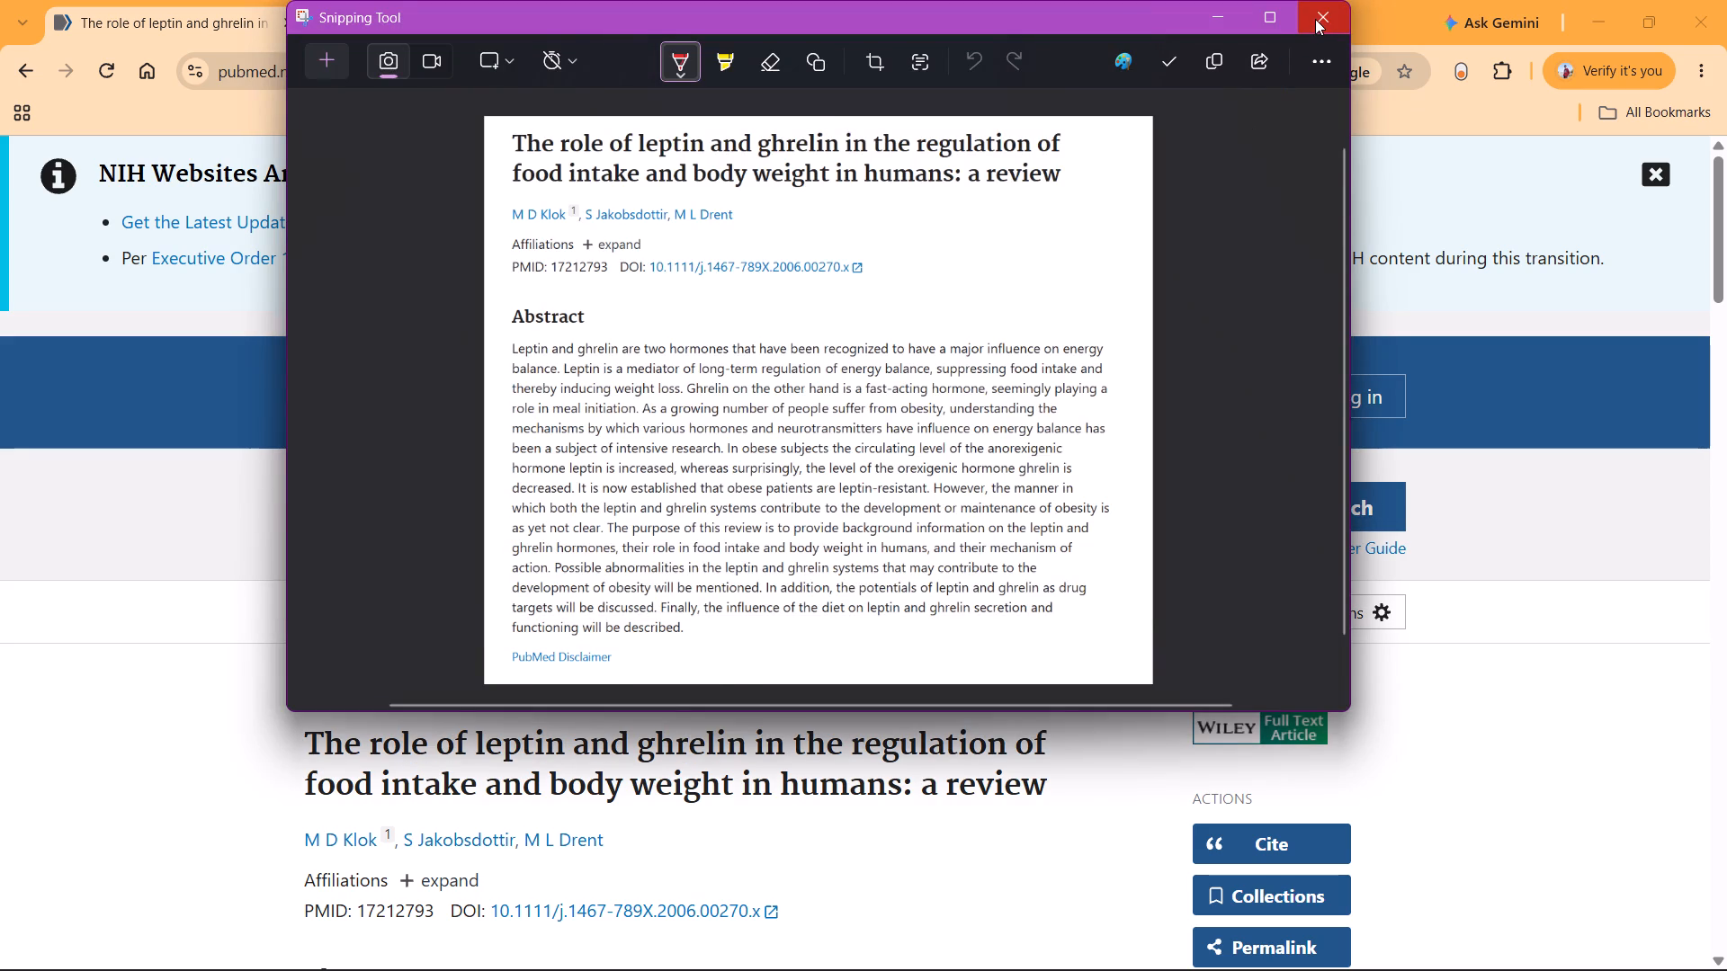
{"action": "left_click", "coordinate": [1315, 19]}
Capture a rectangular screenshot of the blue National Library of Medicine banner with the NIH logo, excluding the Log in box.
{"action": "scroll", "coordinate": [823, 605], "scroll_direction": "down", "scroll_amount": 5}
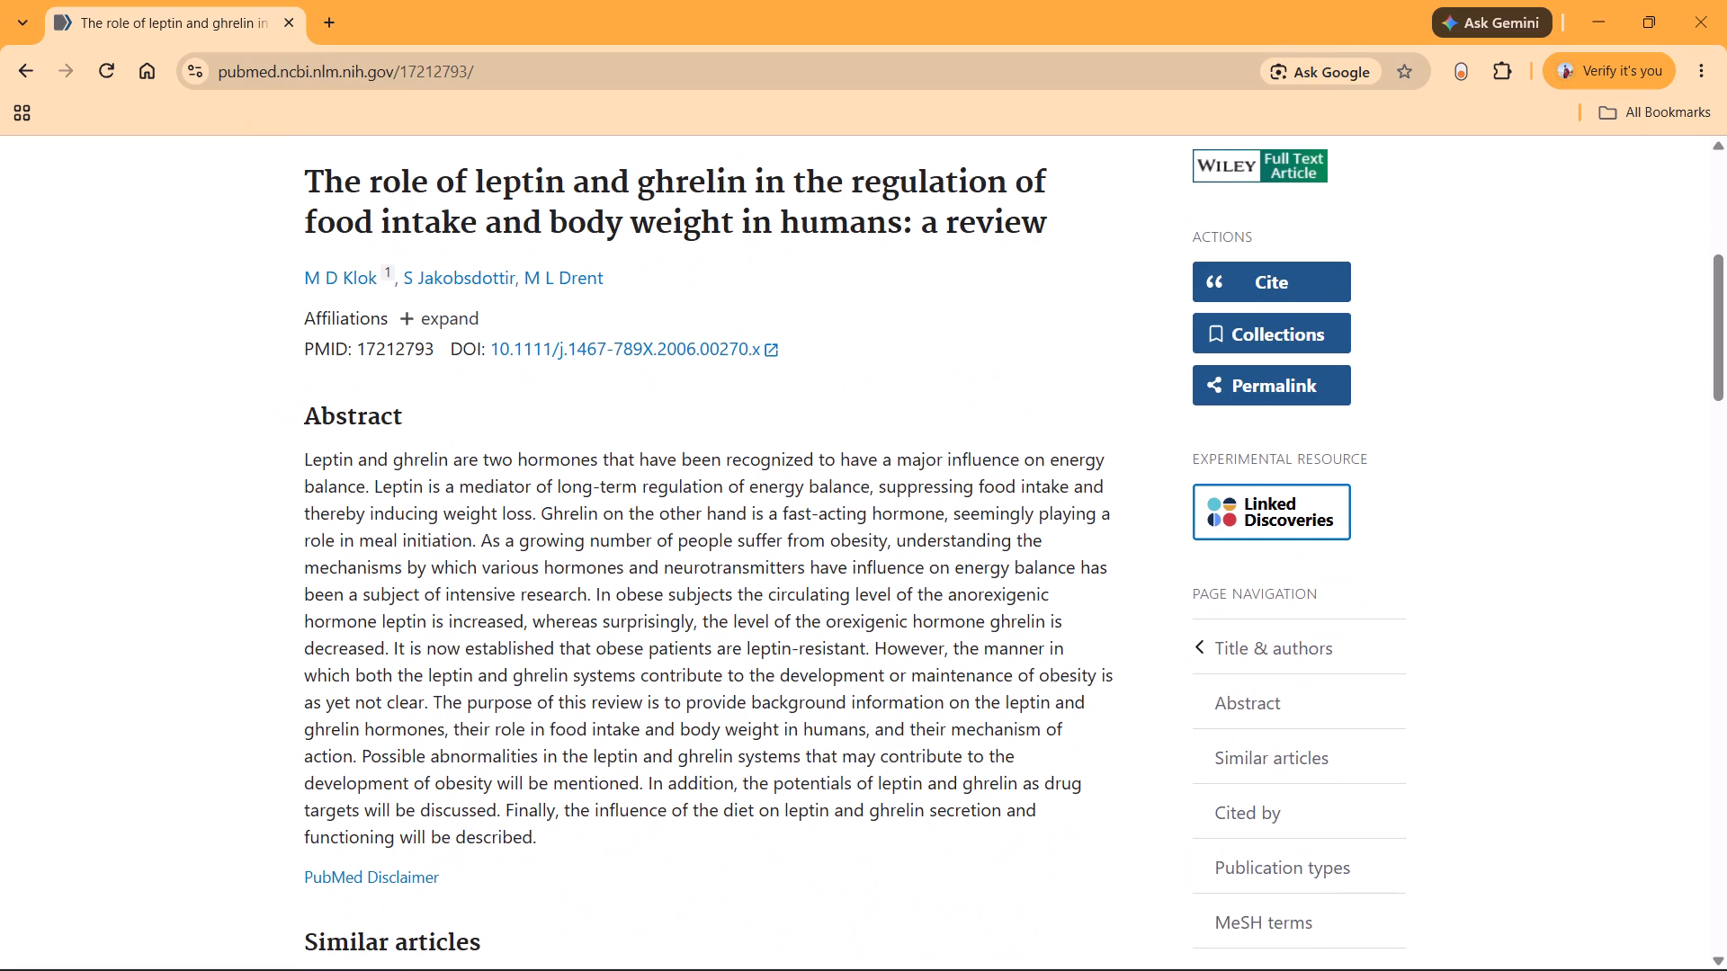
{"action": "scroll", "coordinate": [823, 605], "scroll_direction": "down", "scroll_amount": 3}
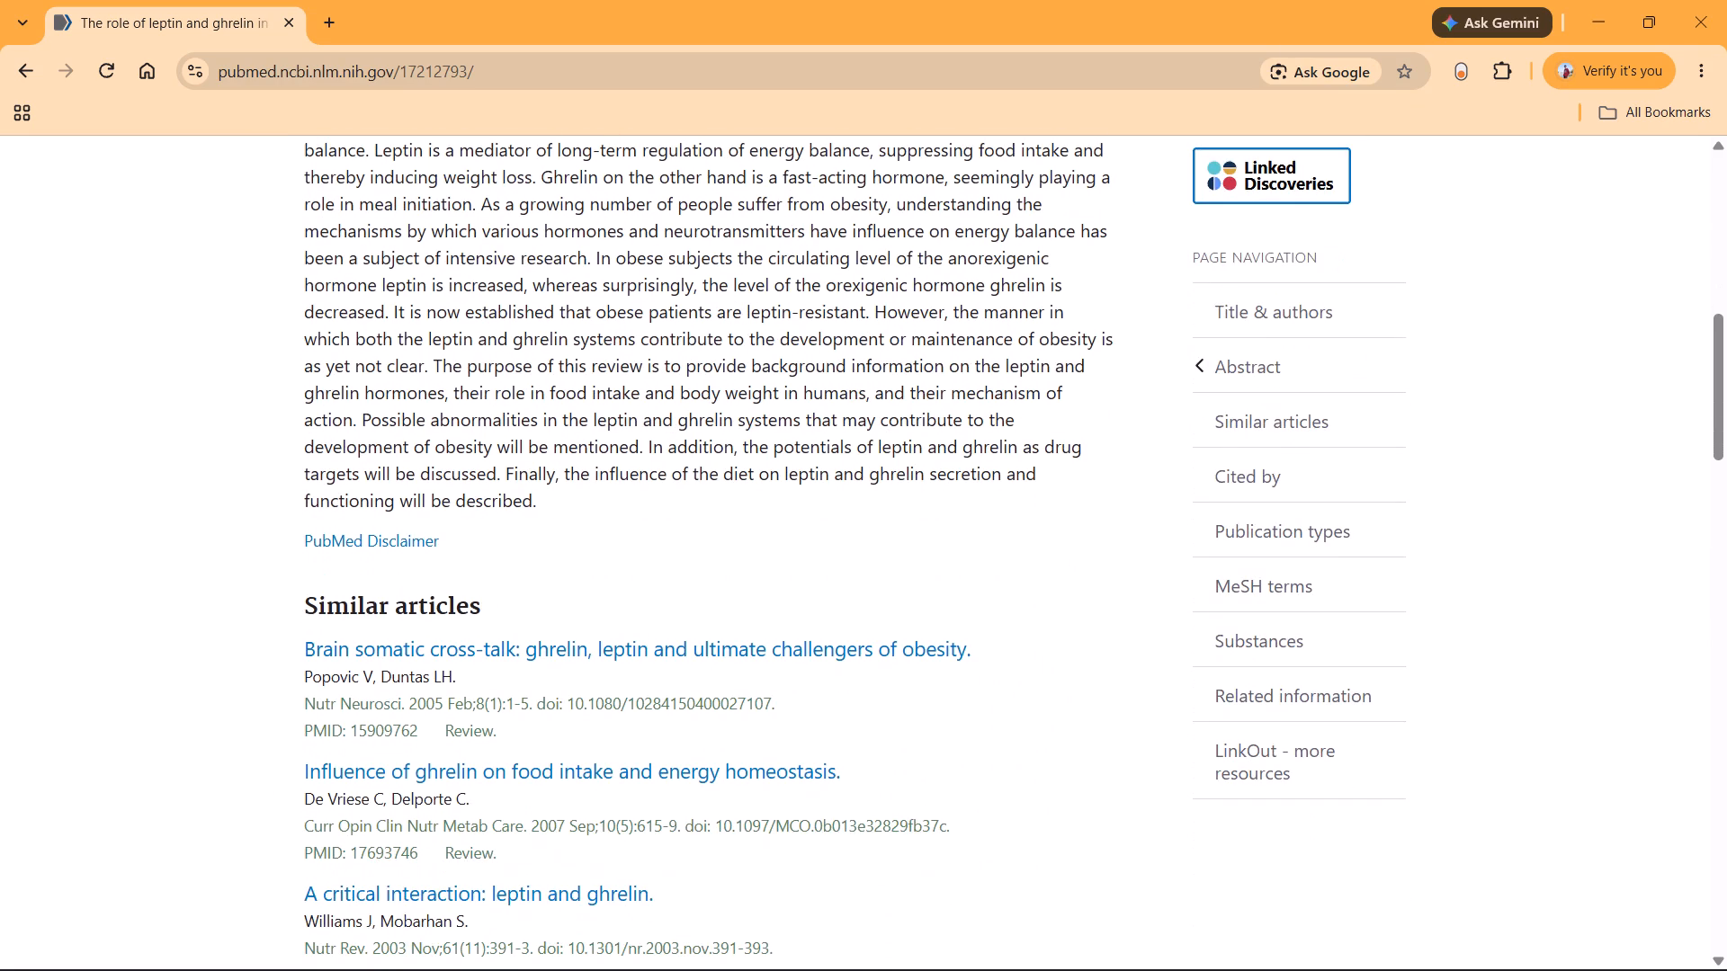
{"action": "scroll", "coordinate": [823, 605], "scroll_direction": "down", "scroll_amount": 1}
{"action": "scroll", "coordinate": [823, 605], "scroll_direction": "up", "scroll_amount": 8}
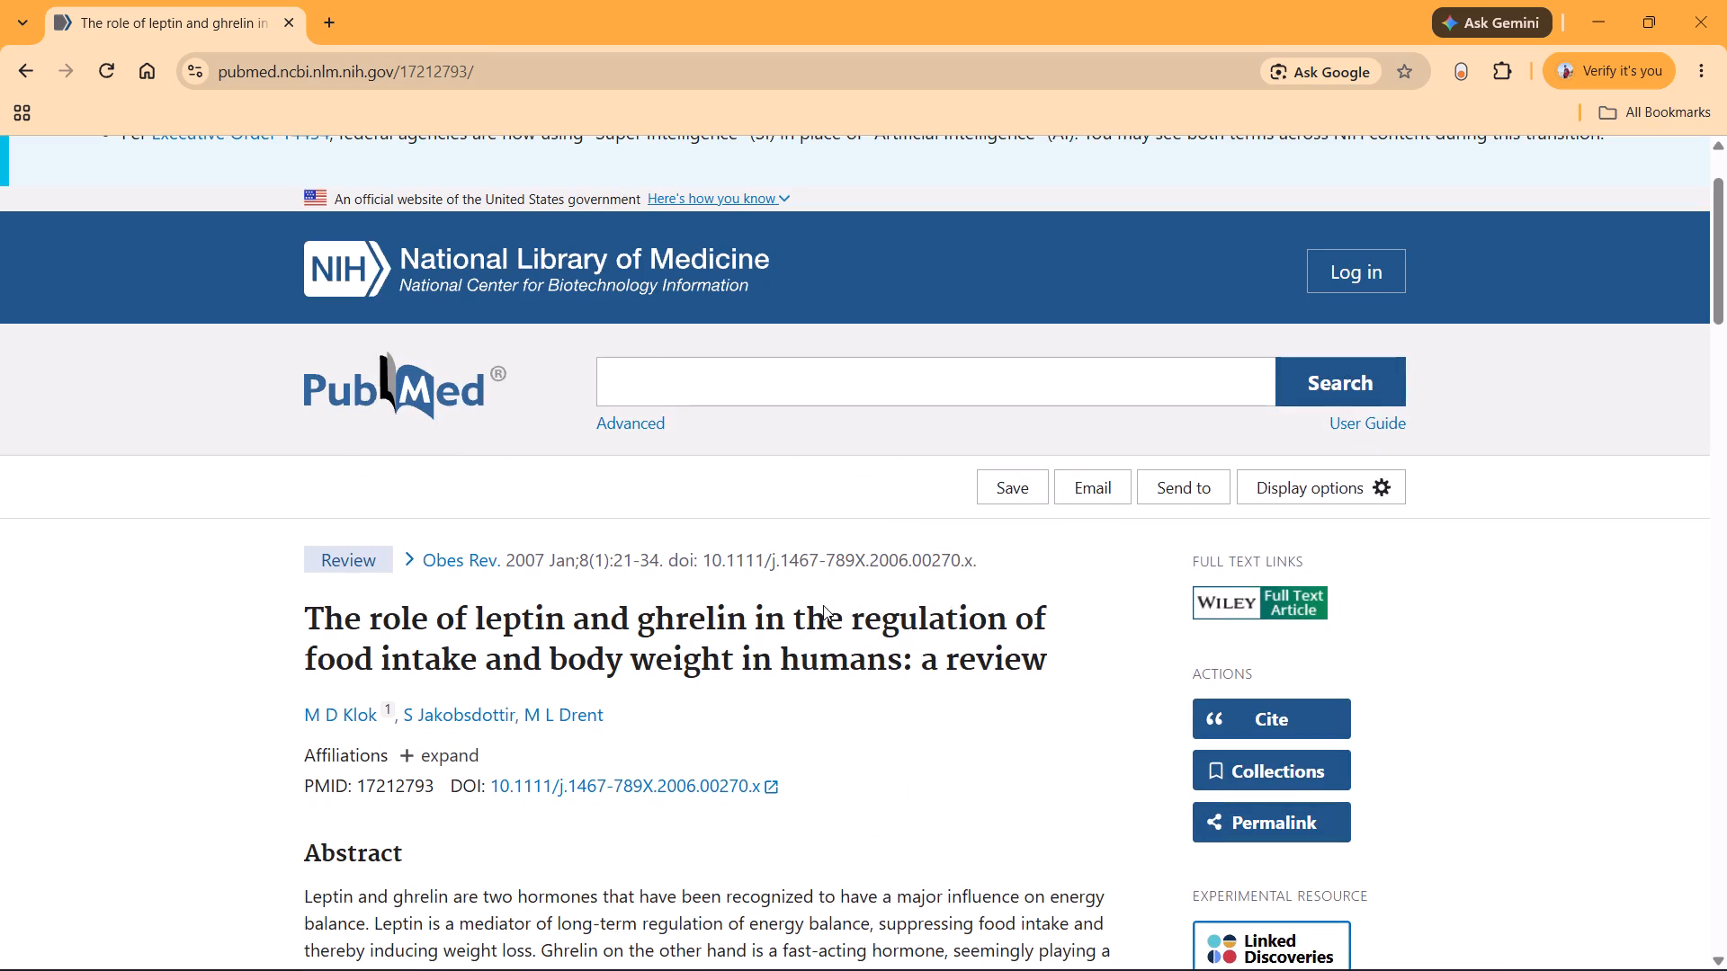
{"action": "key", "text": "shift+super+s"}
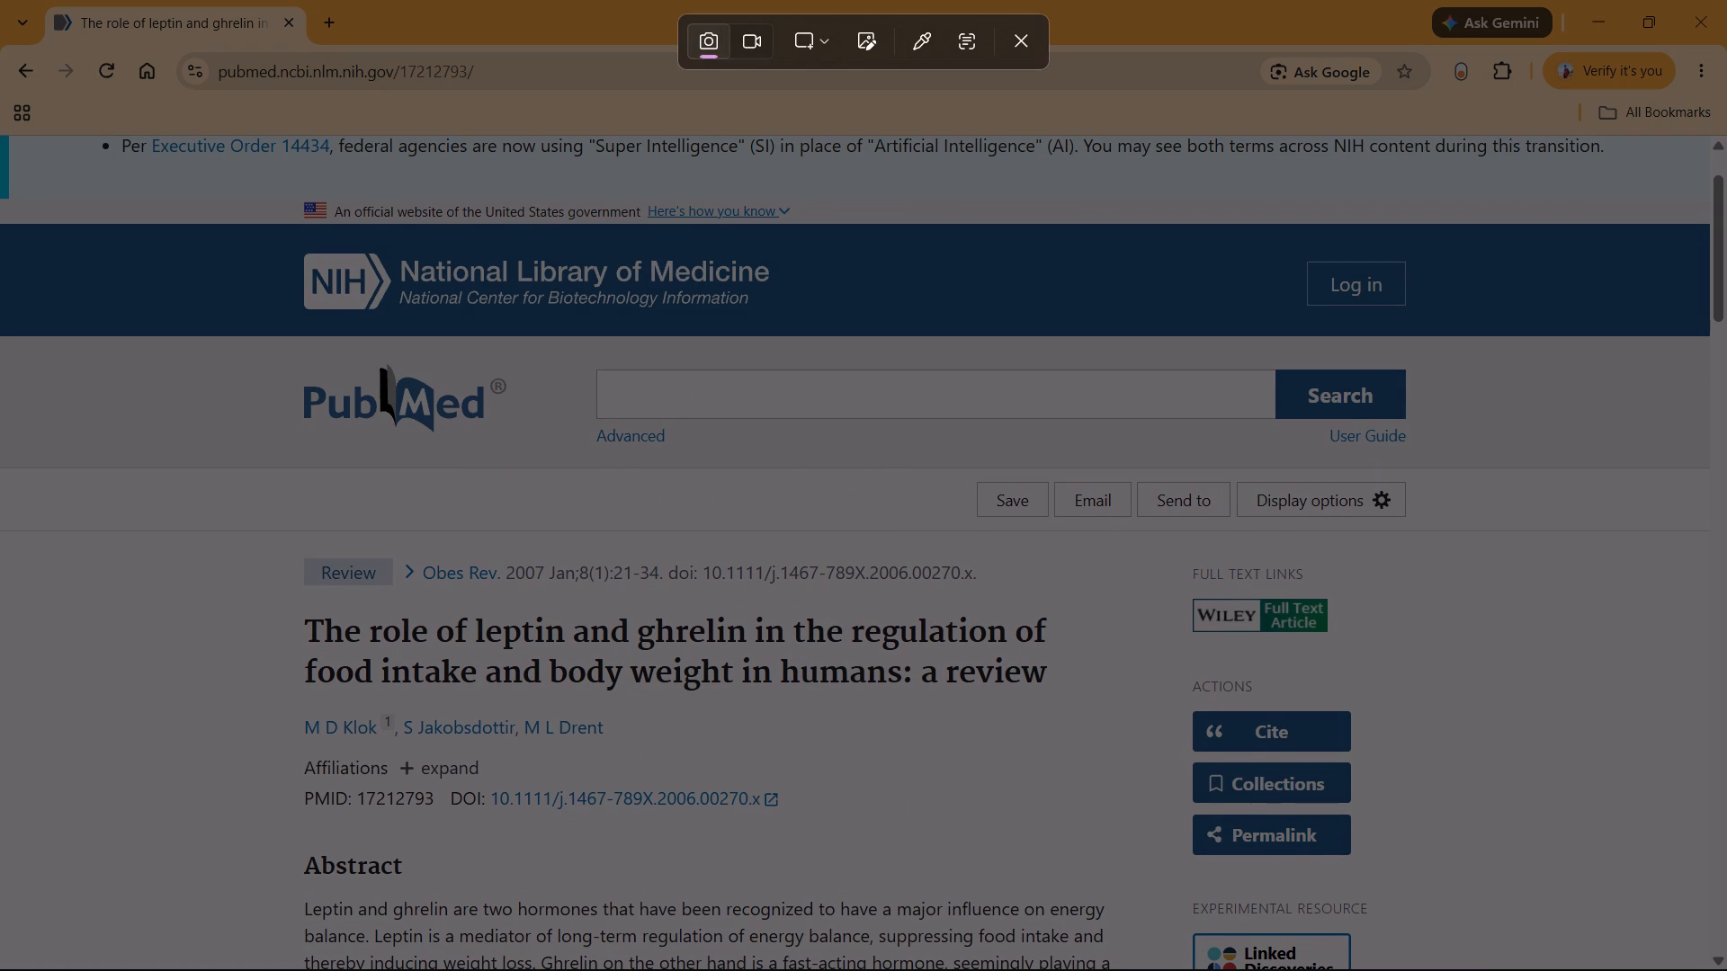
{"action": "left_click_drag", "start_coordinate": [289, 224], "coordinate": [1244, 332]}
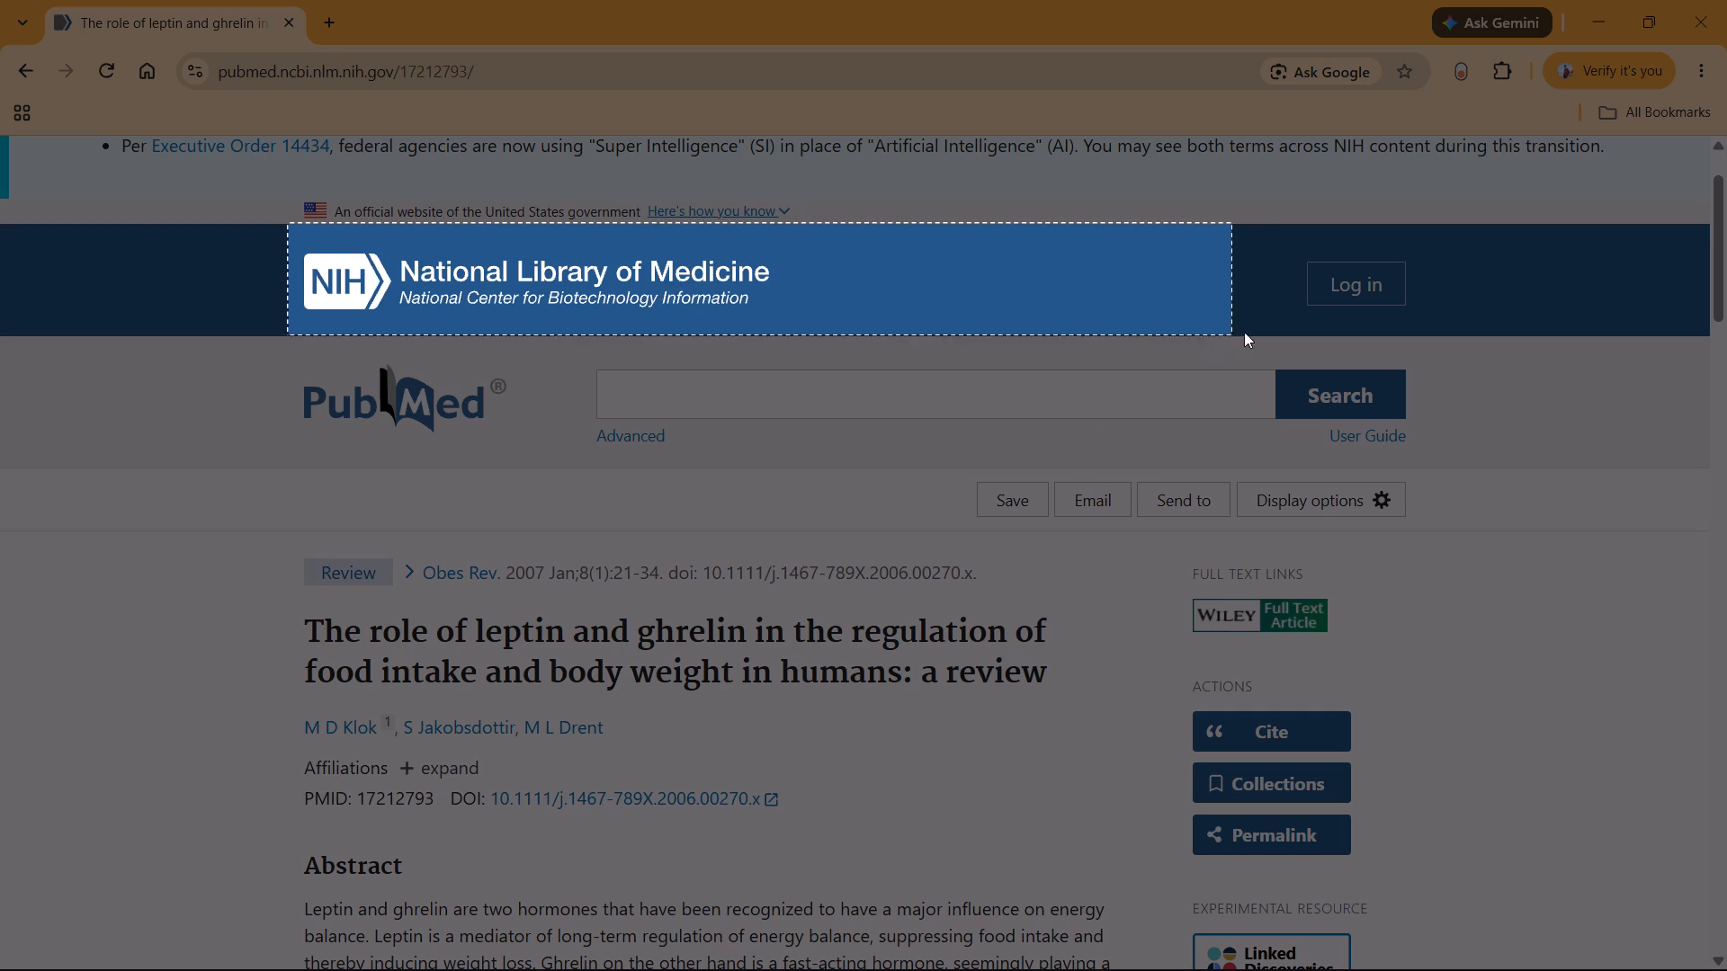
{"action": "left_click_drag", "start_coordinate": [1244, 332], "coordinate": [1278, 334]}
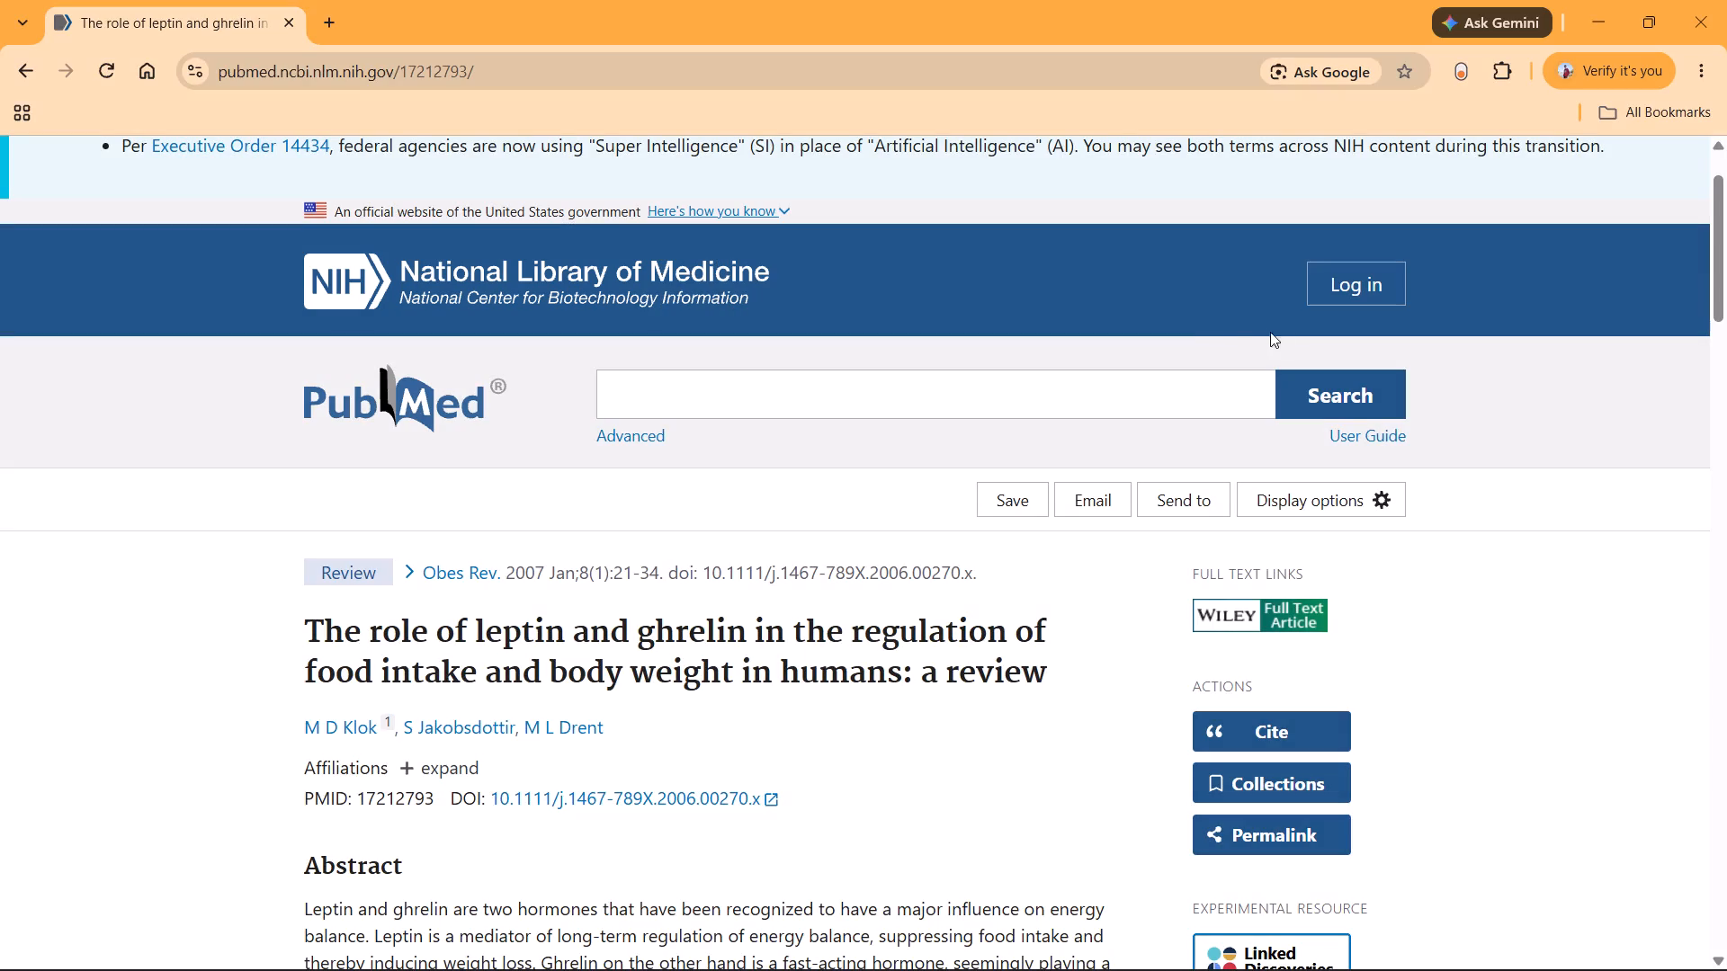
Save the banner screenshot as the PNG "nih" in the img folder inside 1.don.
{"action": "left_click", "coordinate": [1498, 683]}
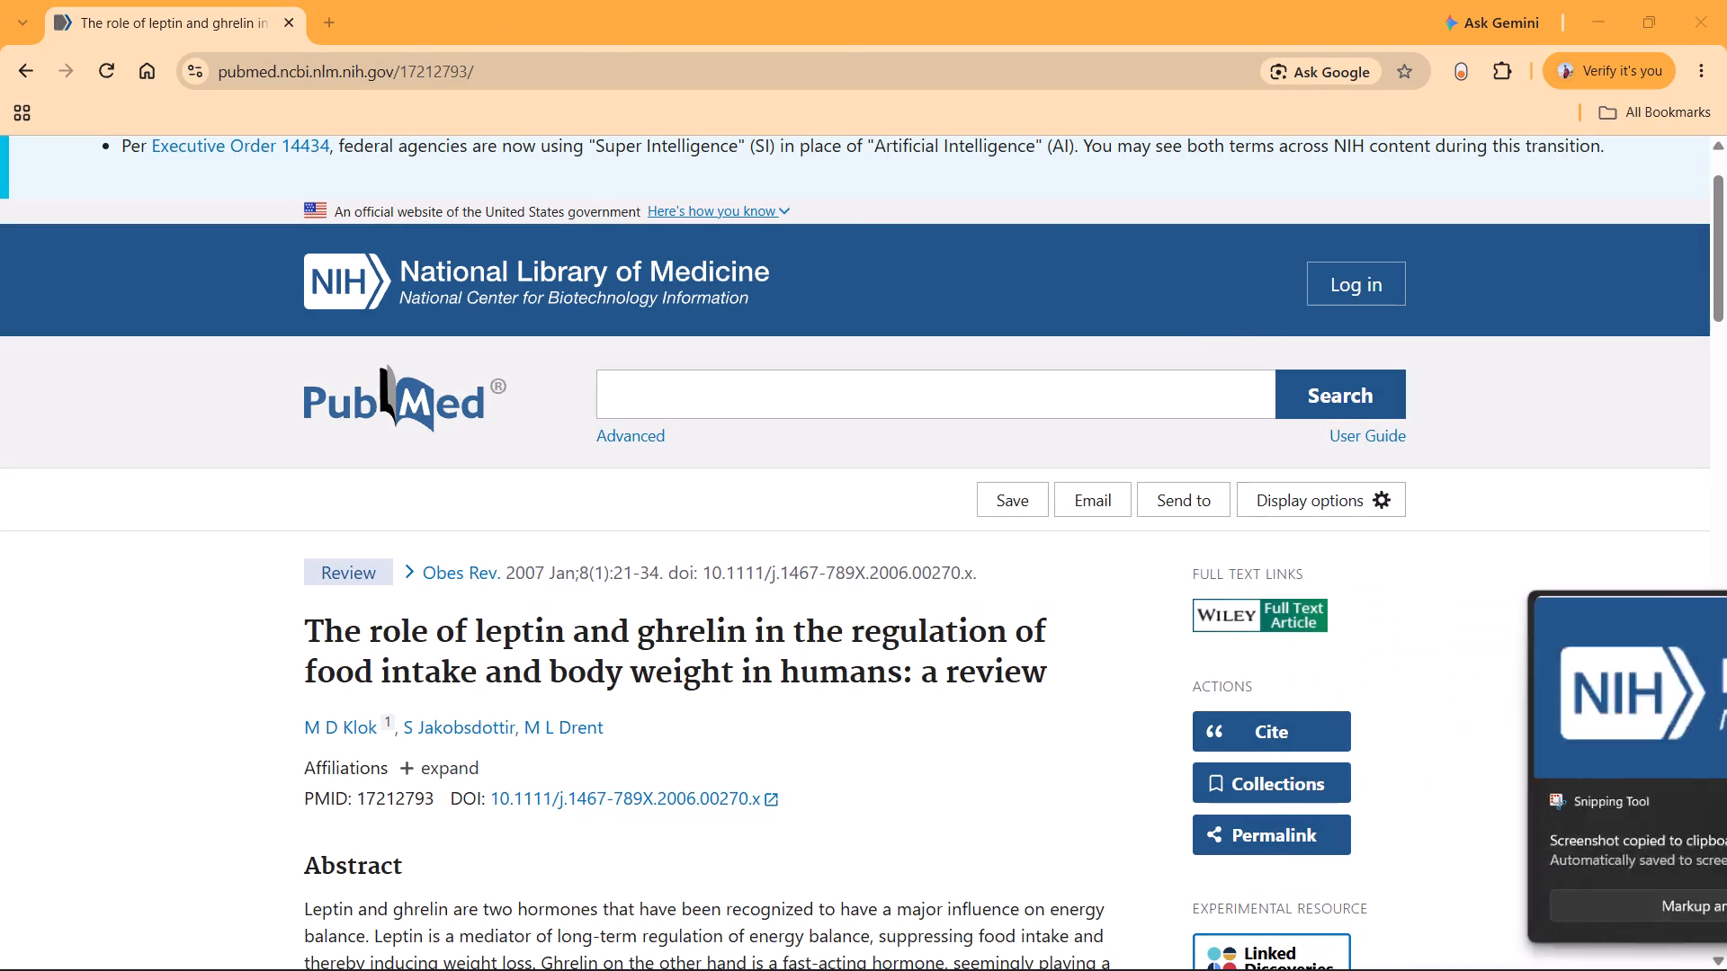
{"action": "left_click", "coordinate": [1185, 58]}
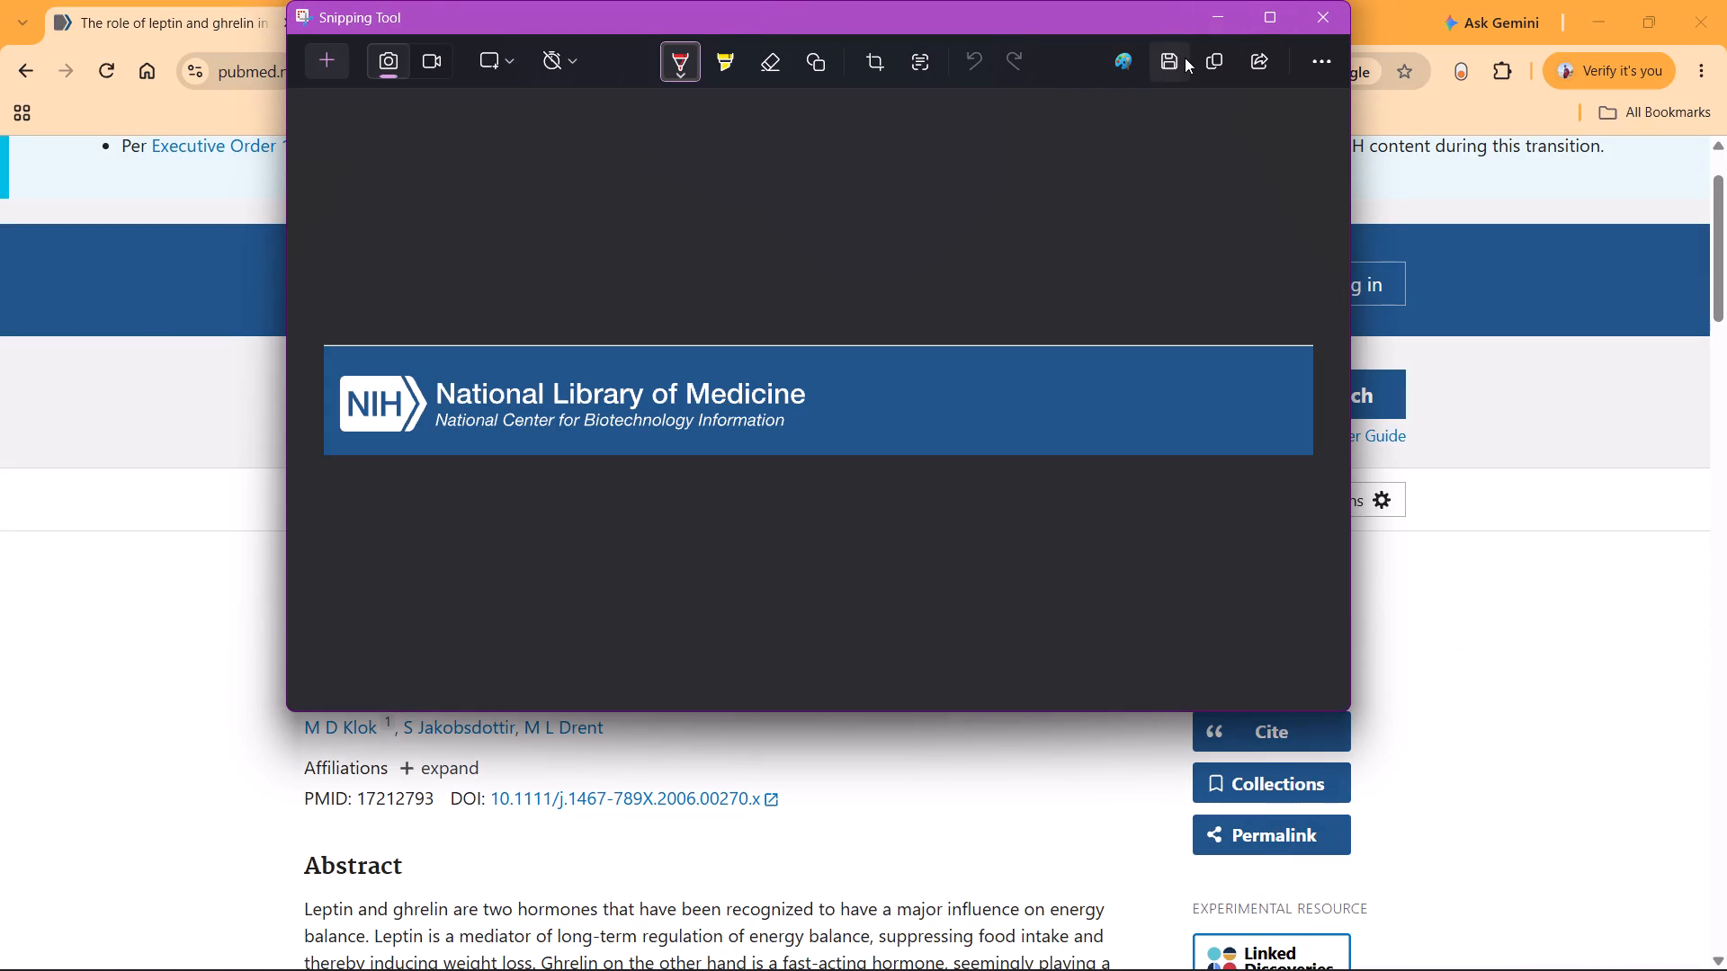
{"action": "type", "text": "nih"}
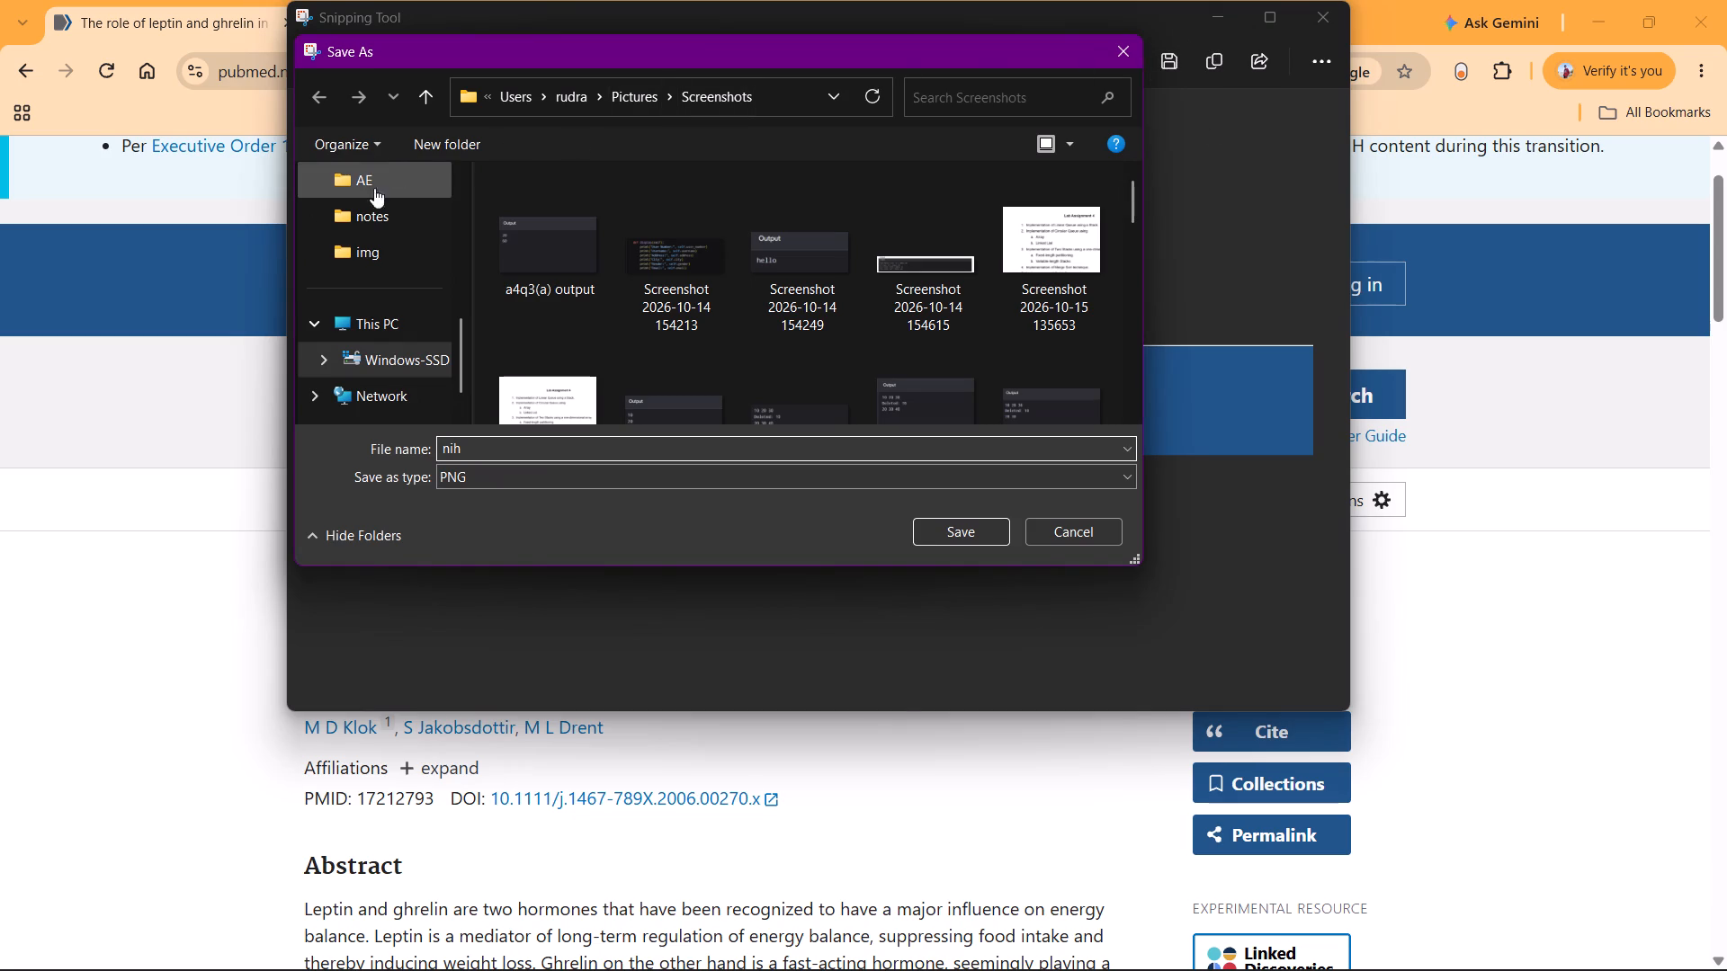
{"action": "scroll", "coordinate": [378, 197], "scroll_direction": "up", "scroll_amount": 1}
{"action": "left_click", "coordinate": [393, 260]}
{"action": "double_click", "coordinate": [657, 233]}
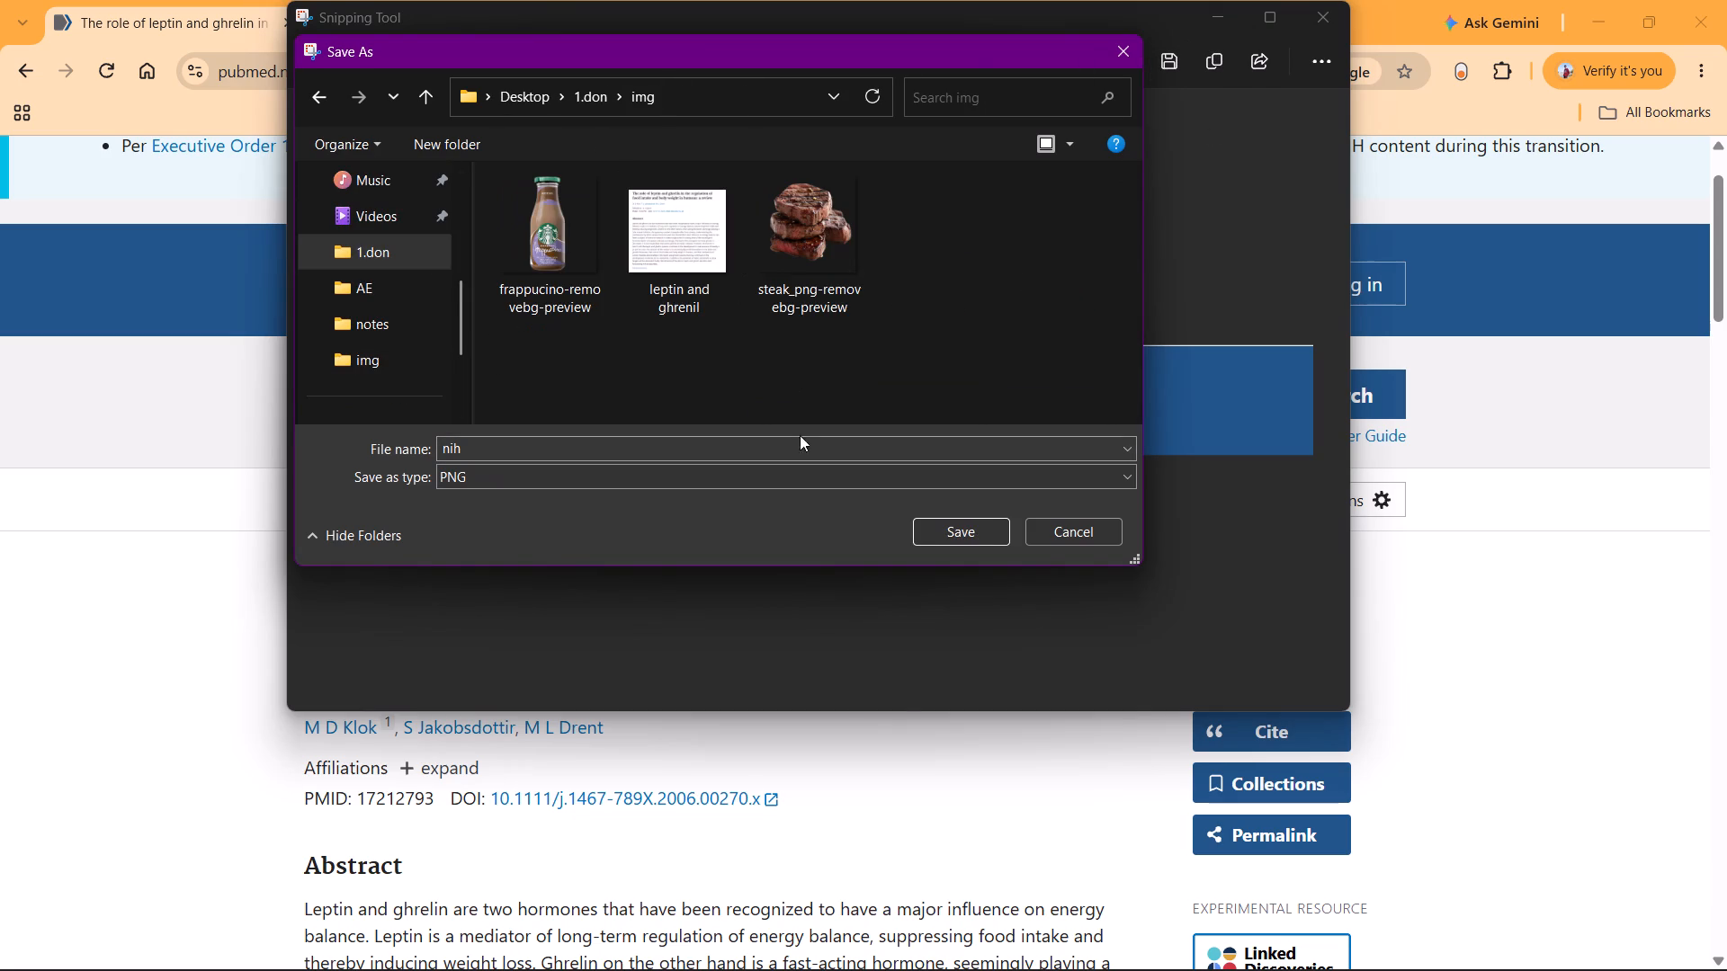
{"action": "left_click", "coordinate": [943, 524]}
{"action": "left_click", "coordinate": [1315, 5]}
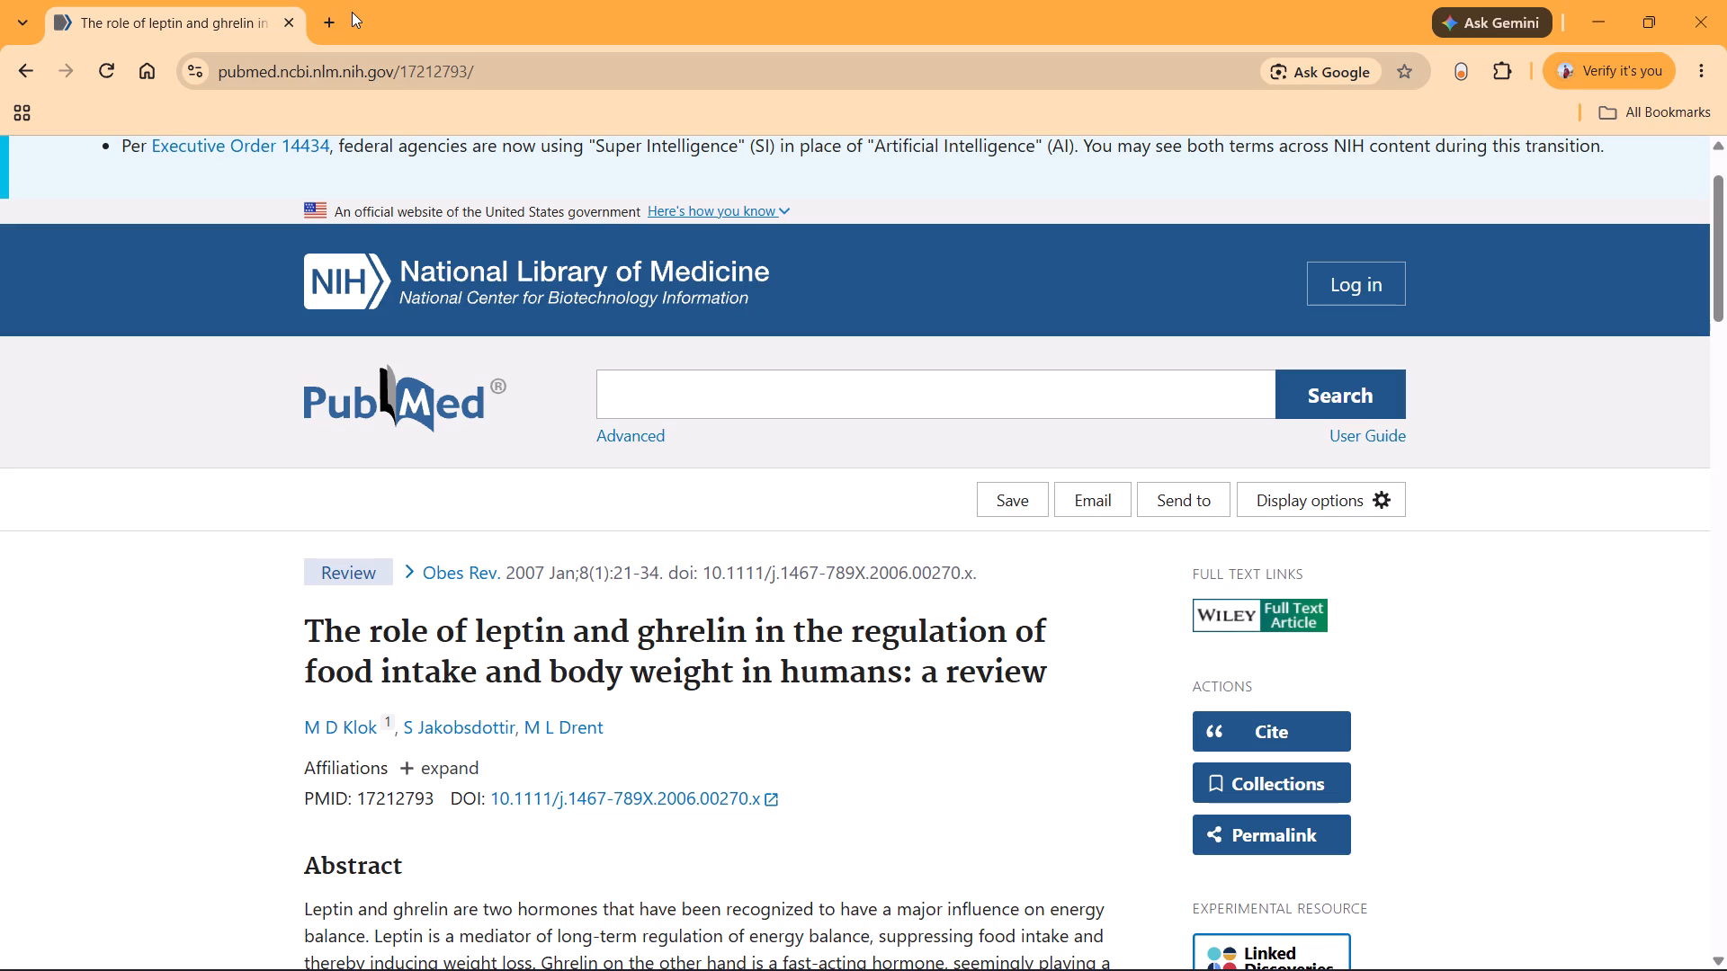
Switch to After Effects and import the "leptin and ghrenil" and "nih" images from the img folder as footage.
{"action": "left_click", "coordinate": [1617, 0]}
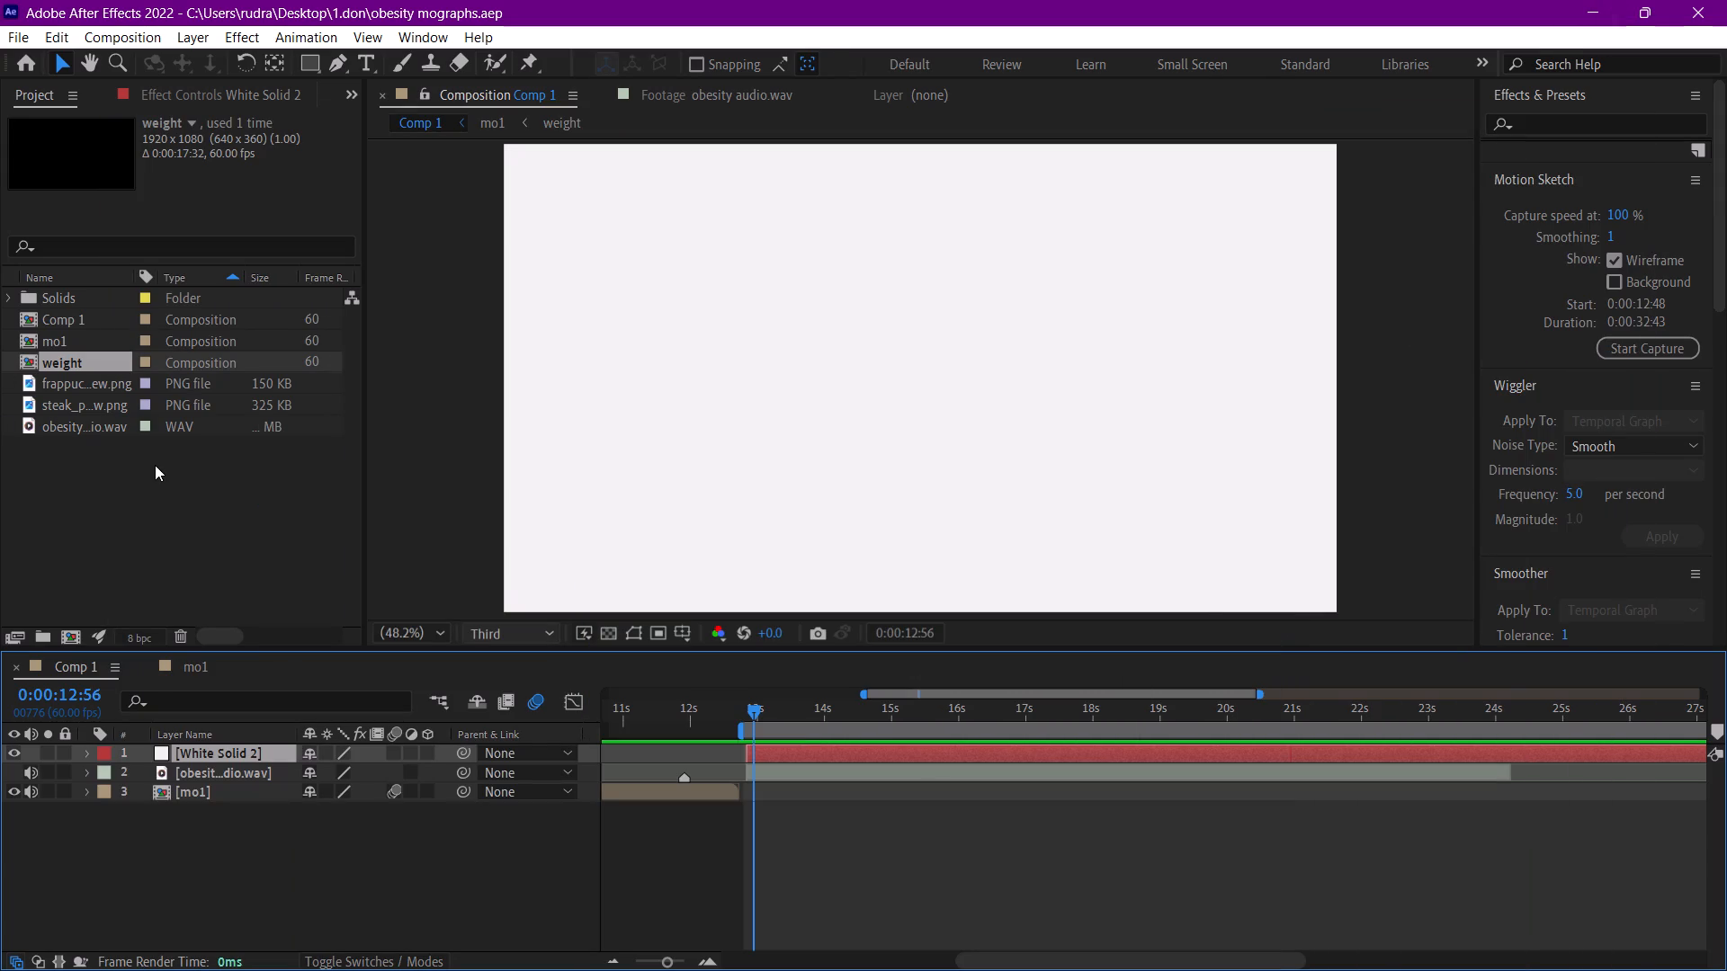
{"action": "double_click", "coordinate": [155, 467]}
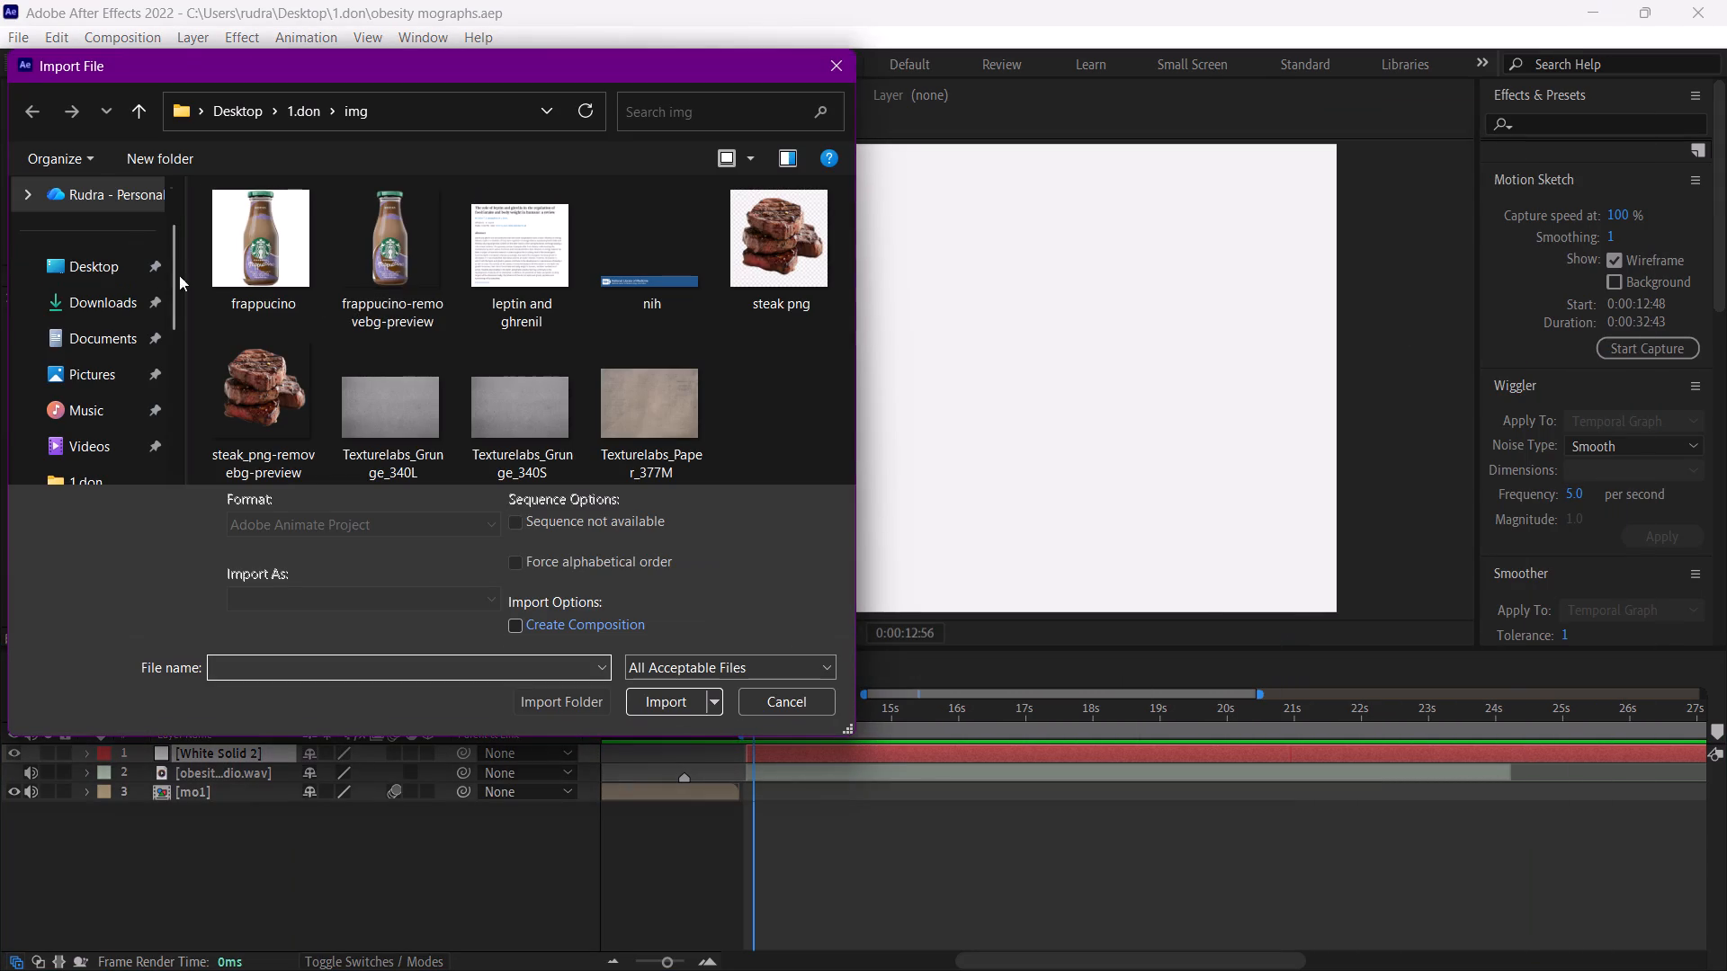
{"action": "left_click", "coordinate": [648, 254], "text": "ctrl"}
{"action": "left_click", "coordinate": [541, 236], "text": "ctrl"}
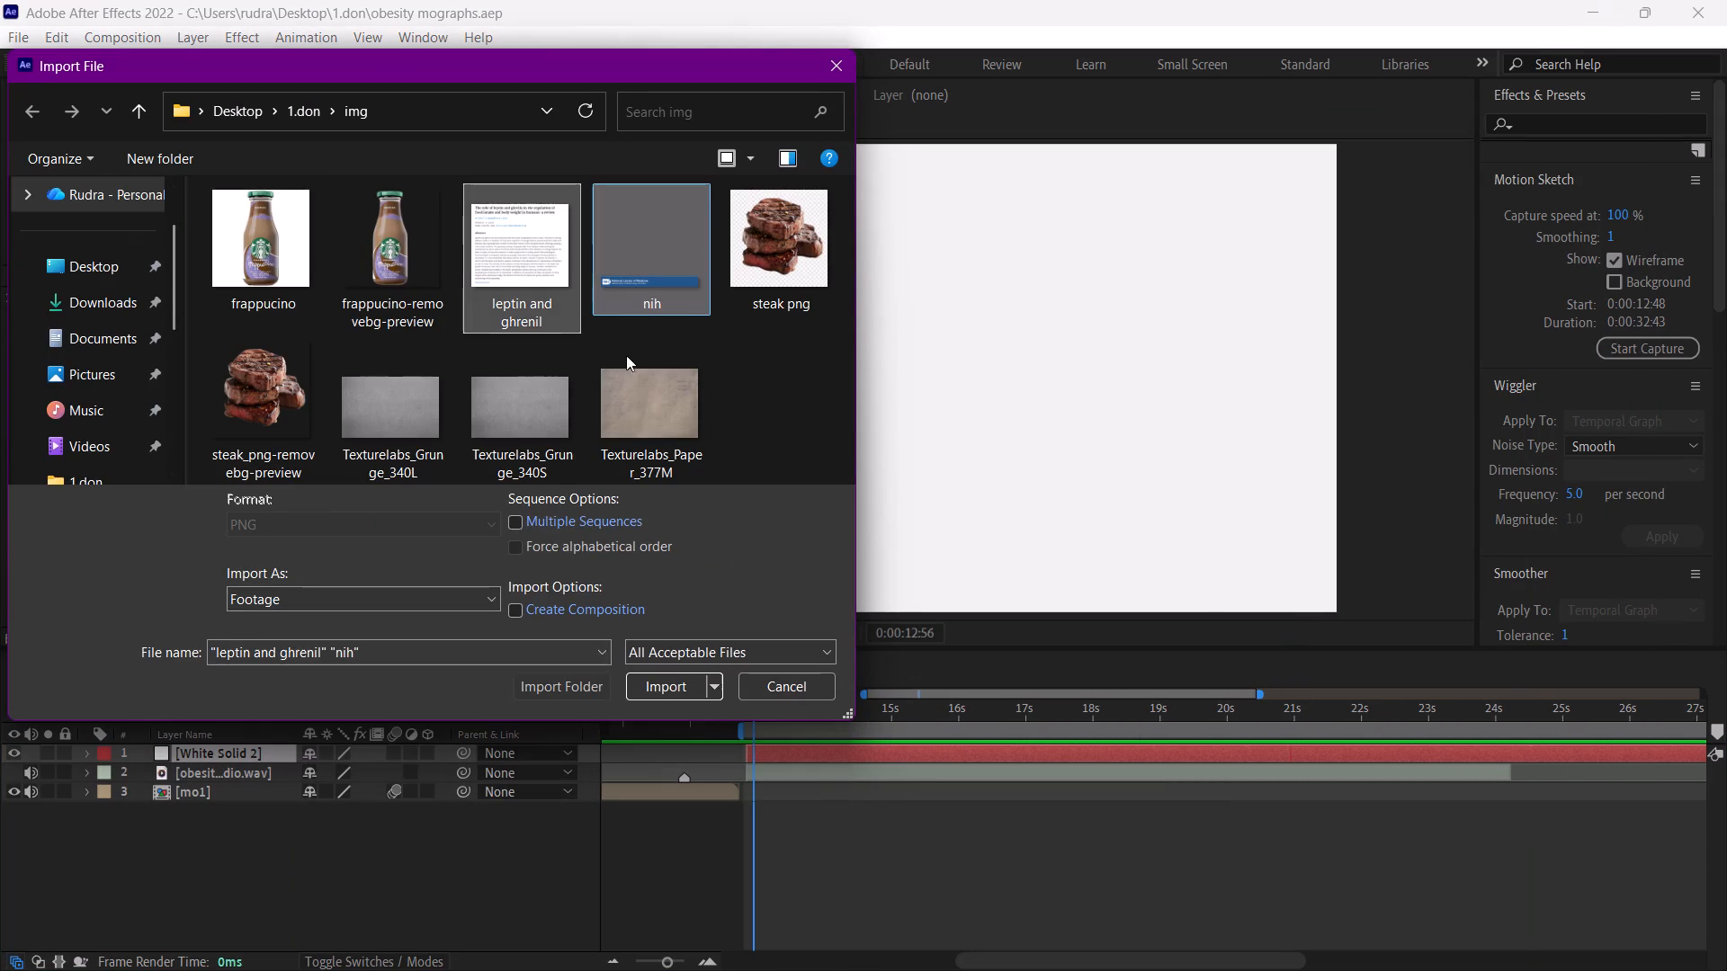
{"action": "left_click", "coordinate": [642, 680]}
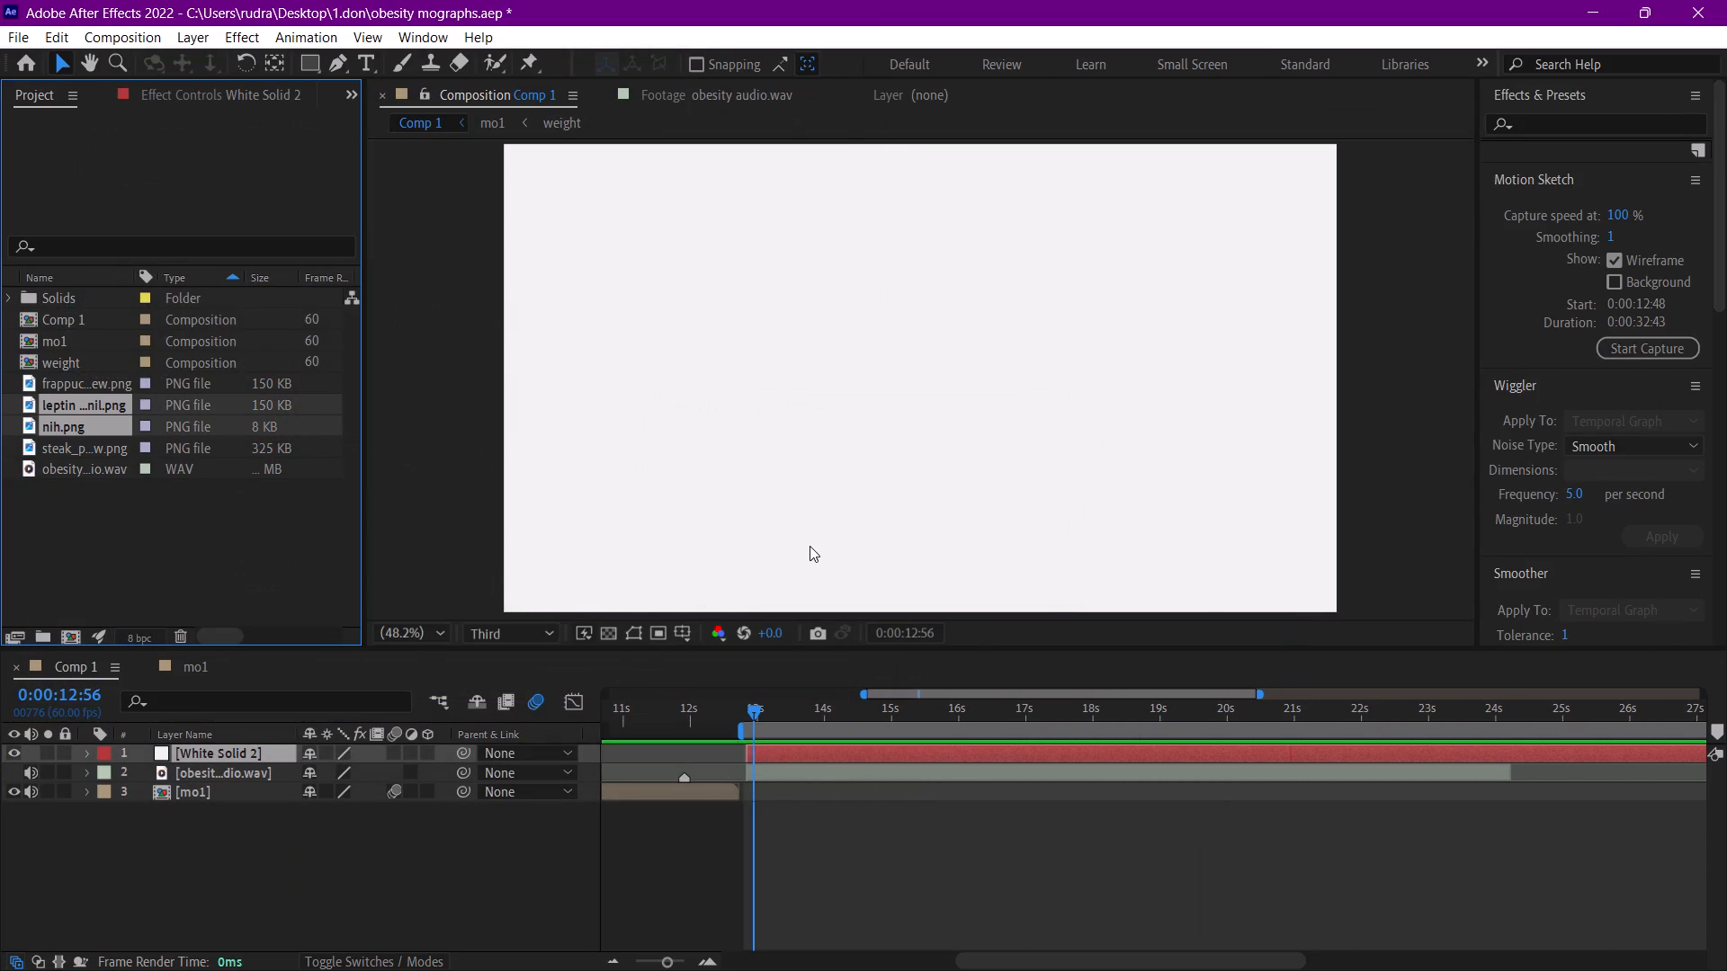
Add both imported screenshots to Comp 1 as the top layers, above White Solid 2.
{"action": "left_click_drag", "start_coordinate": [115, 430], "coordinate": [205, 743]}
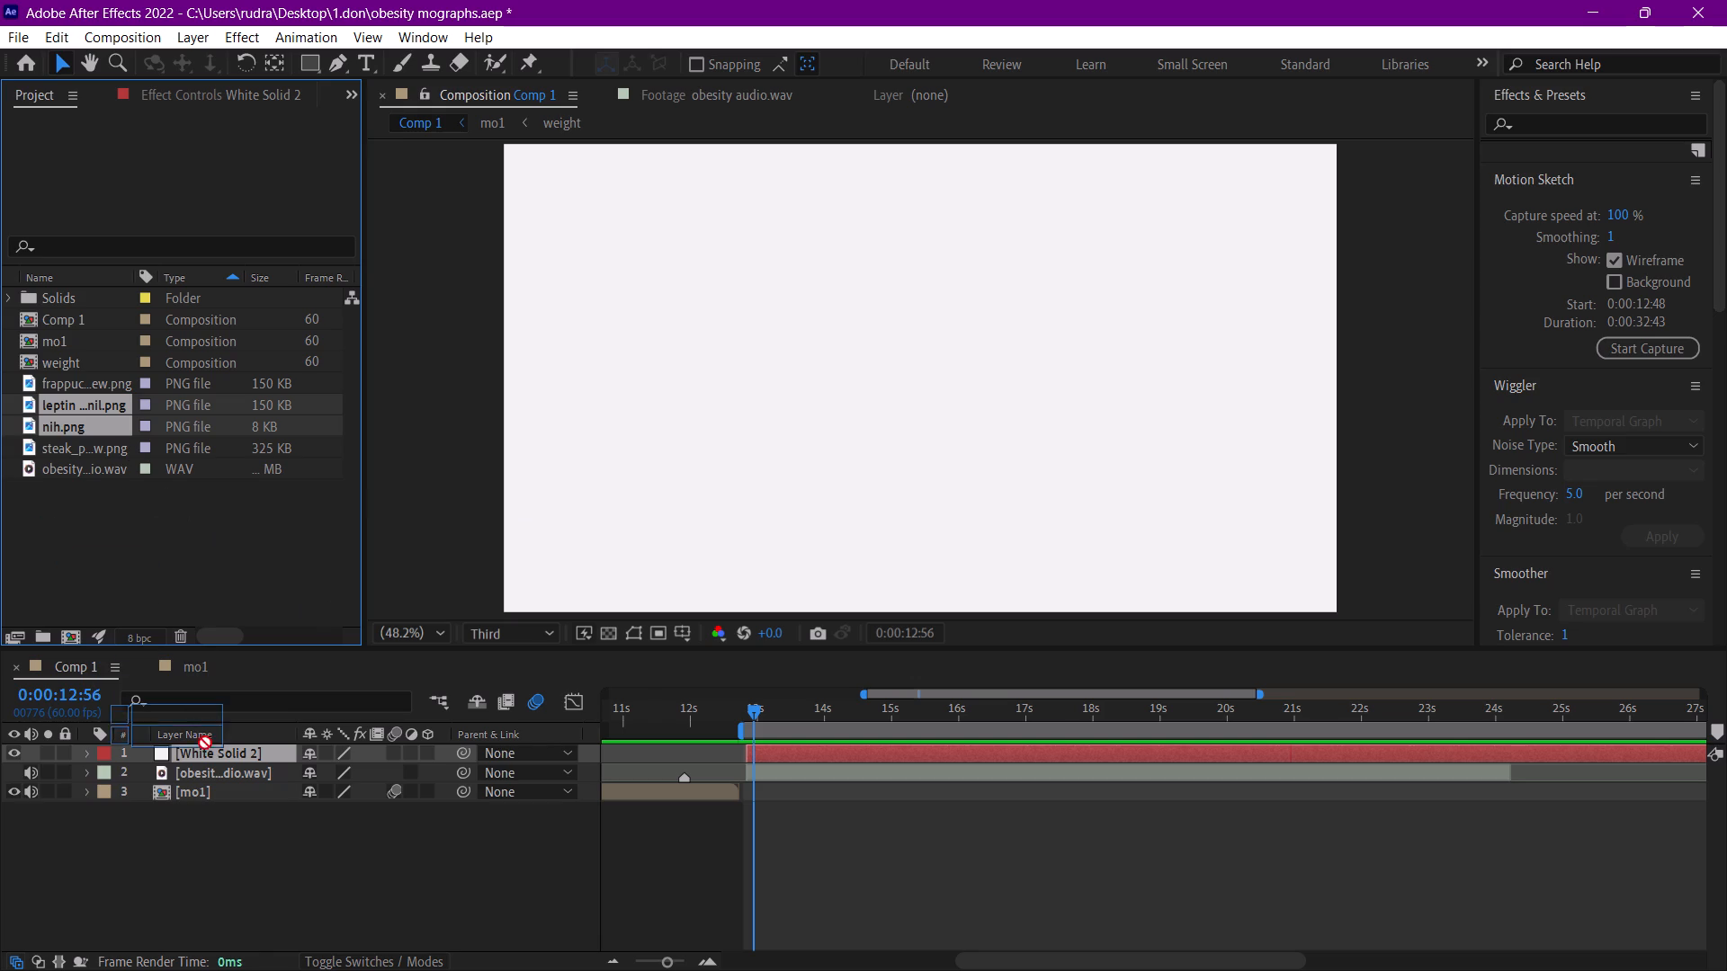
{"action": "left_click_drag", "start_coordinate": [205, 743], "coordinate": [206, 746]}
{"action": "left_click", "coordinate": [263, 901]}
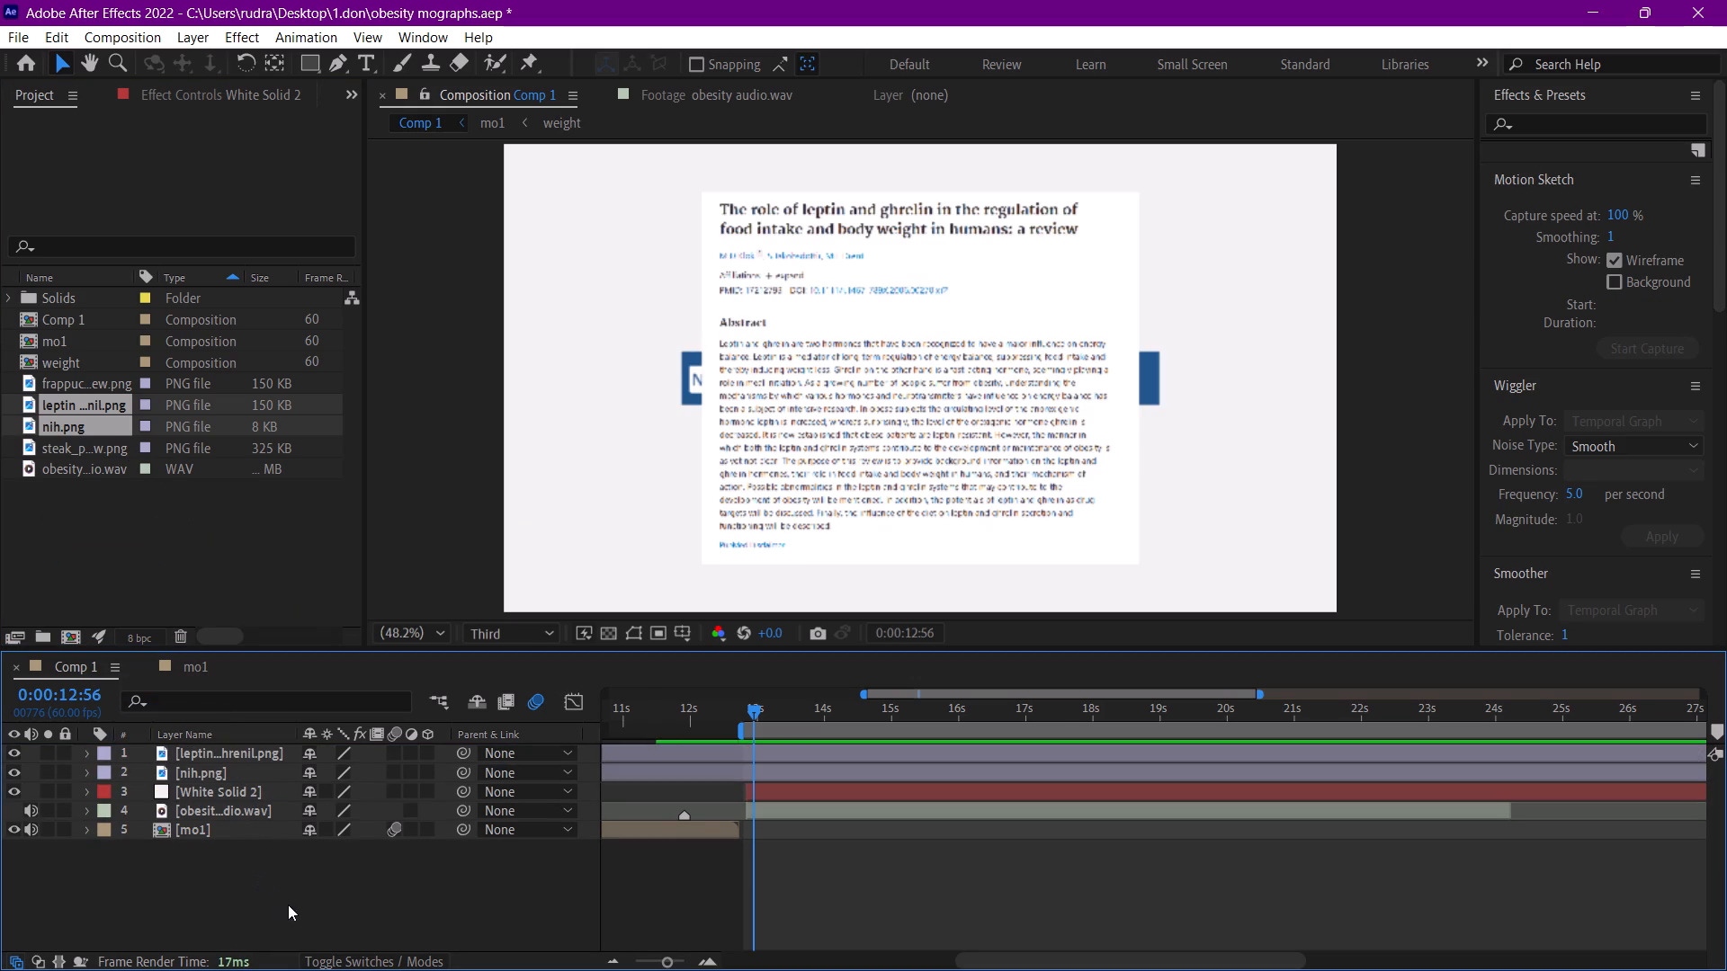
Set the composition preview resolution to Full.
{"action": "left_click", "coordinate": [847, 476]}
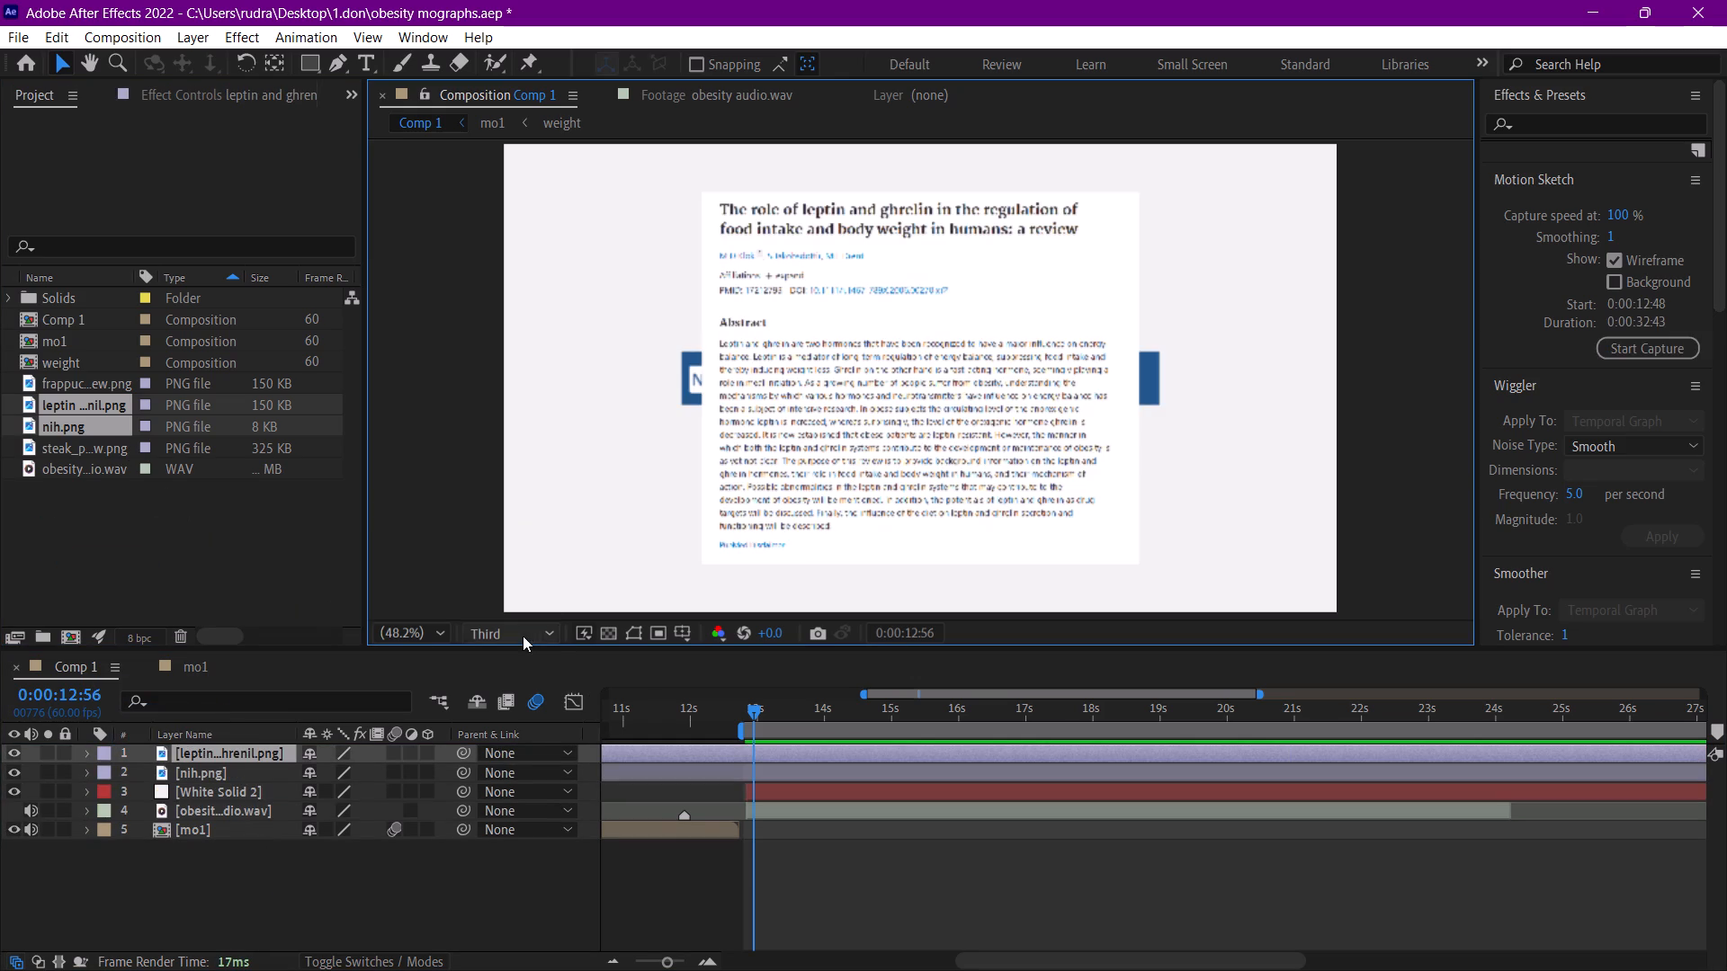
{"action": "left_click", "coordinate": [523, 636]}
{"action": "left_click", "coordinate": [491, 681]}
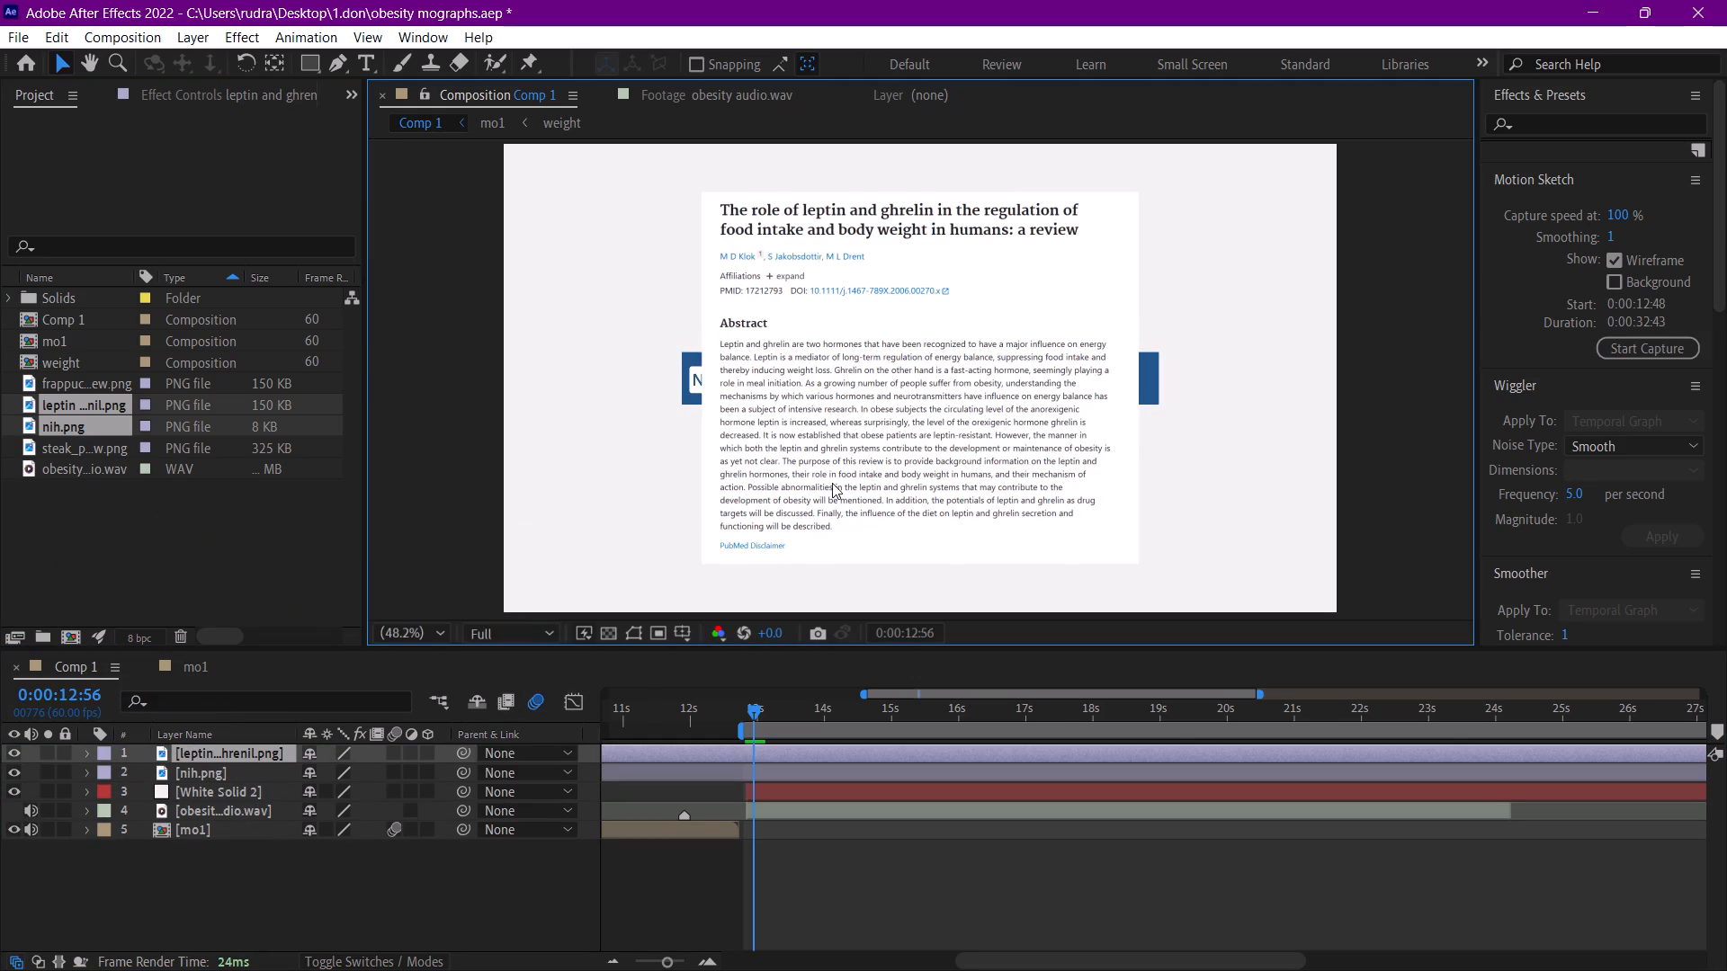
Delete the off-white background layer White Solid 2 from Comp 1.
{"action": "left_click", "coordinate": [186, 776]}
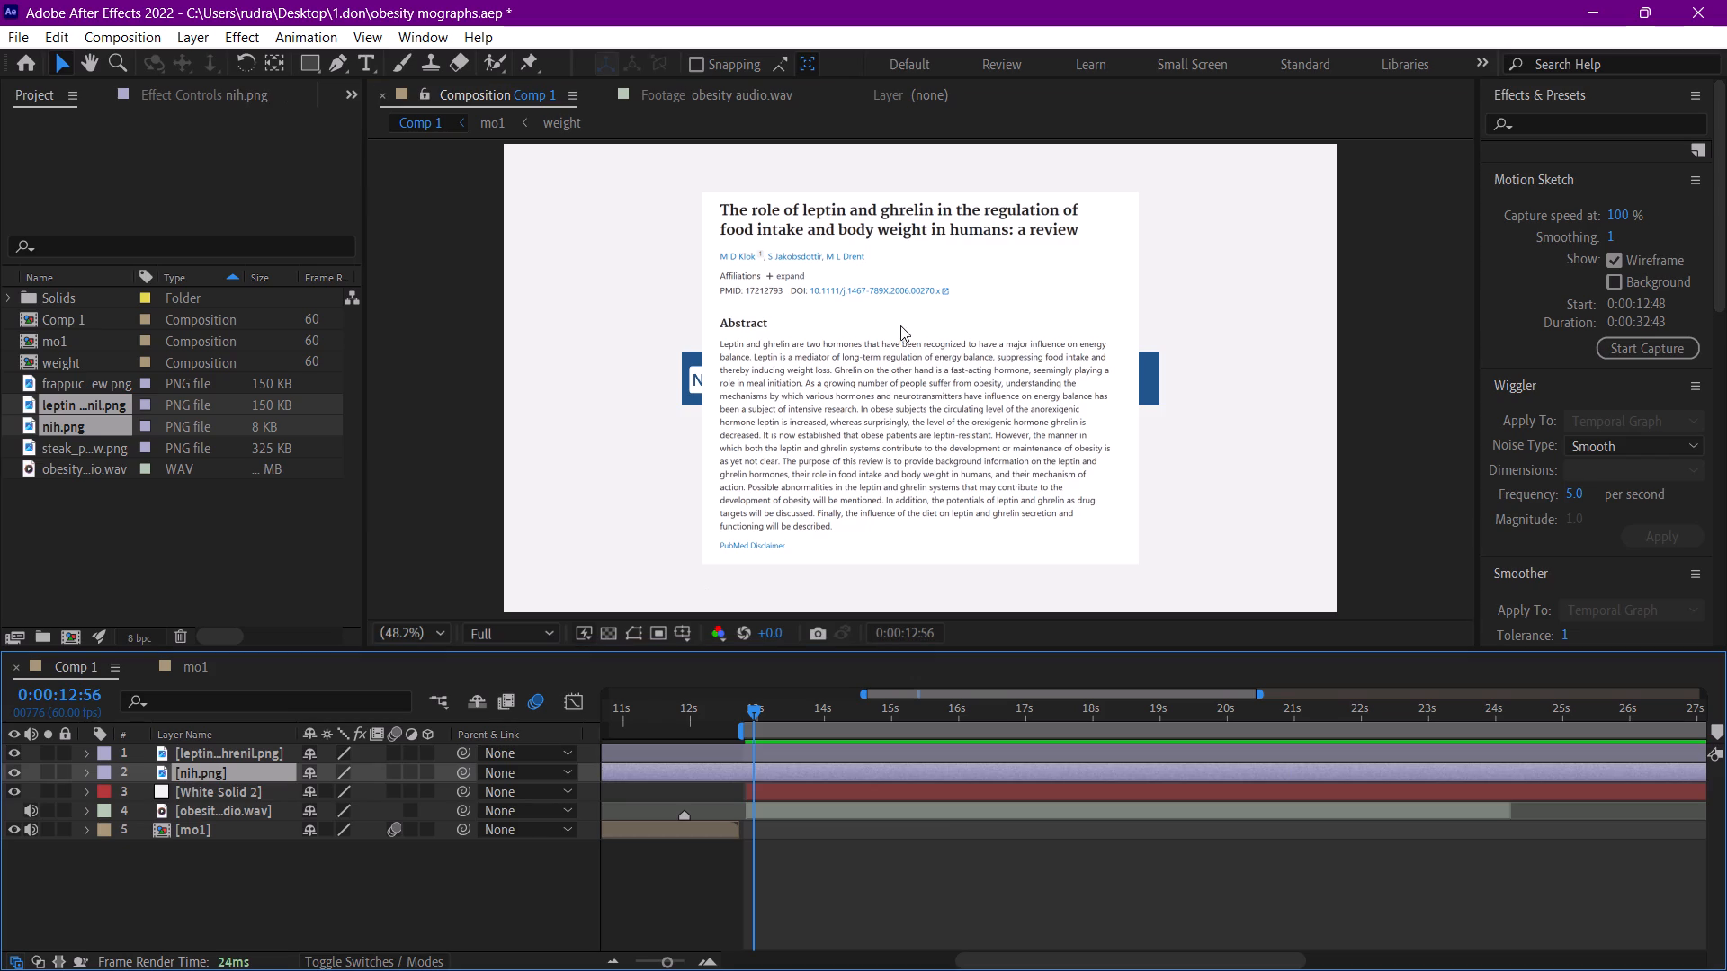
{"action": "left_click", "coordinate": [253, 790]}
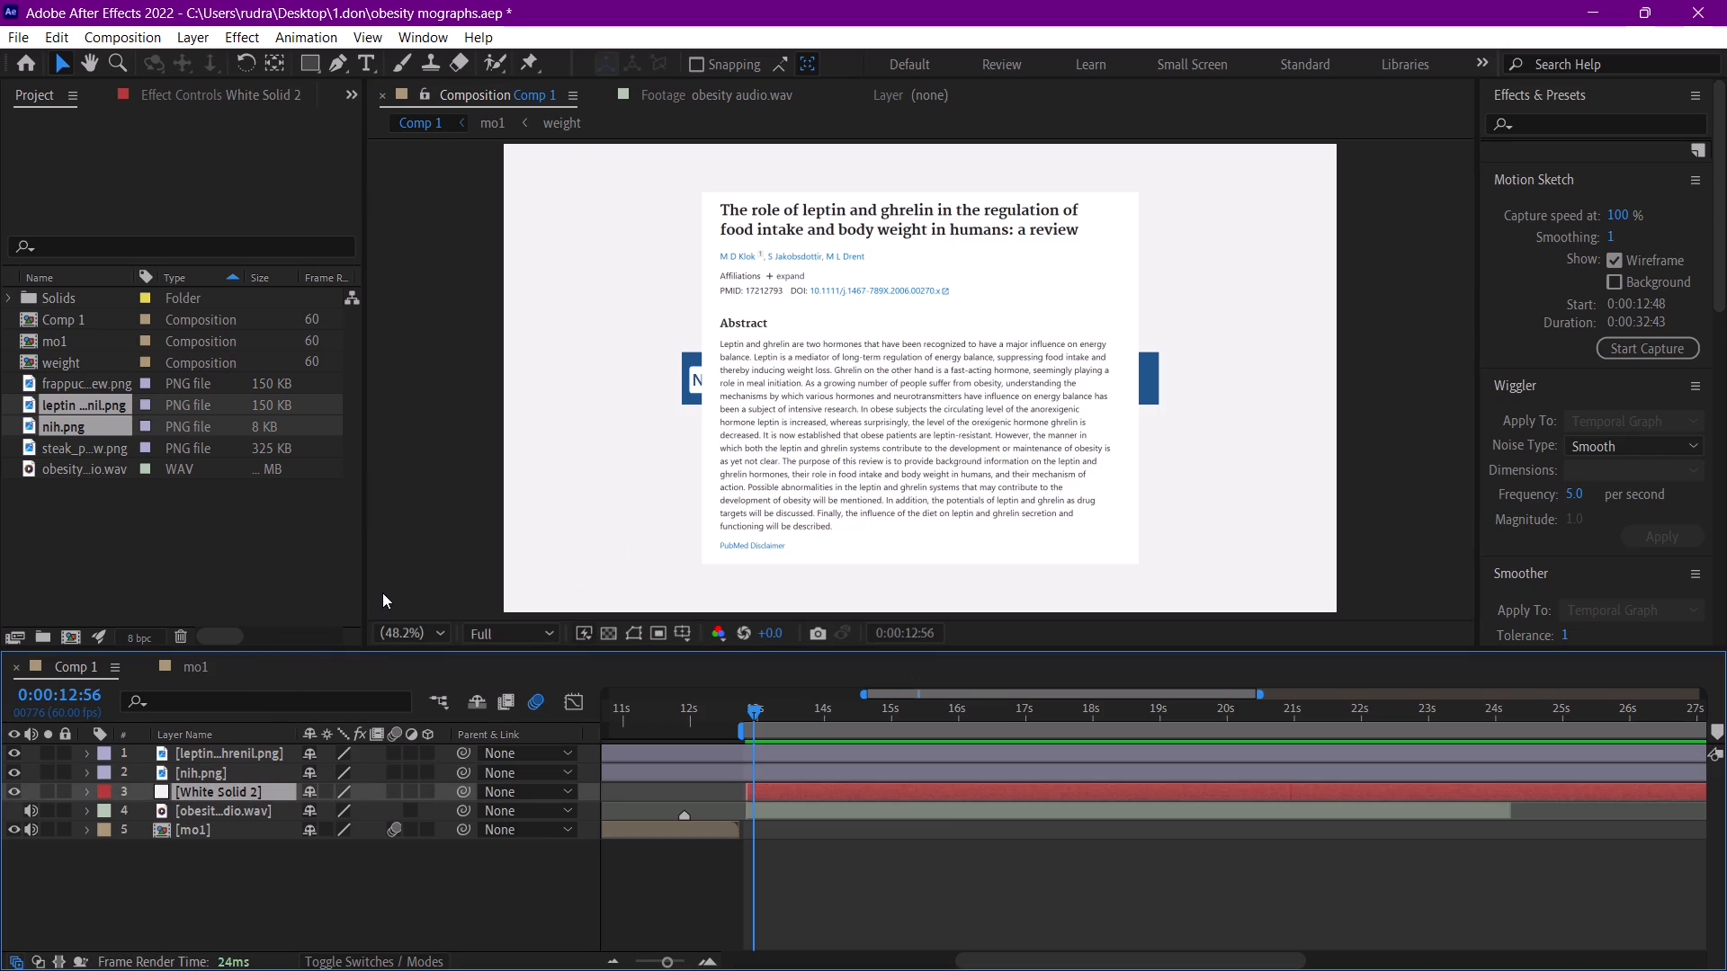
{"action": "key", "text": "Delete"}
Create a 1920 x 1080 px solid in the white sampled from the article screenshot and place it directly below the nih.png layer.
{"action": "right_click", "coordinate": [286, 841]}
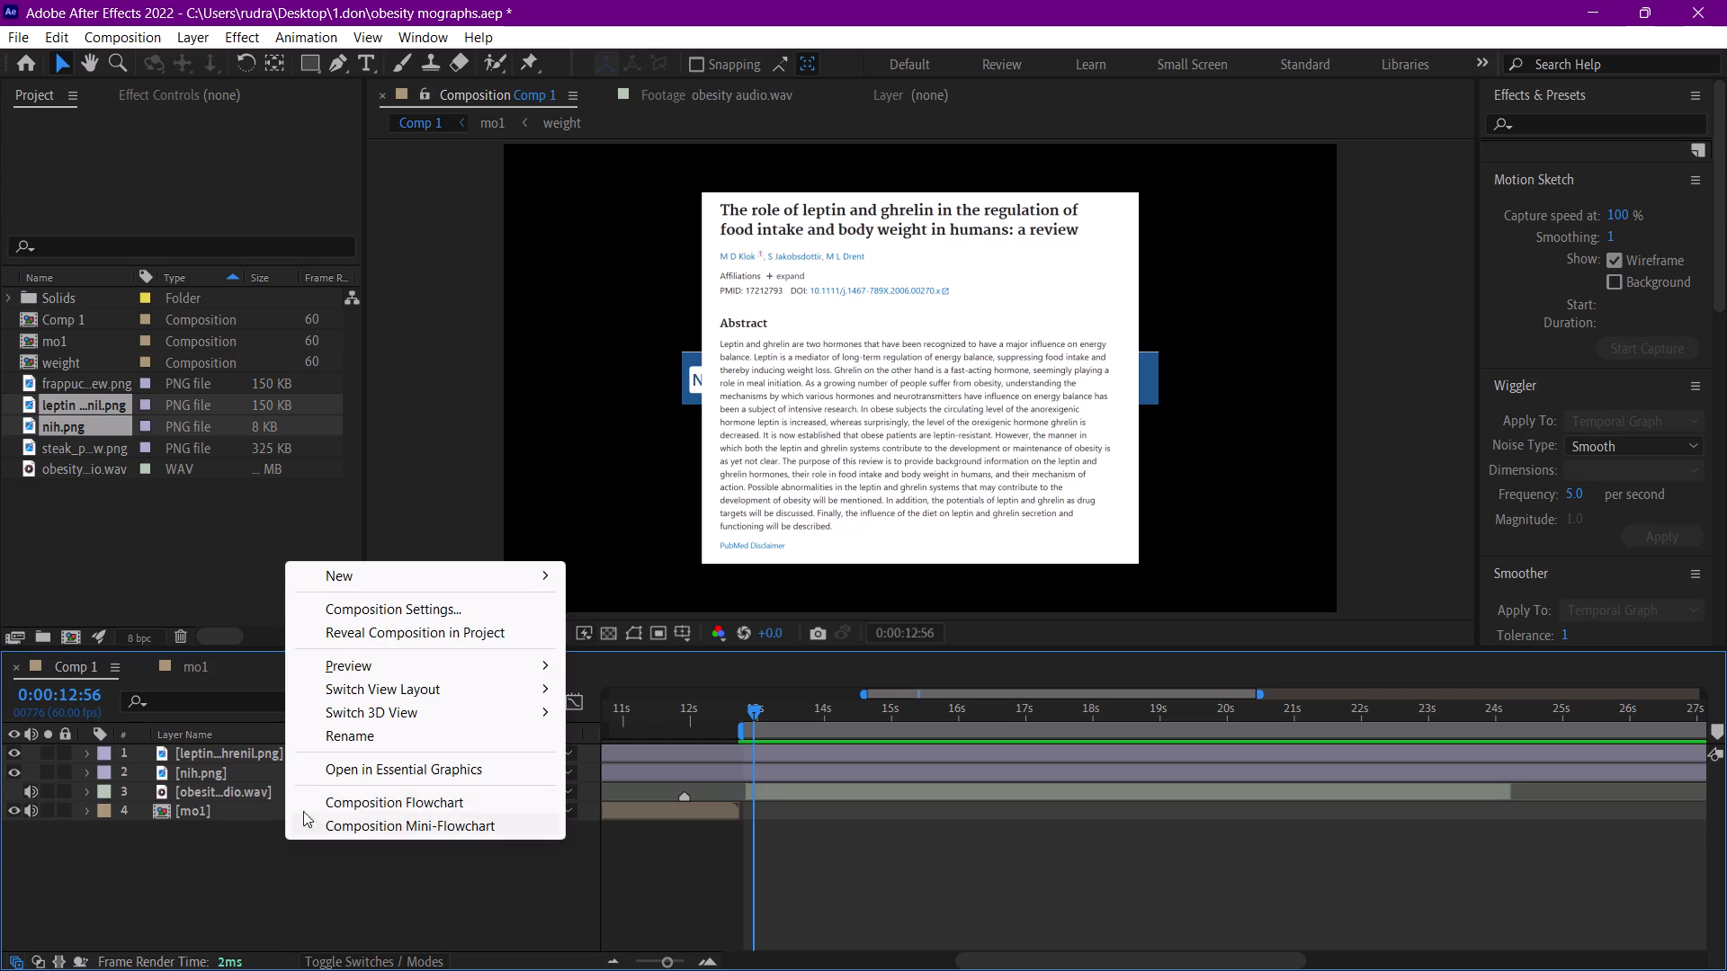
{"action": "left_click", "coordinate": [655, 628]}
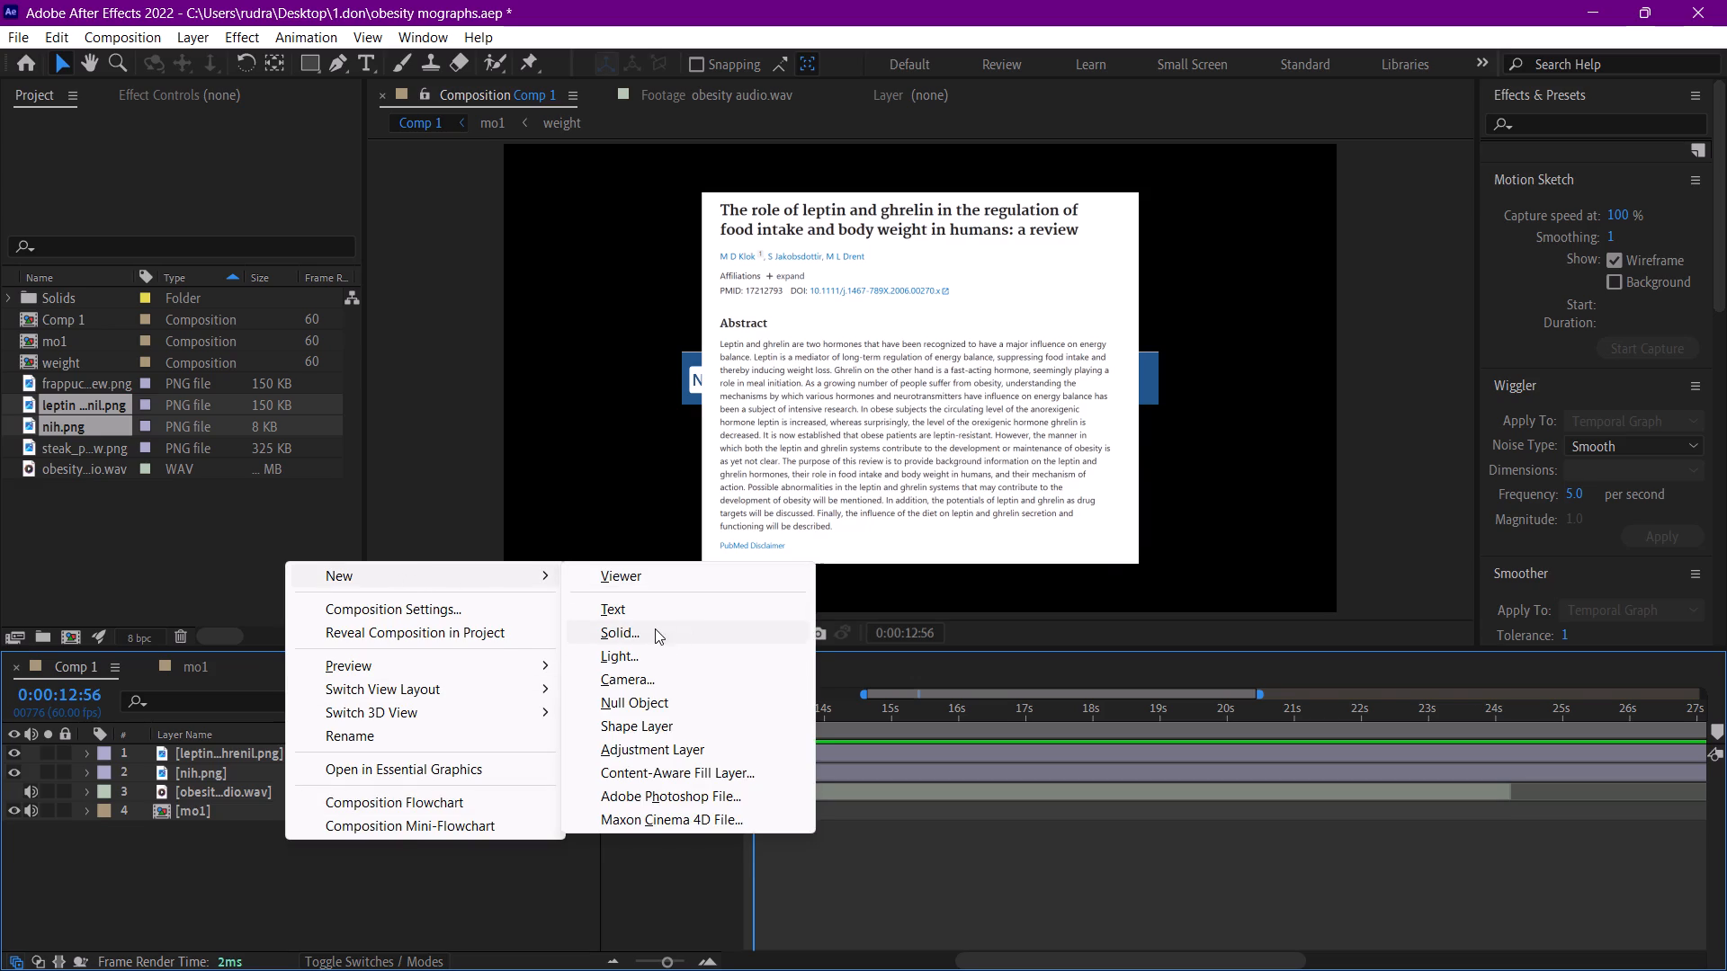
{"action": "left_click", "coordinate": [902, 630]}
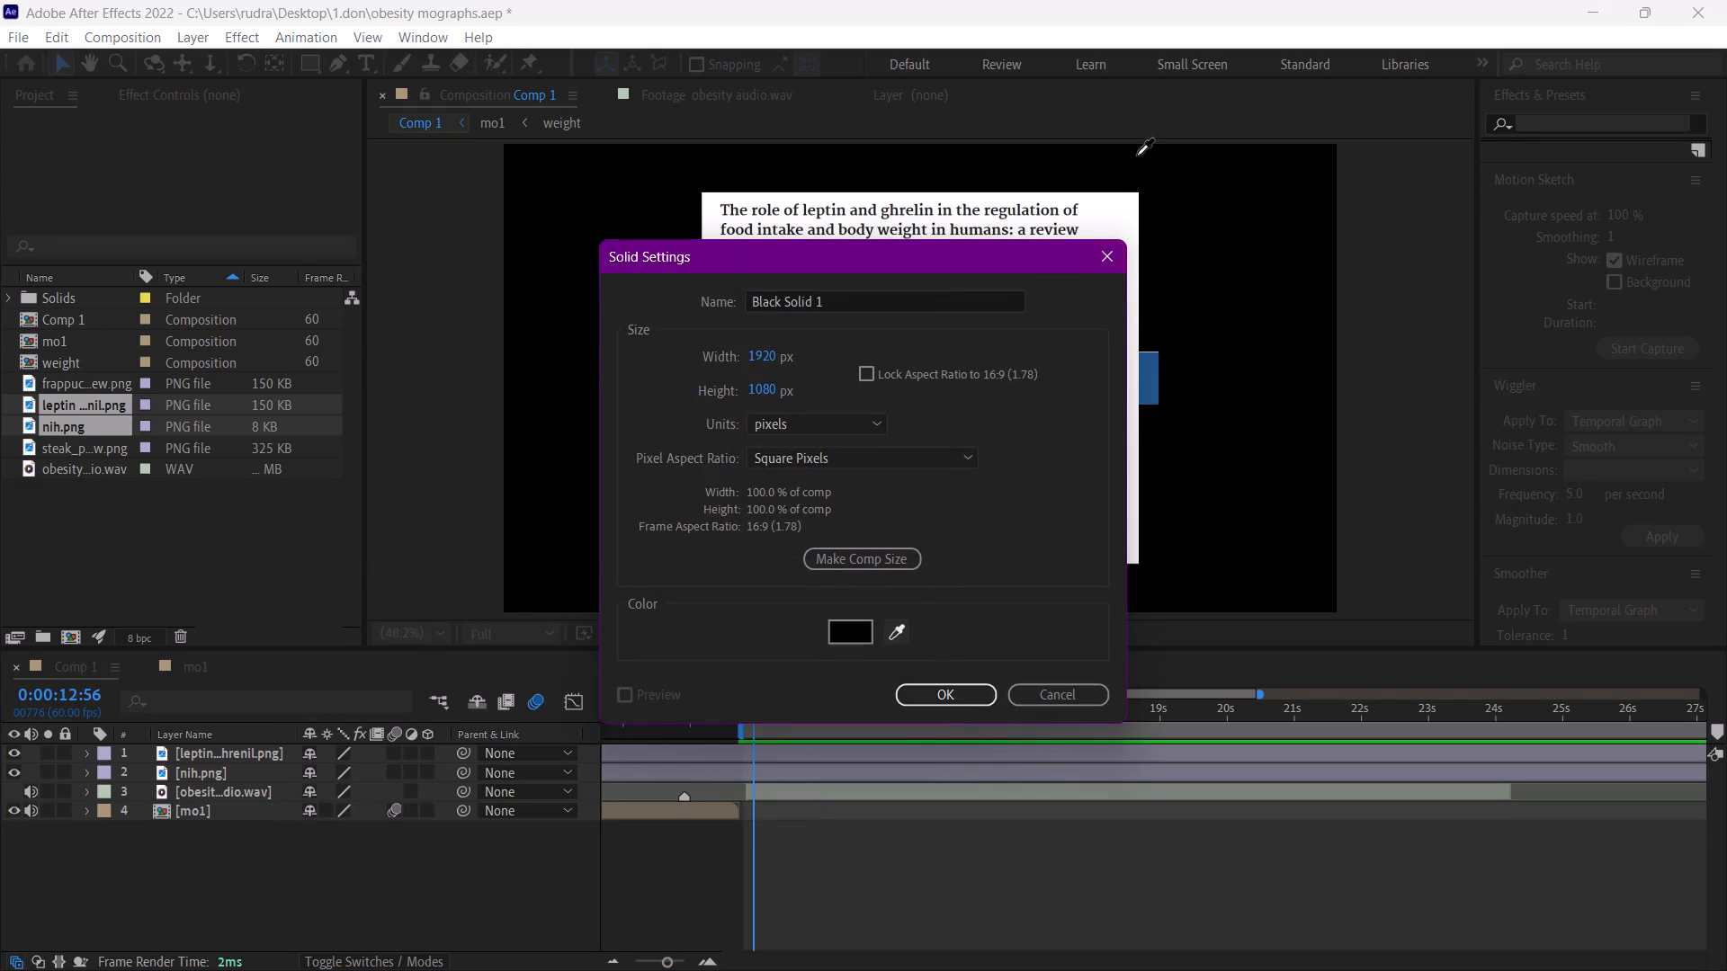
{"action": "left_click", "coordinate": [1121, 206]}
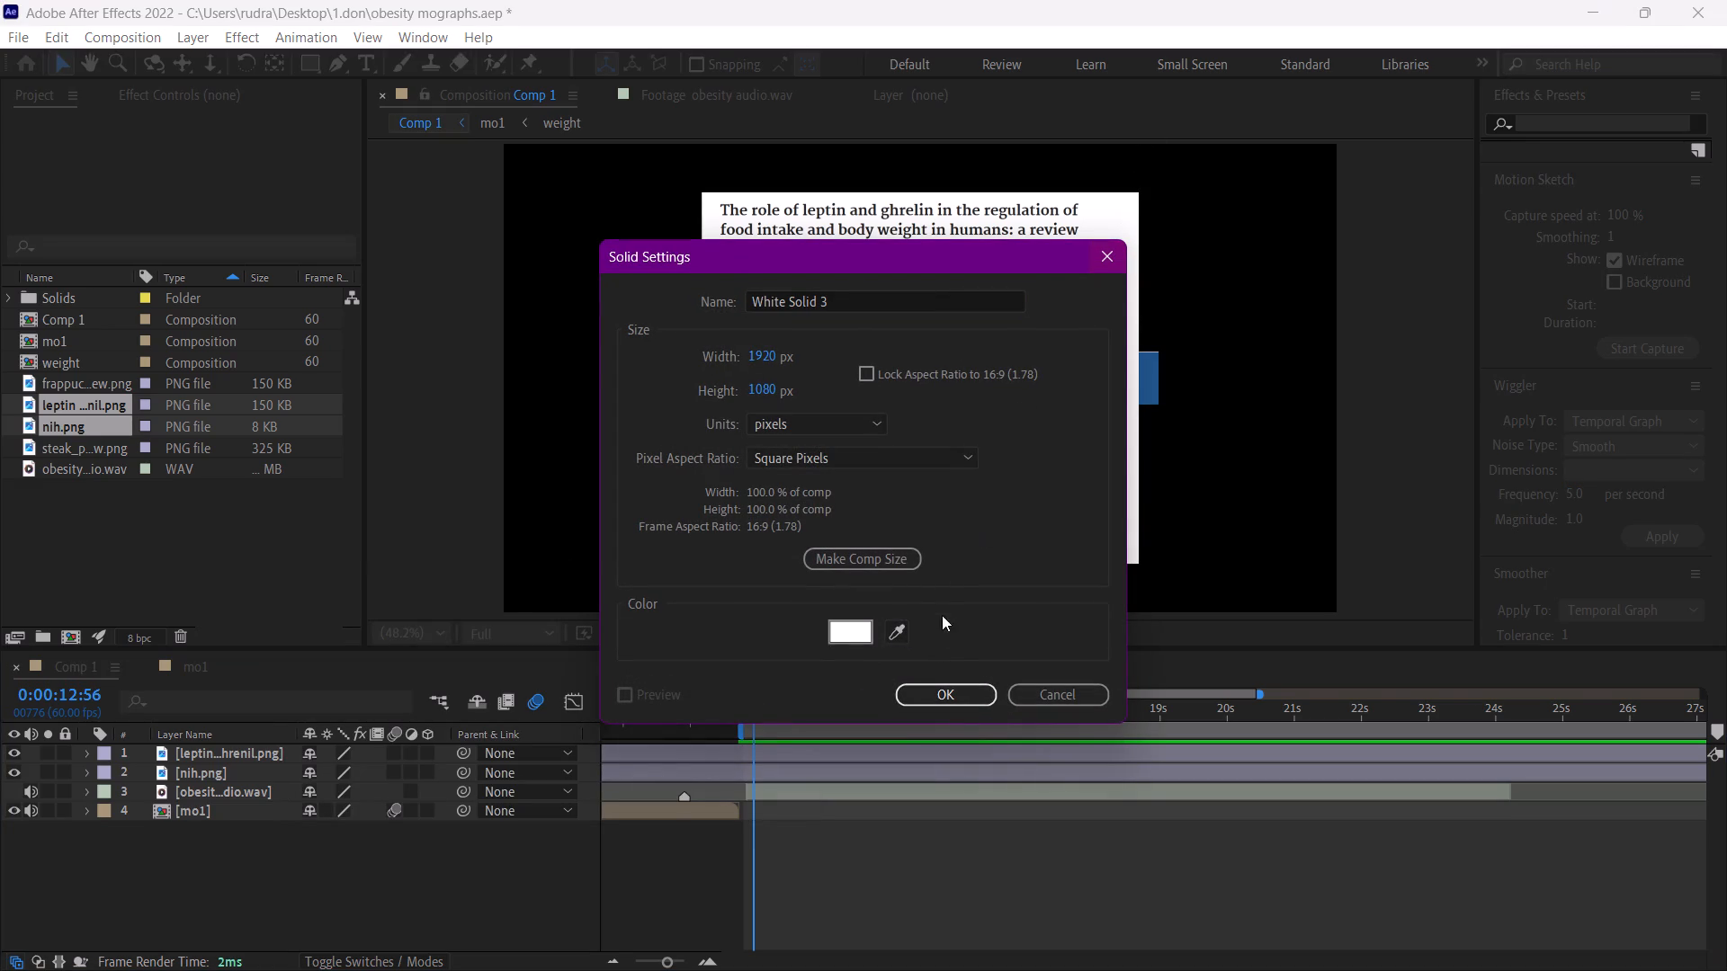
{"action": "left_click_drag", "start_coordinate": [936, 688], "coordinate": [957, 701]}
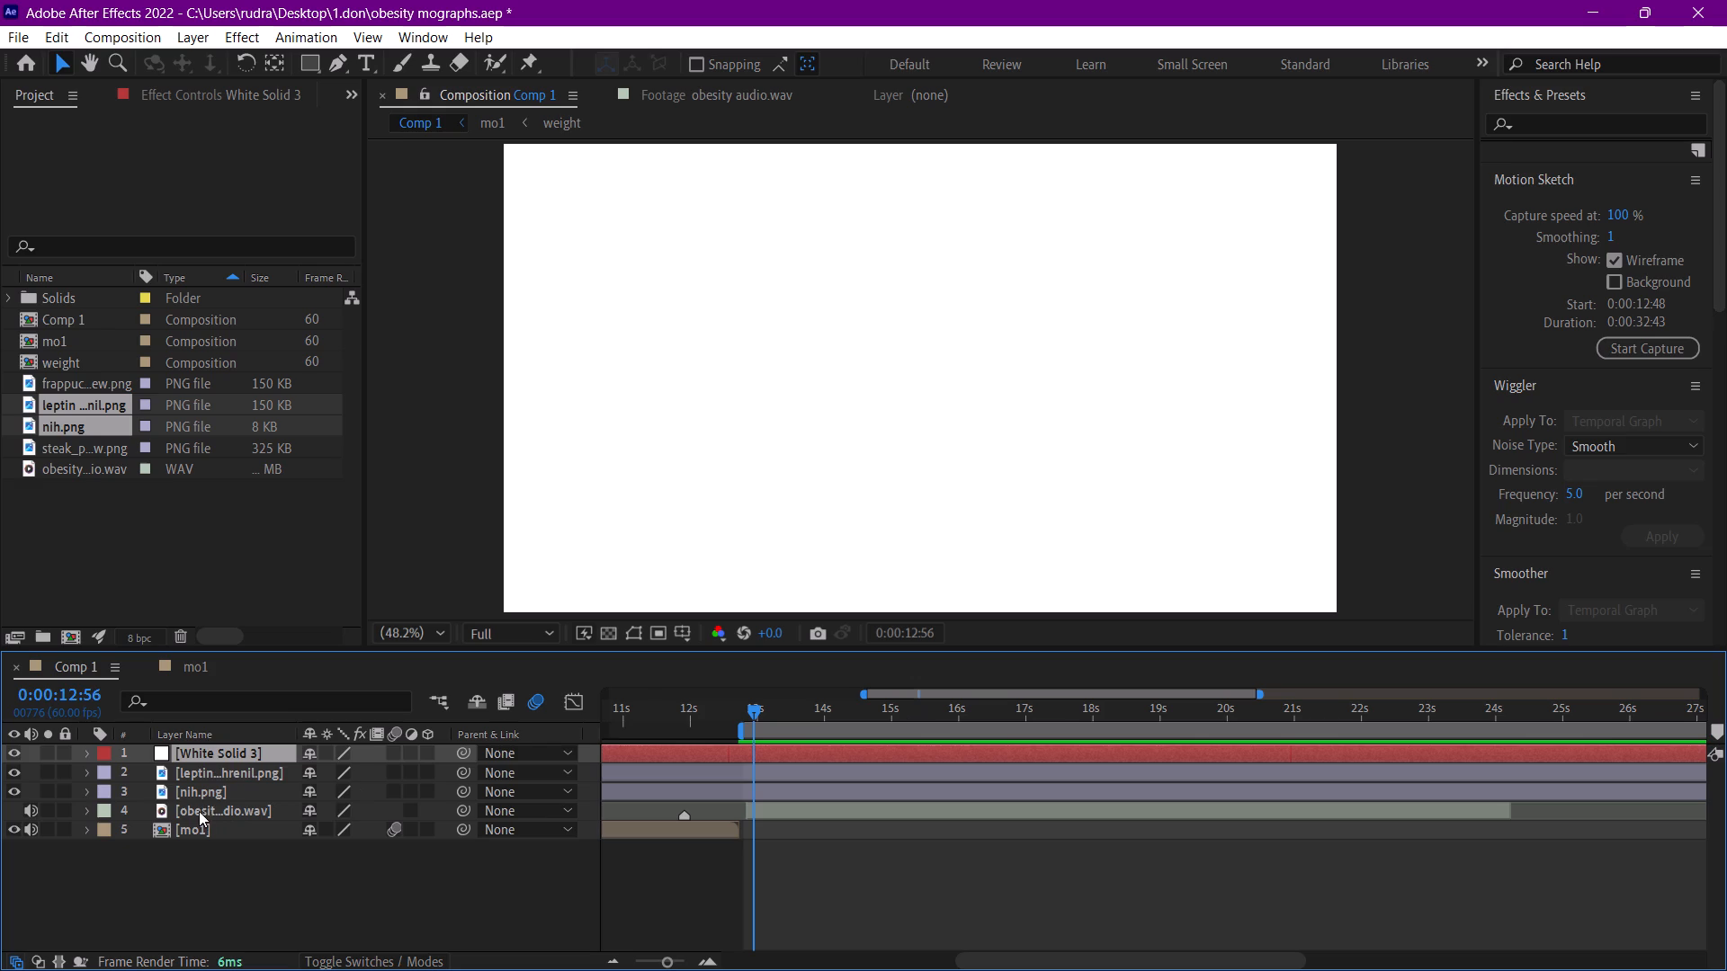
{"action": "left_click_drag", "start_coordinate": [227, 757], "coordinate": [240, 794]}
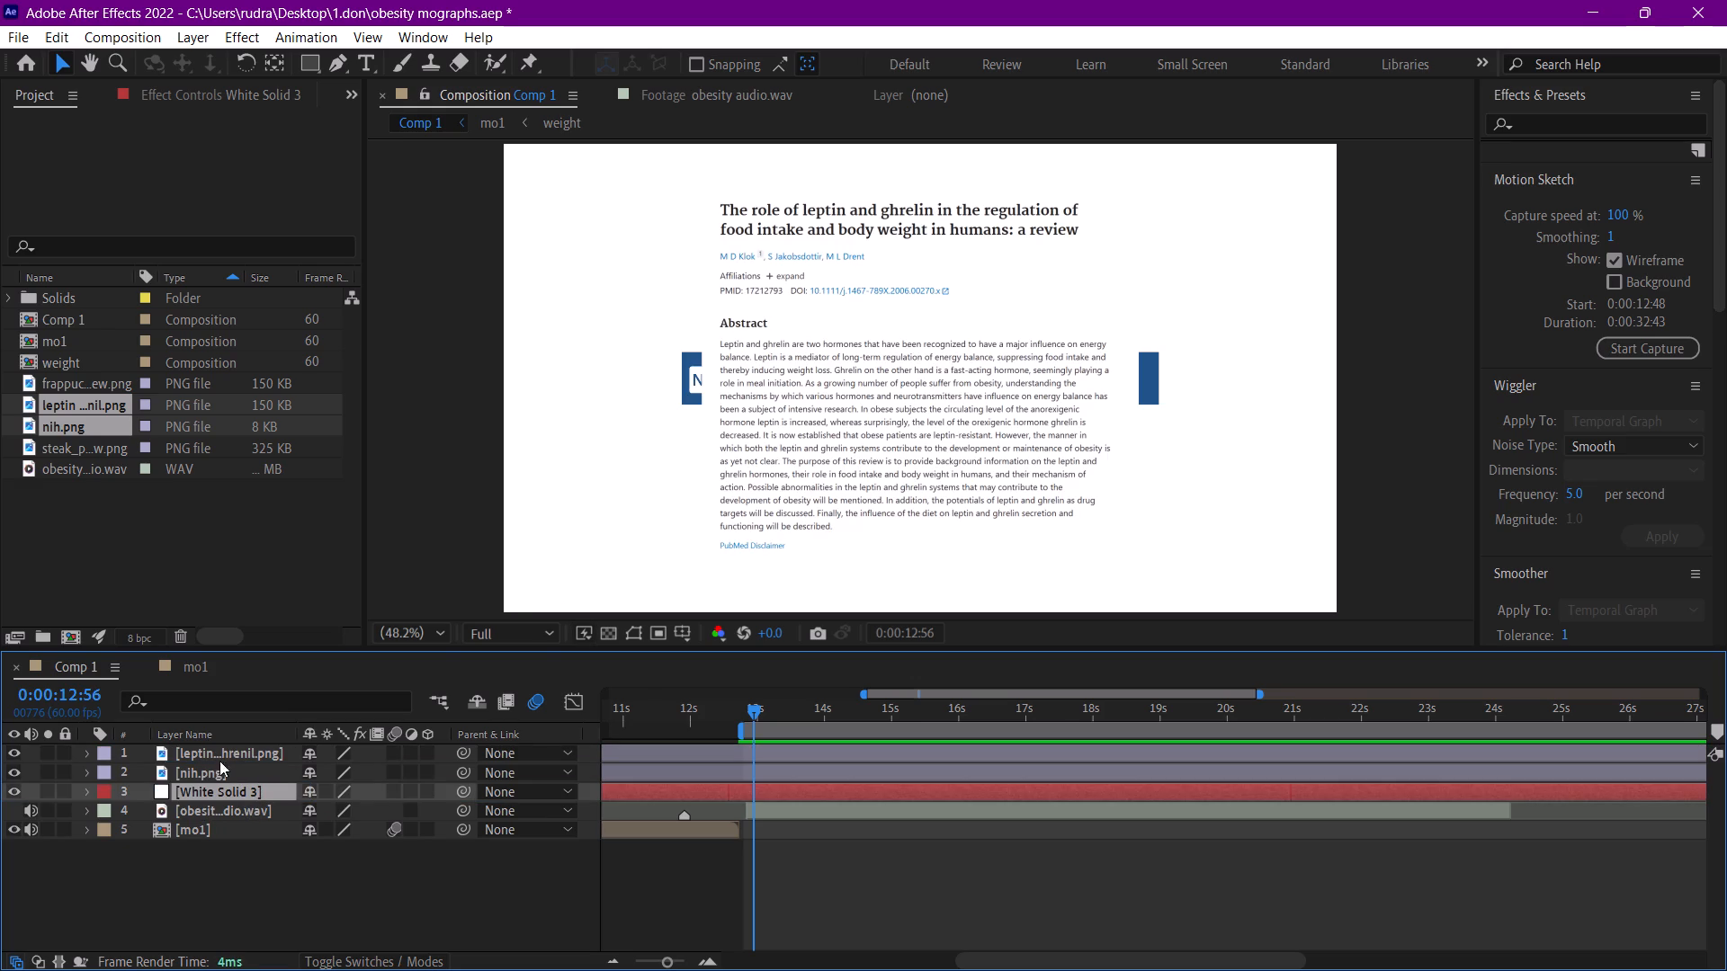
Hide the White Solid 3 background layer in Comp 1.
{"action": "left_click", "coordinate": [244, 758]}
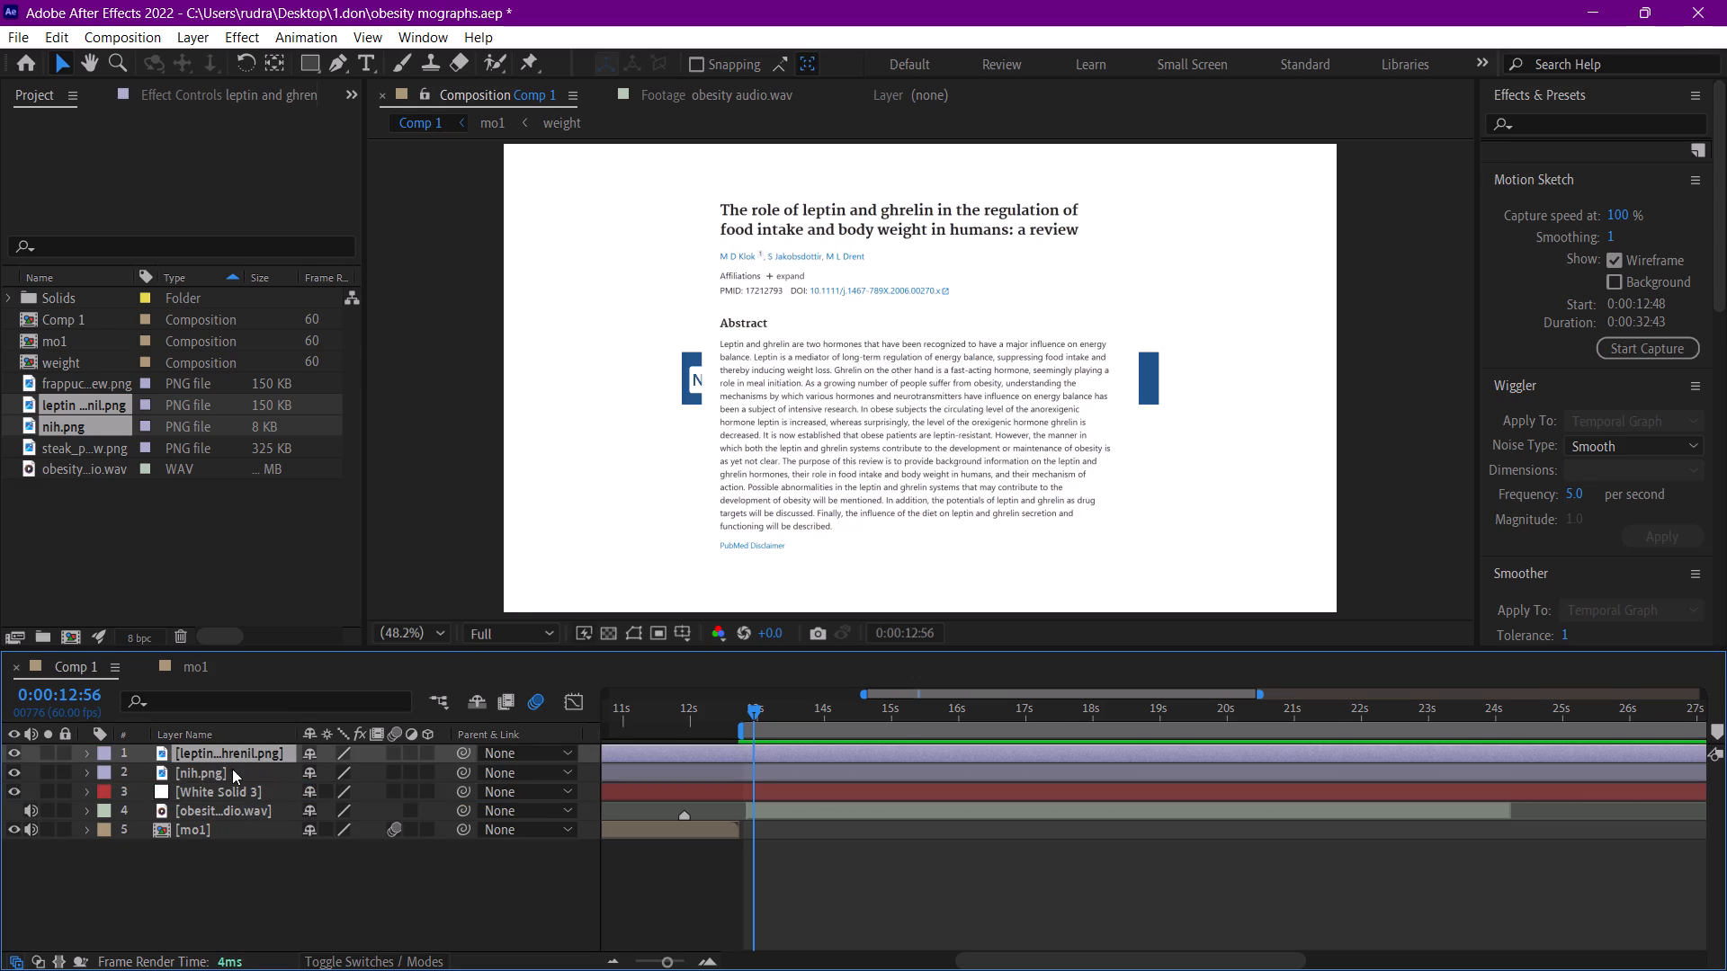
{"action": "left_click", "coordinate": [13, 787]}
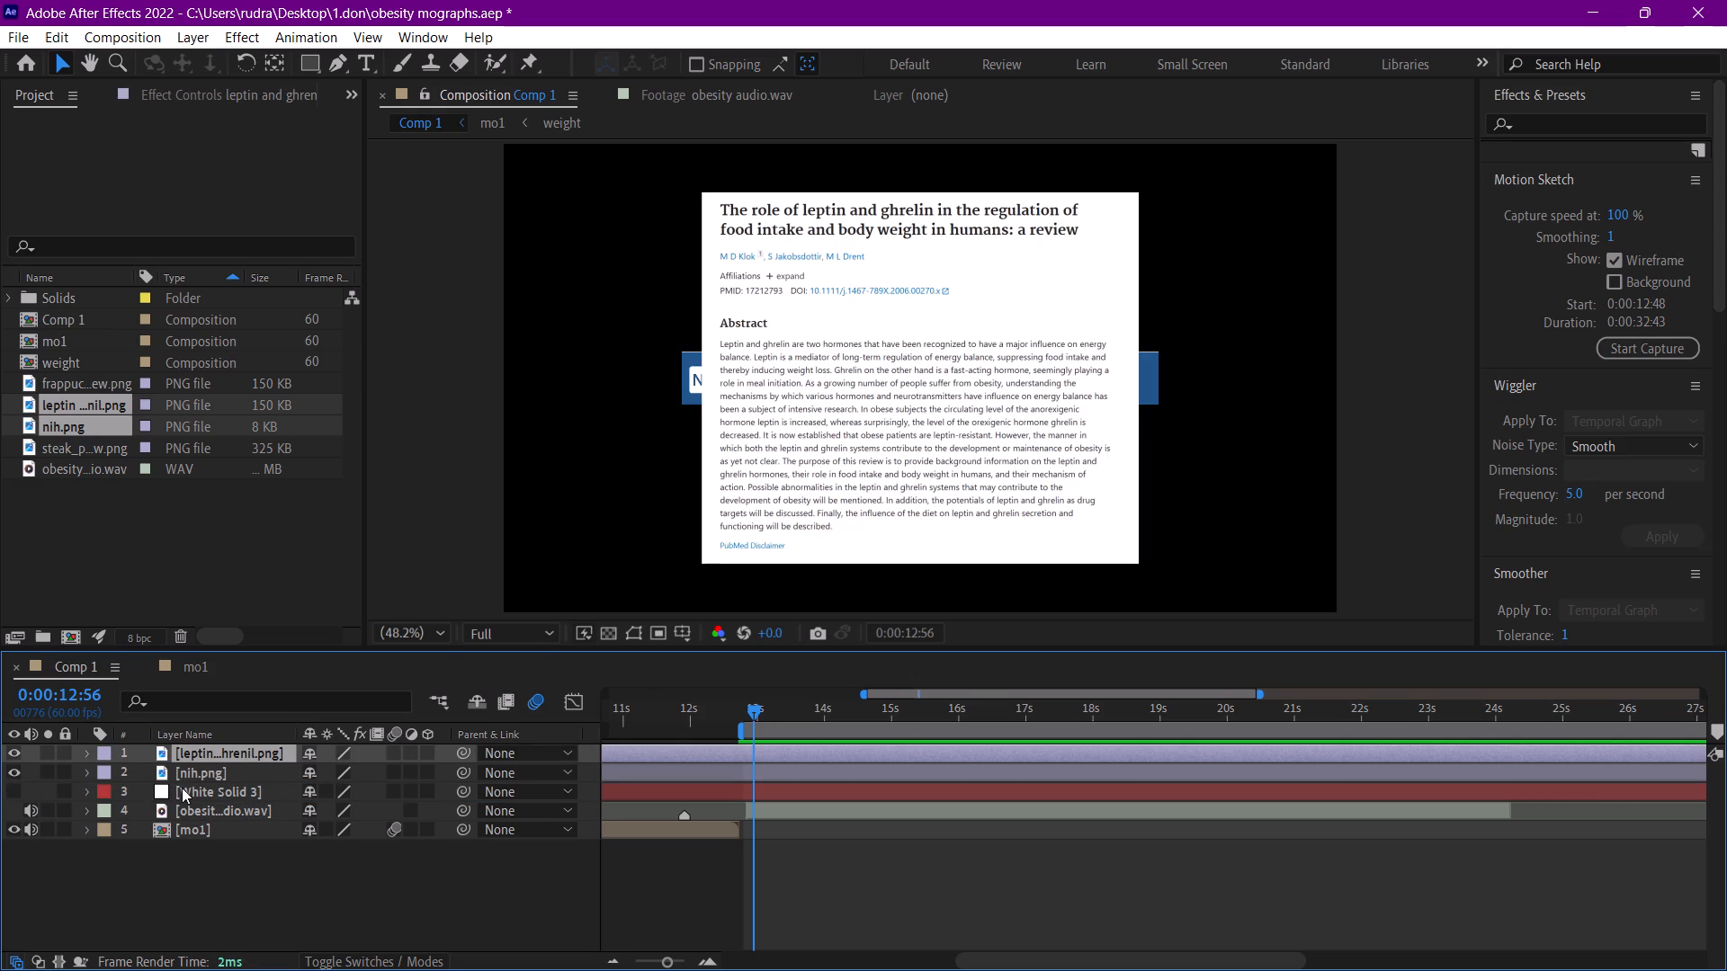
Scale the leptin and ghrelin article screenshot layer up to 112%.
{"action": "left_click", "coordinate": [197, 771]}
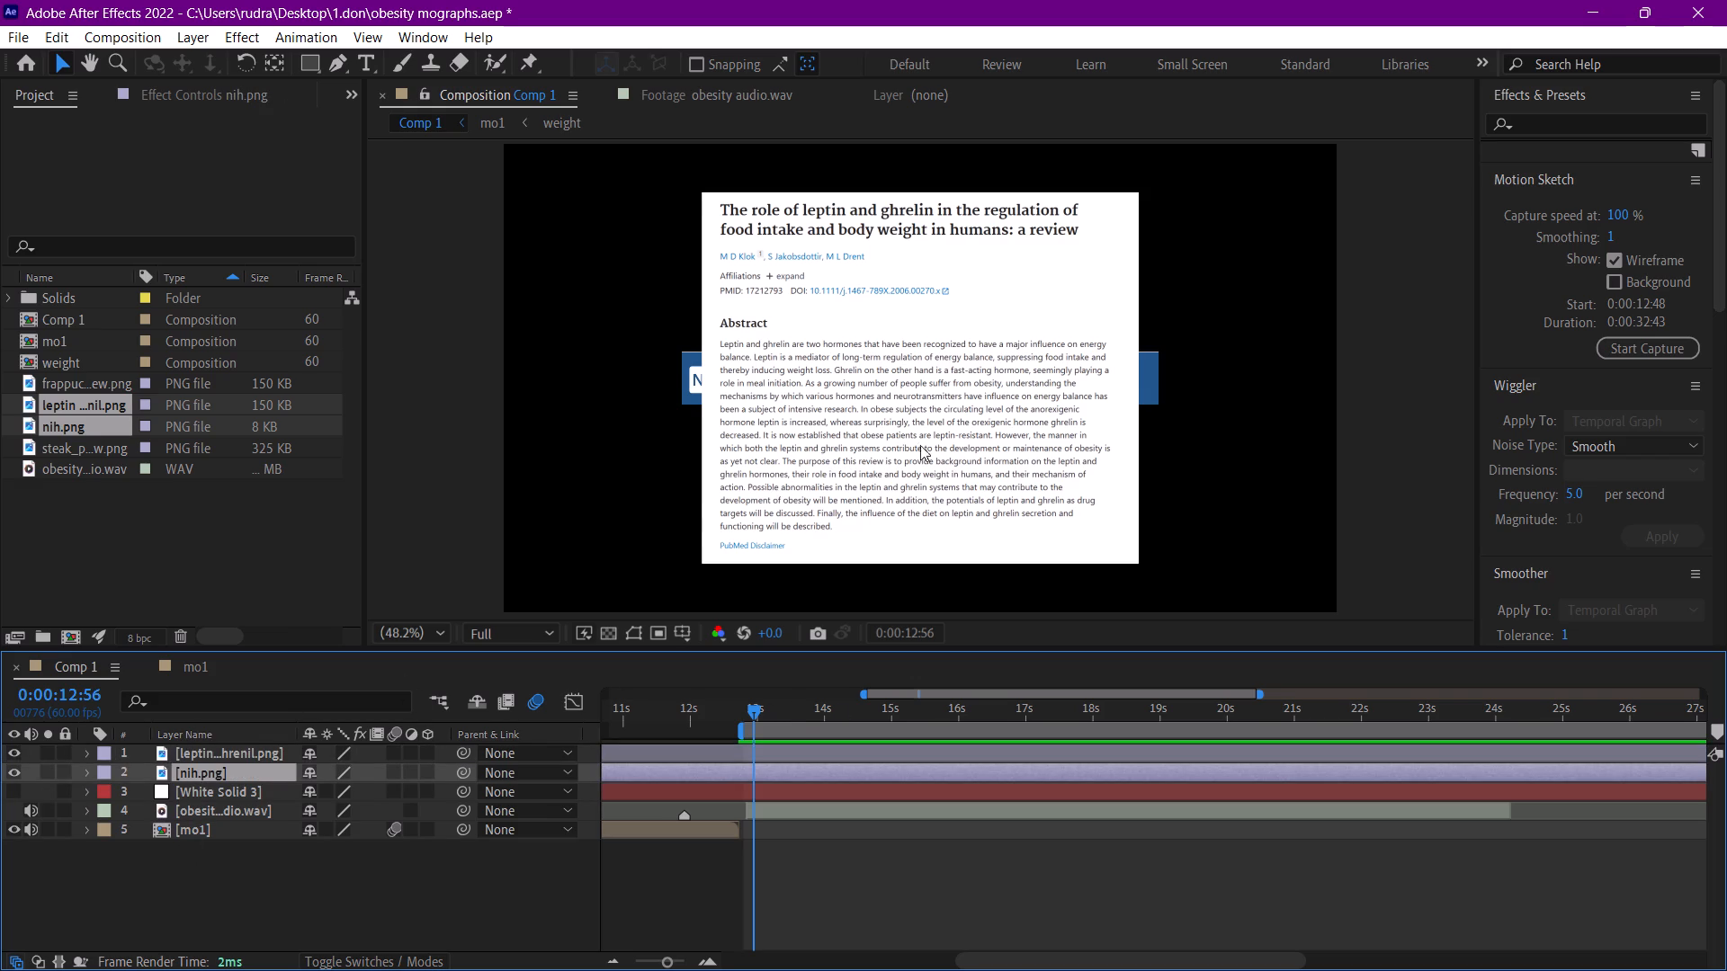
{"action": "left_click", "coordinate": [237, 755]}
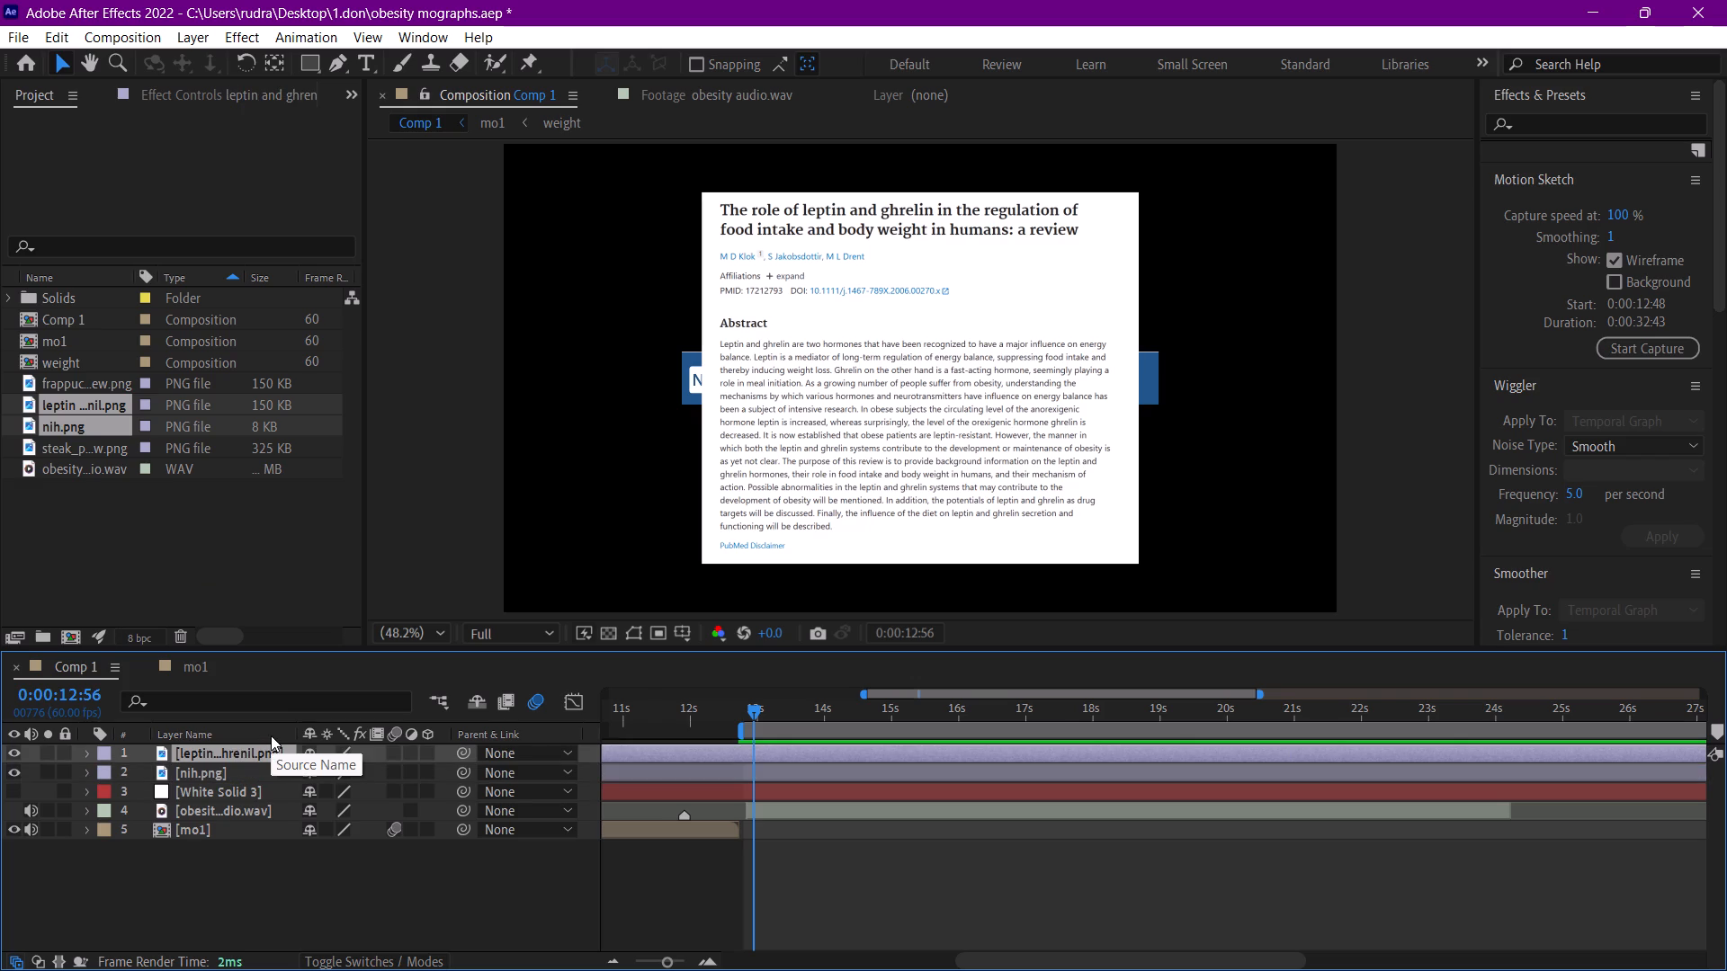
{"action": "key", "text": "s"}
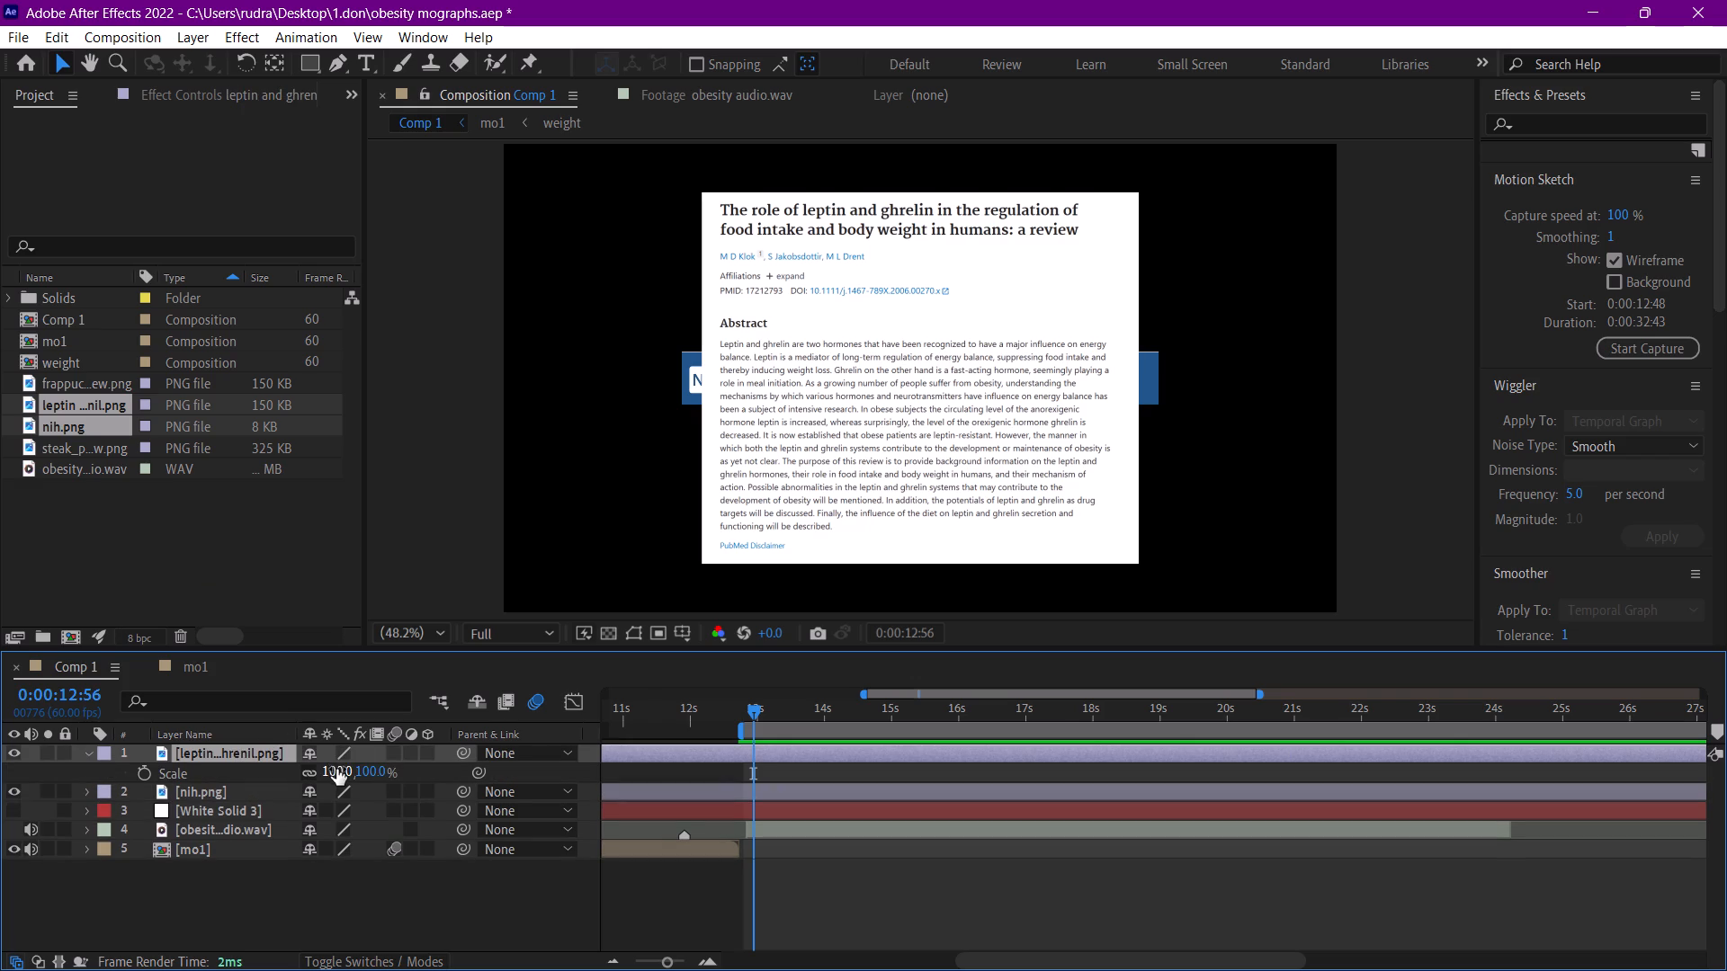
{"action": "left_click_drag", "start_coordinate": [336, 769], "coordinate": [350, 768]}
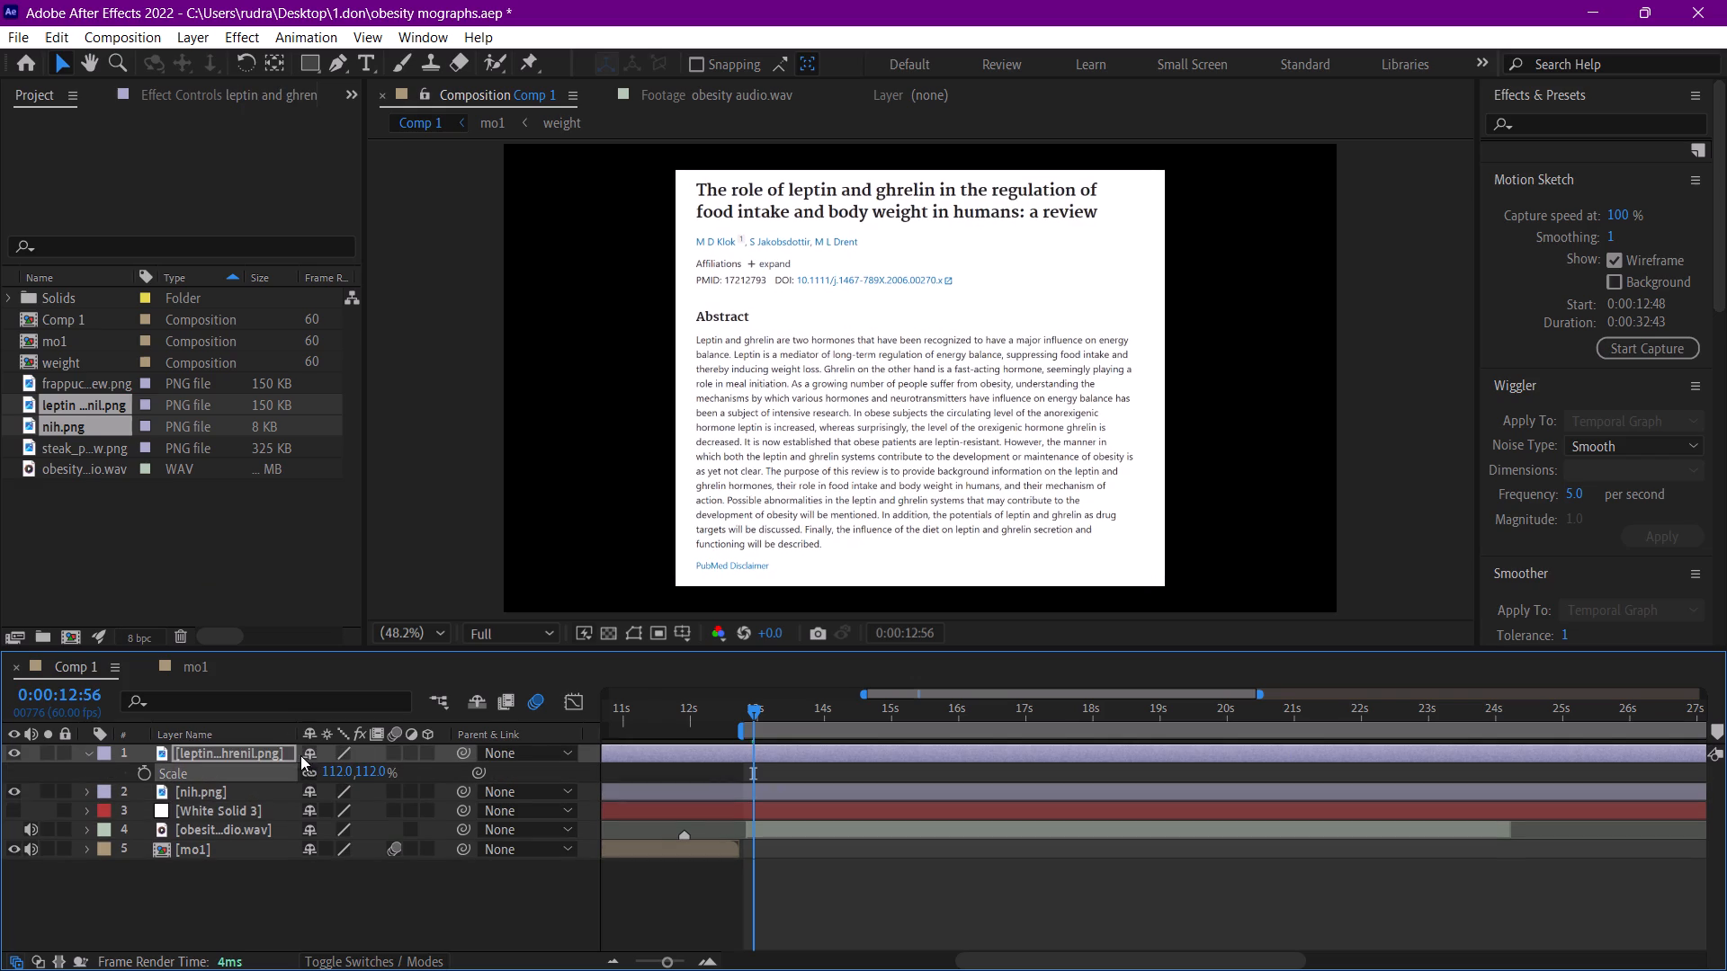
Shift the article screenshot down in the frame to position 960, 601.
{"action": "left_click", "coordinate": [289, 753]}
{"action": "key", "text": "p"}
{"action": "left_click_drag", "start_coordinate": [353, 765], "coordinate": [384, 765]}
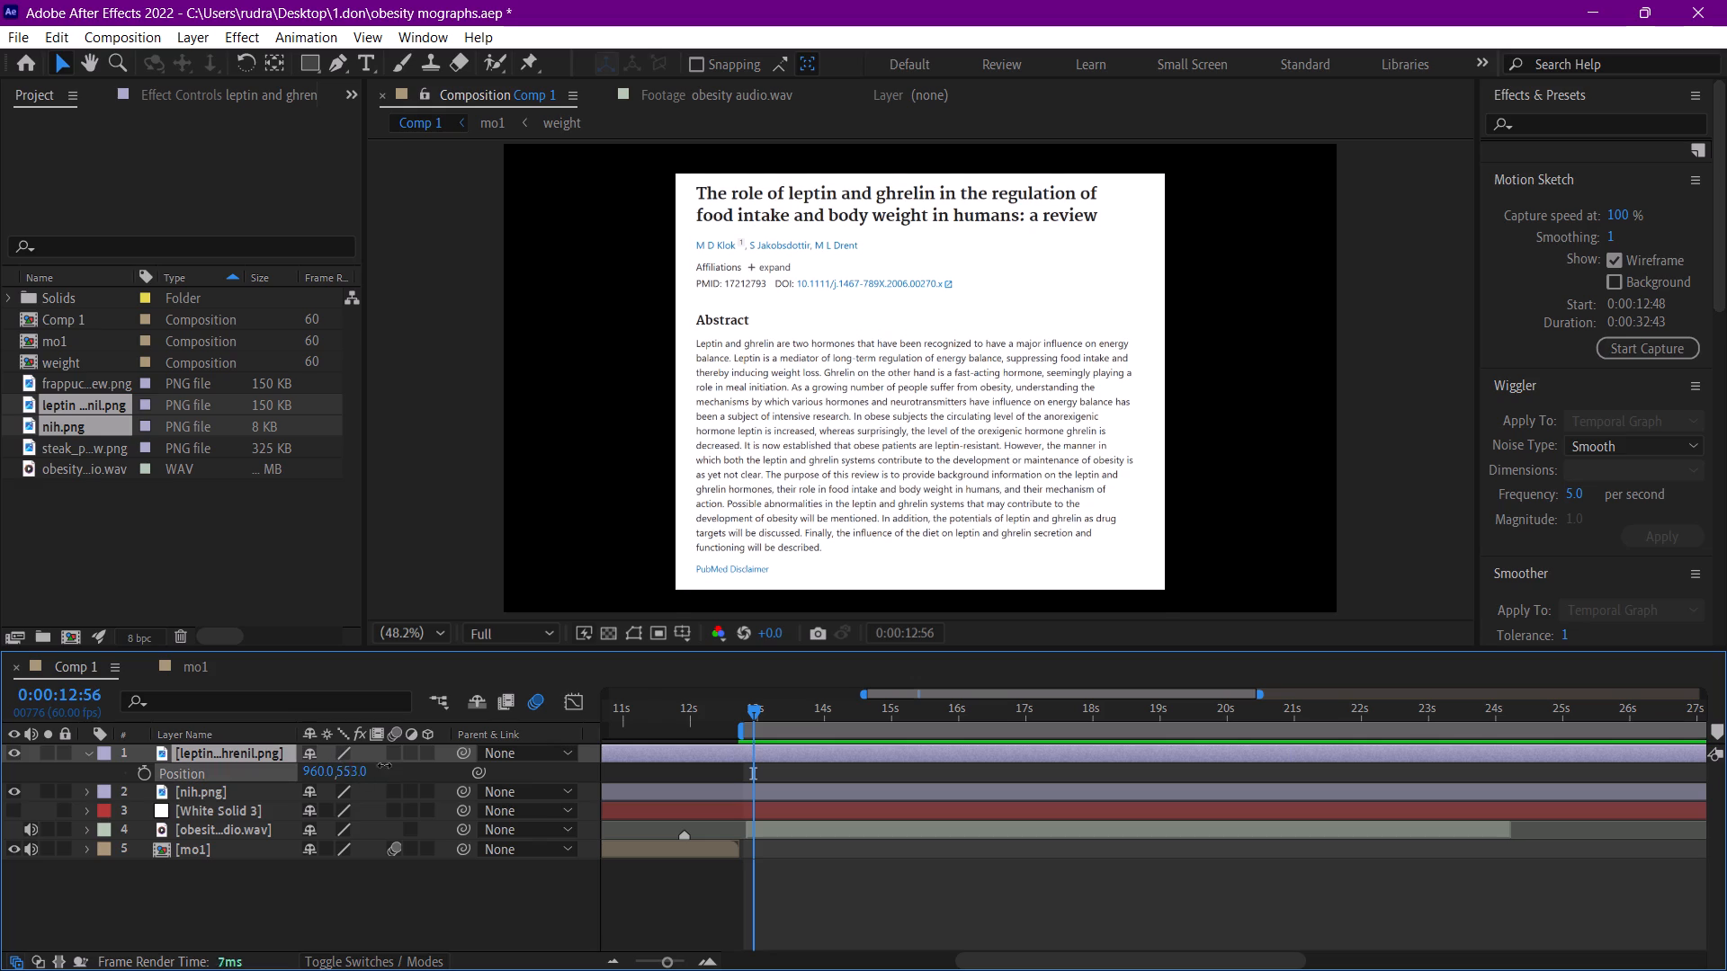
{"action": "left_click_drag", "start_coordinate": [384, 765], "coordinate": [424, 754]}
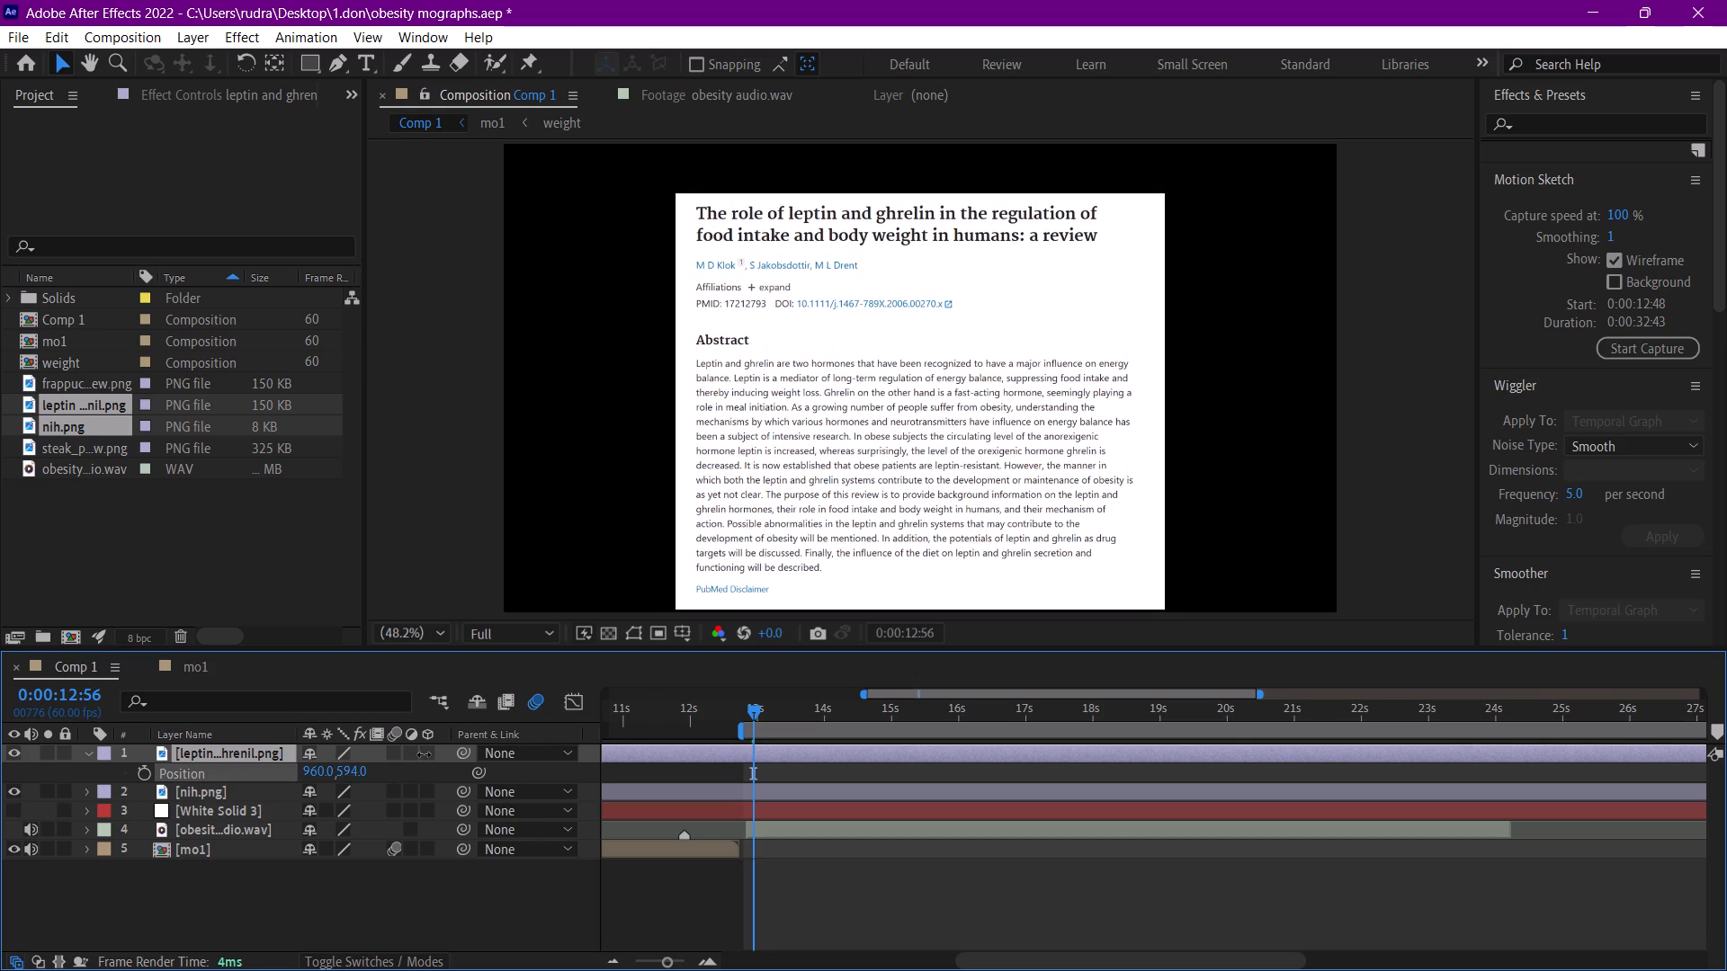
{"action": "left_click_drag", "start_coordinate": [424, 754], "coordinate": [432, 736]}
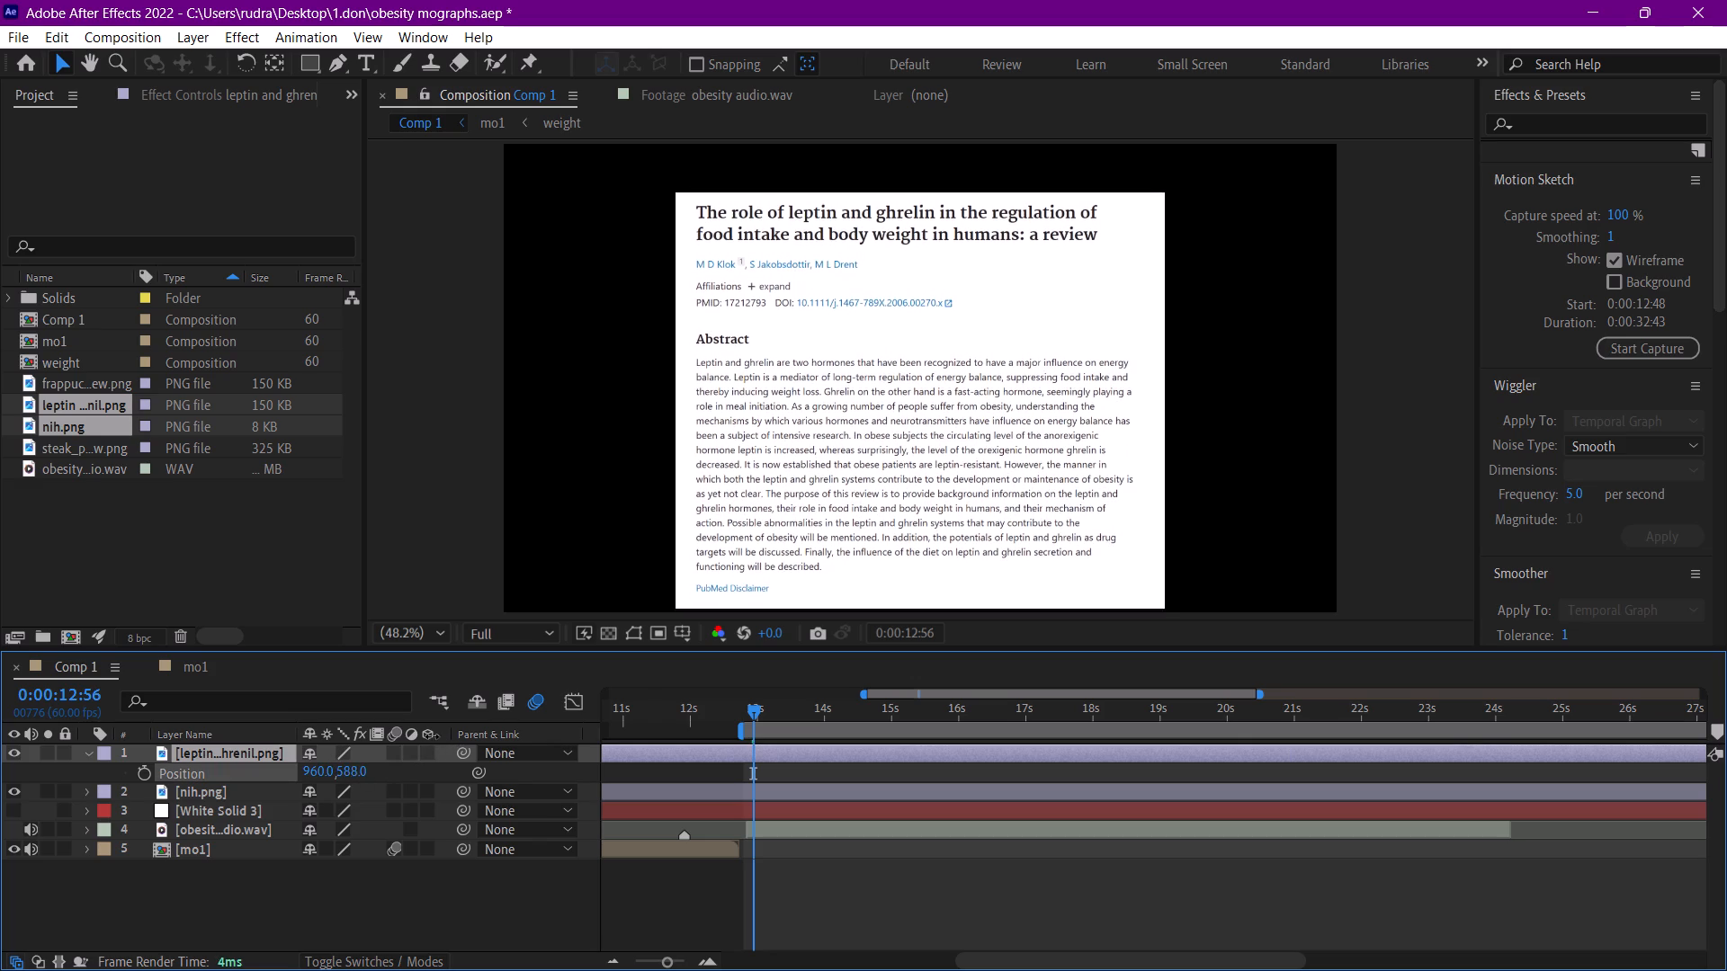
{"action": "left_click_drag", "start_coordinate": [432, 736], "coordinate": [450, 736]}
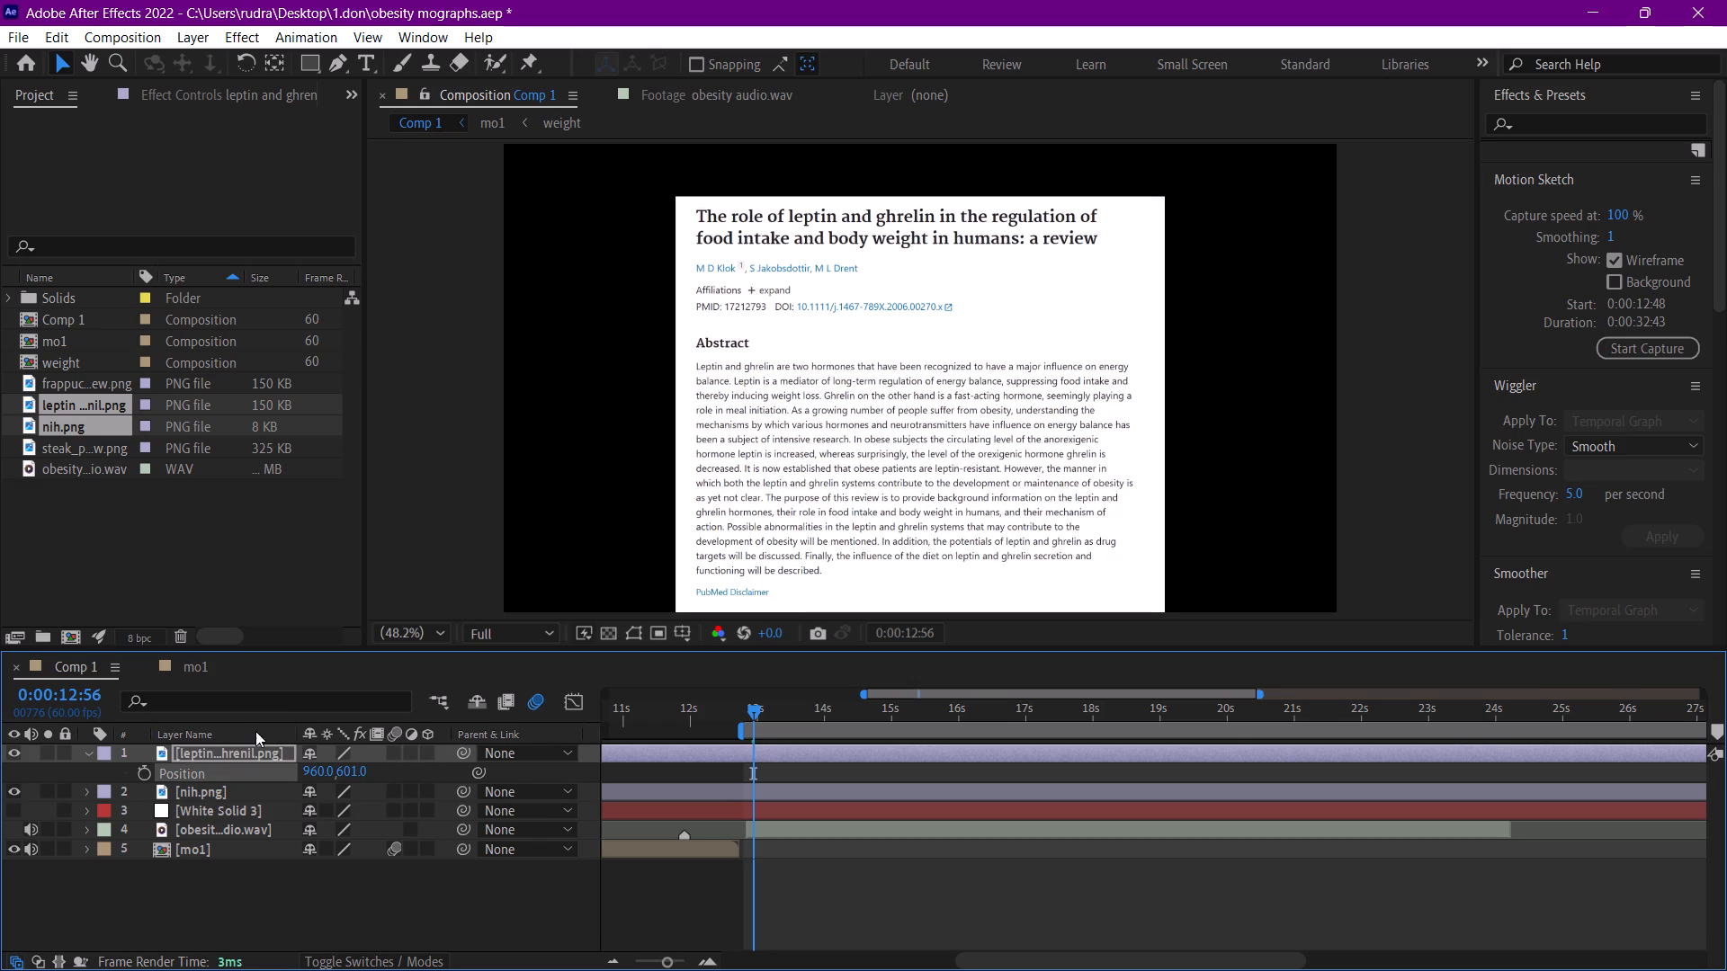
Move the nih.png layer above the article screenshot layer in the Comp 1 stack.
{"action": "left_click", "coordinate": [192, 797]}
{"action": "left_click_drag", "start_coordinate": [198, 788], "coordinate": [192, 751]}
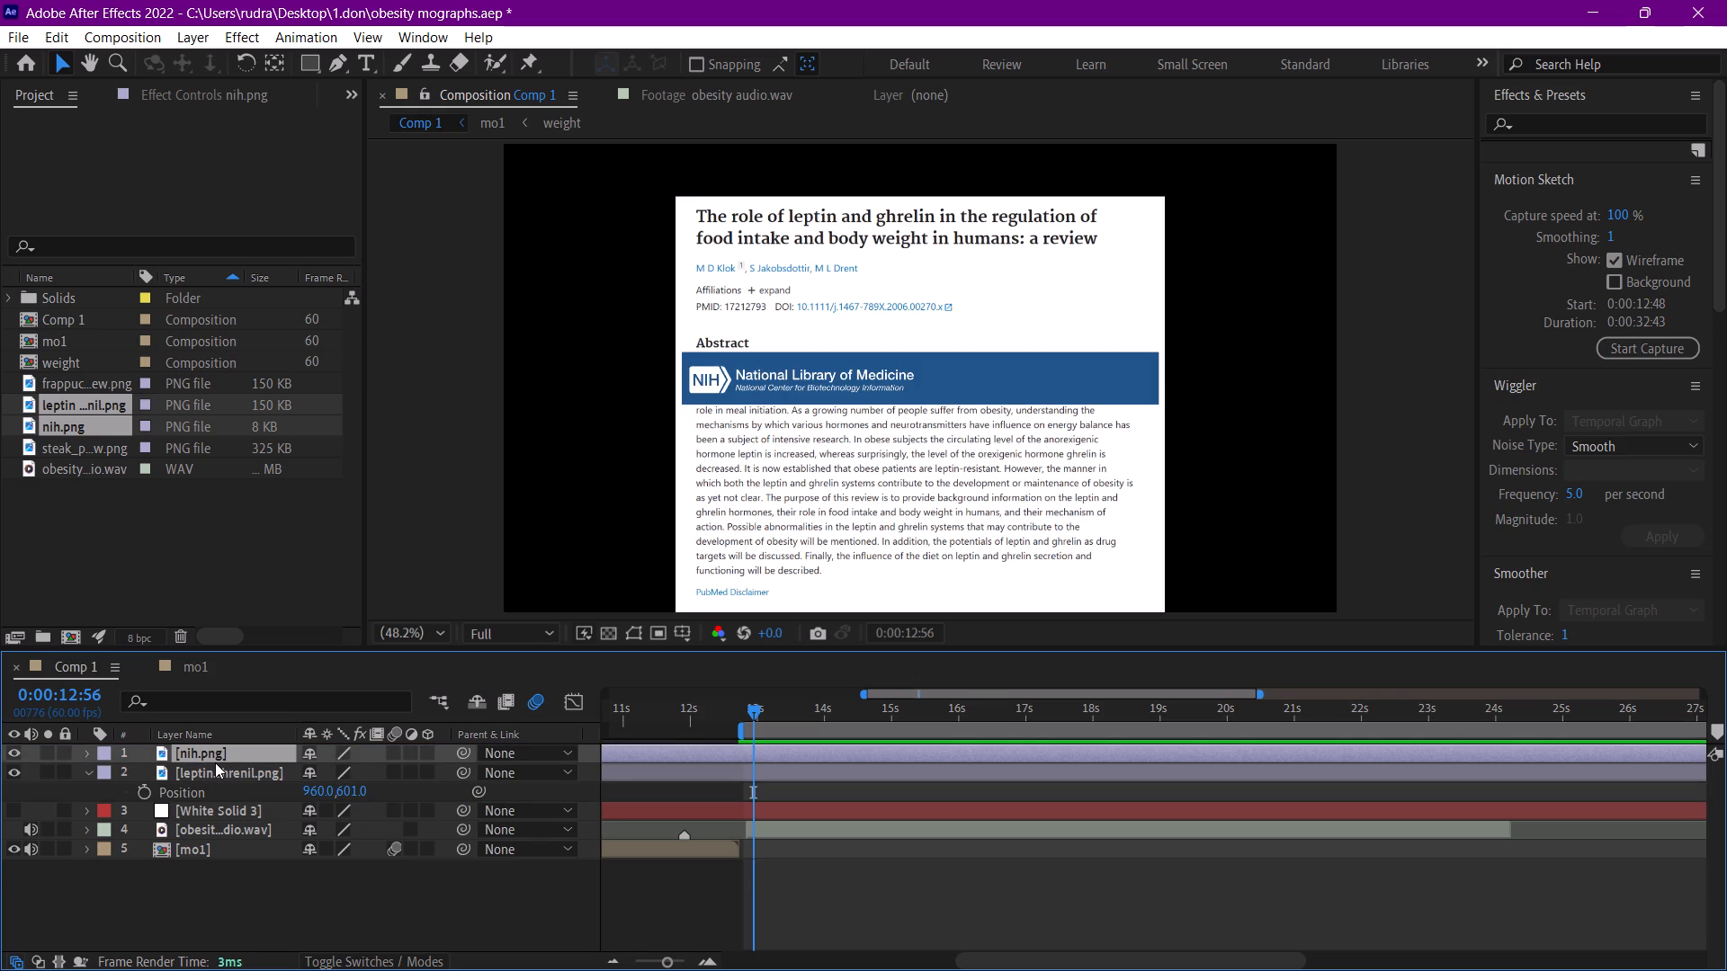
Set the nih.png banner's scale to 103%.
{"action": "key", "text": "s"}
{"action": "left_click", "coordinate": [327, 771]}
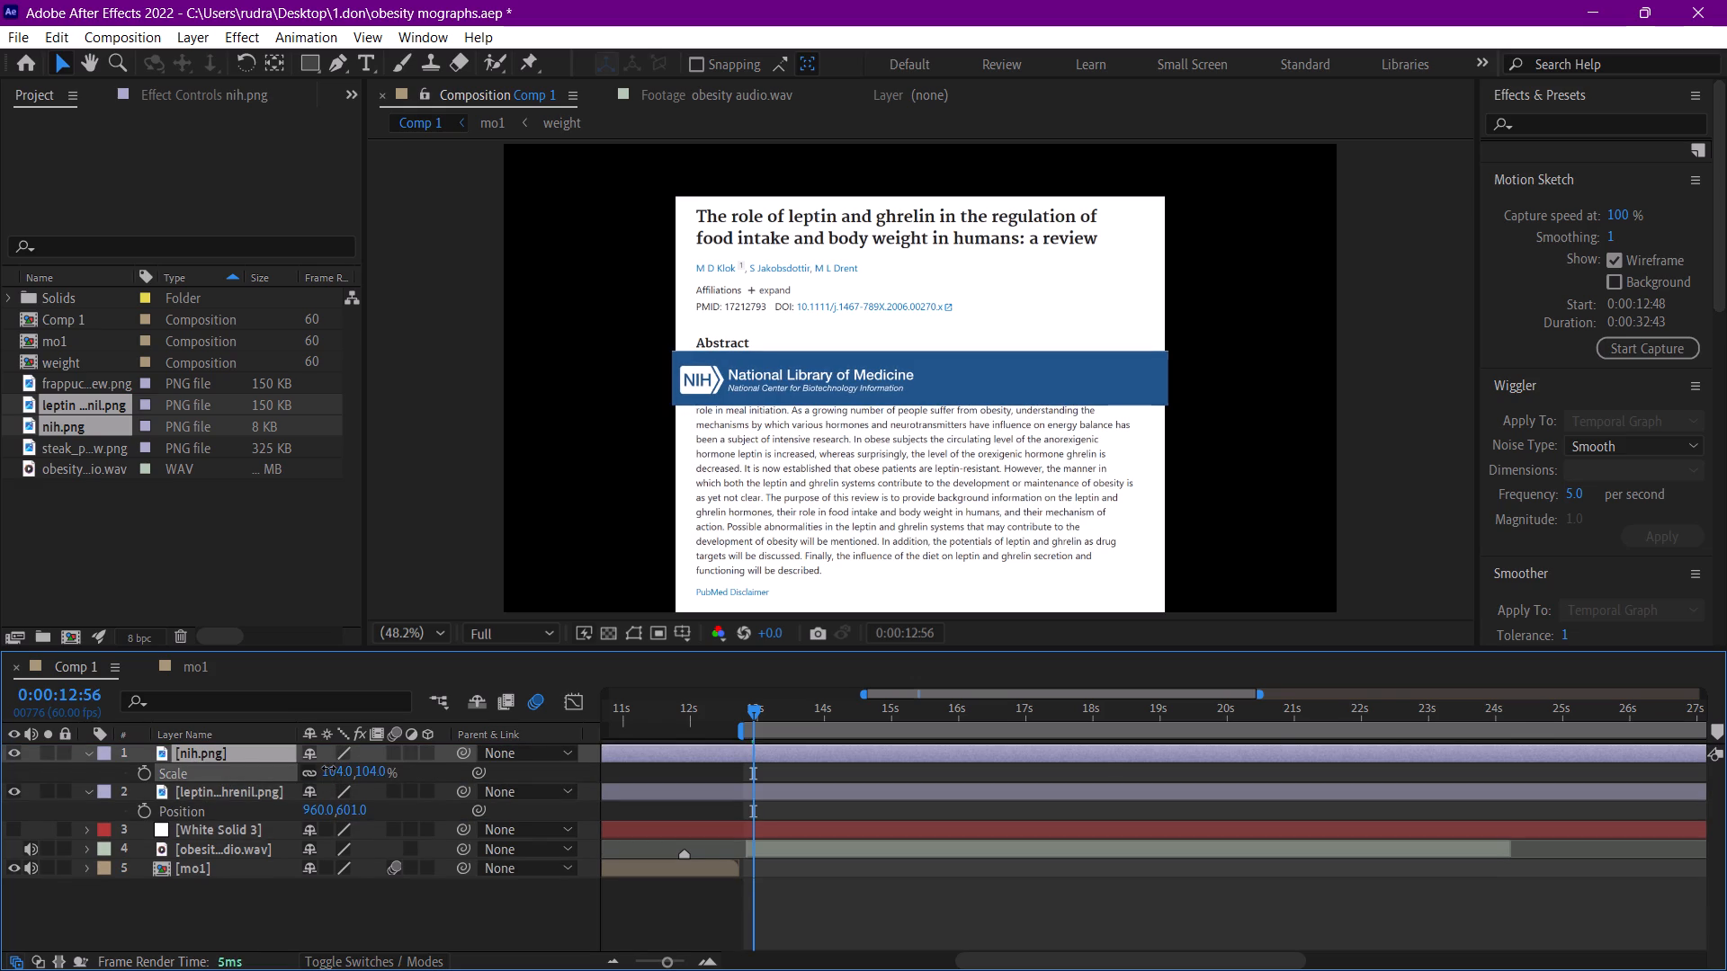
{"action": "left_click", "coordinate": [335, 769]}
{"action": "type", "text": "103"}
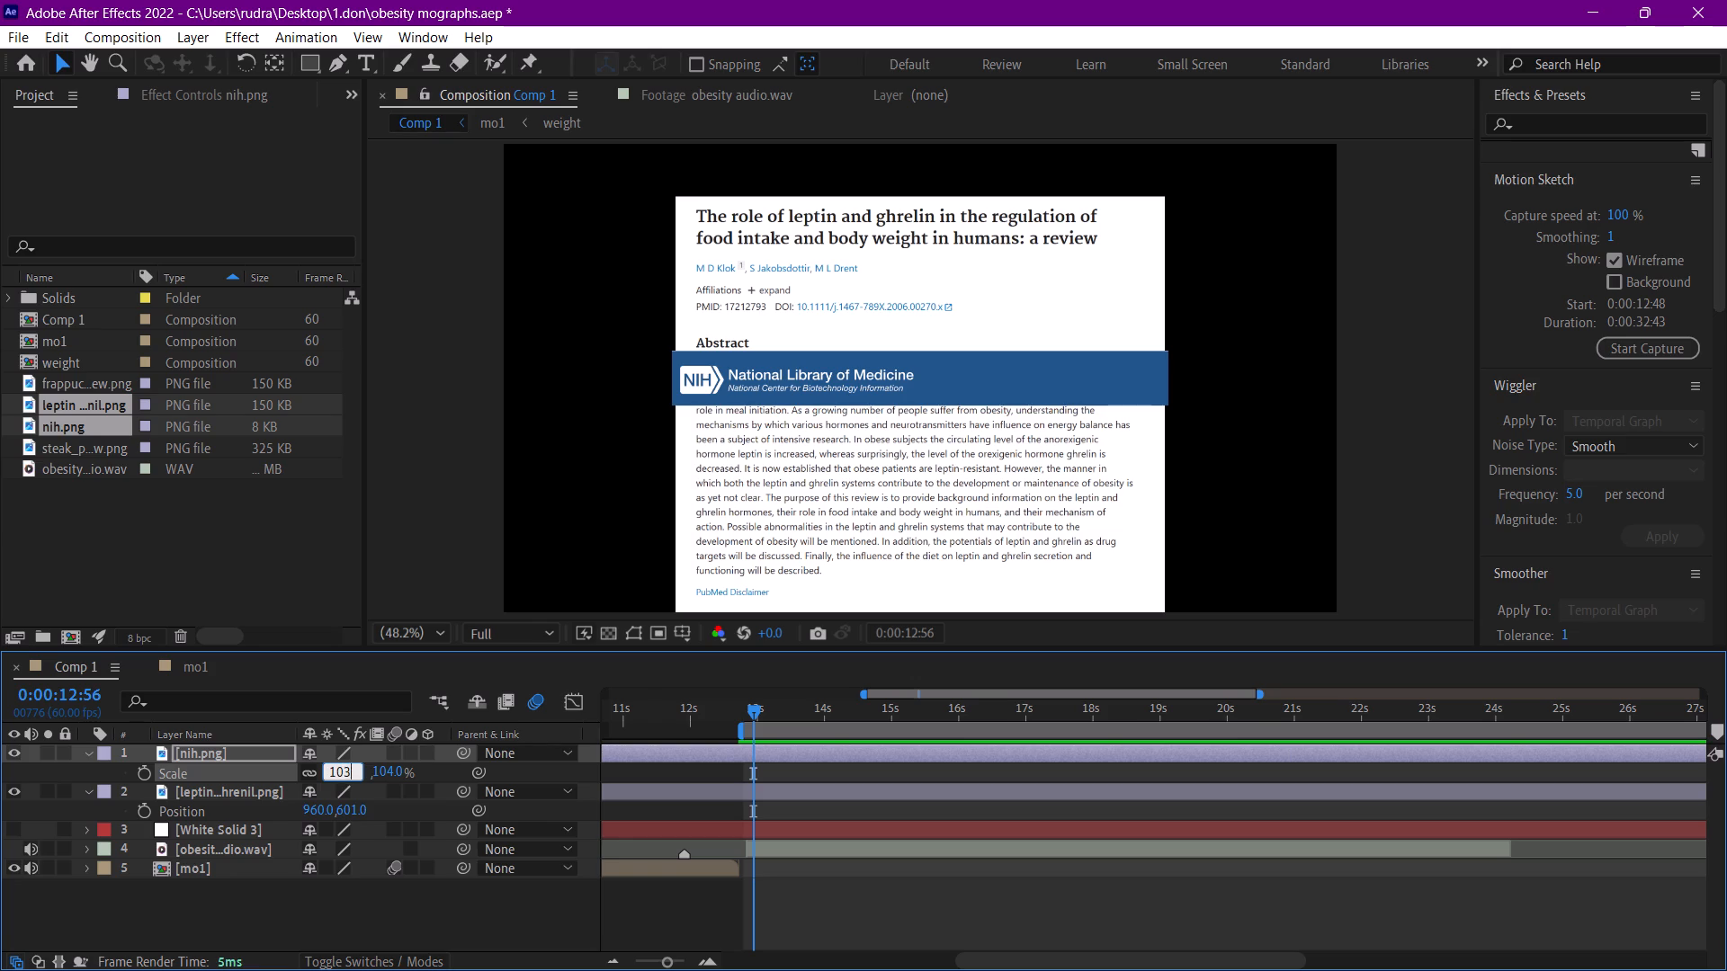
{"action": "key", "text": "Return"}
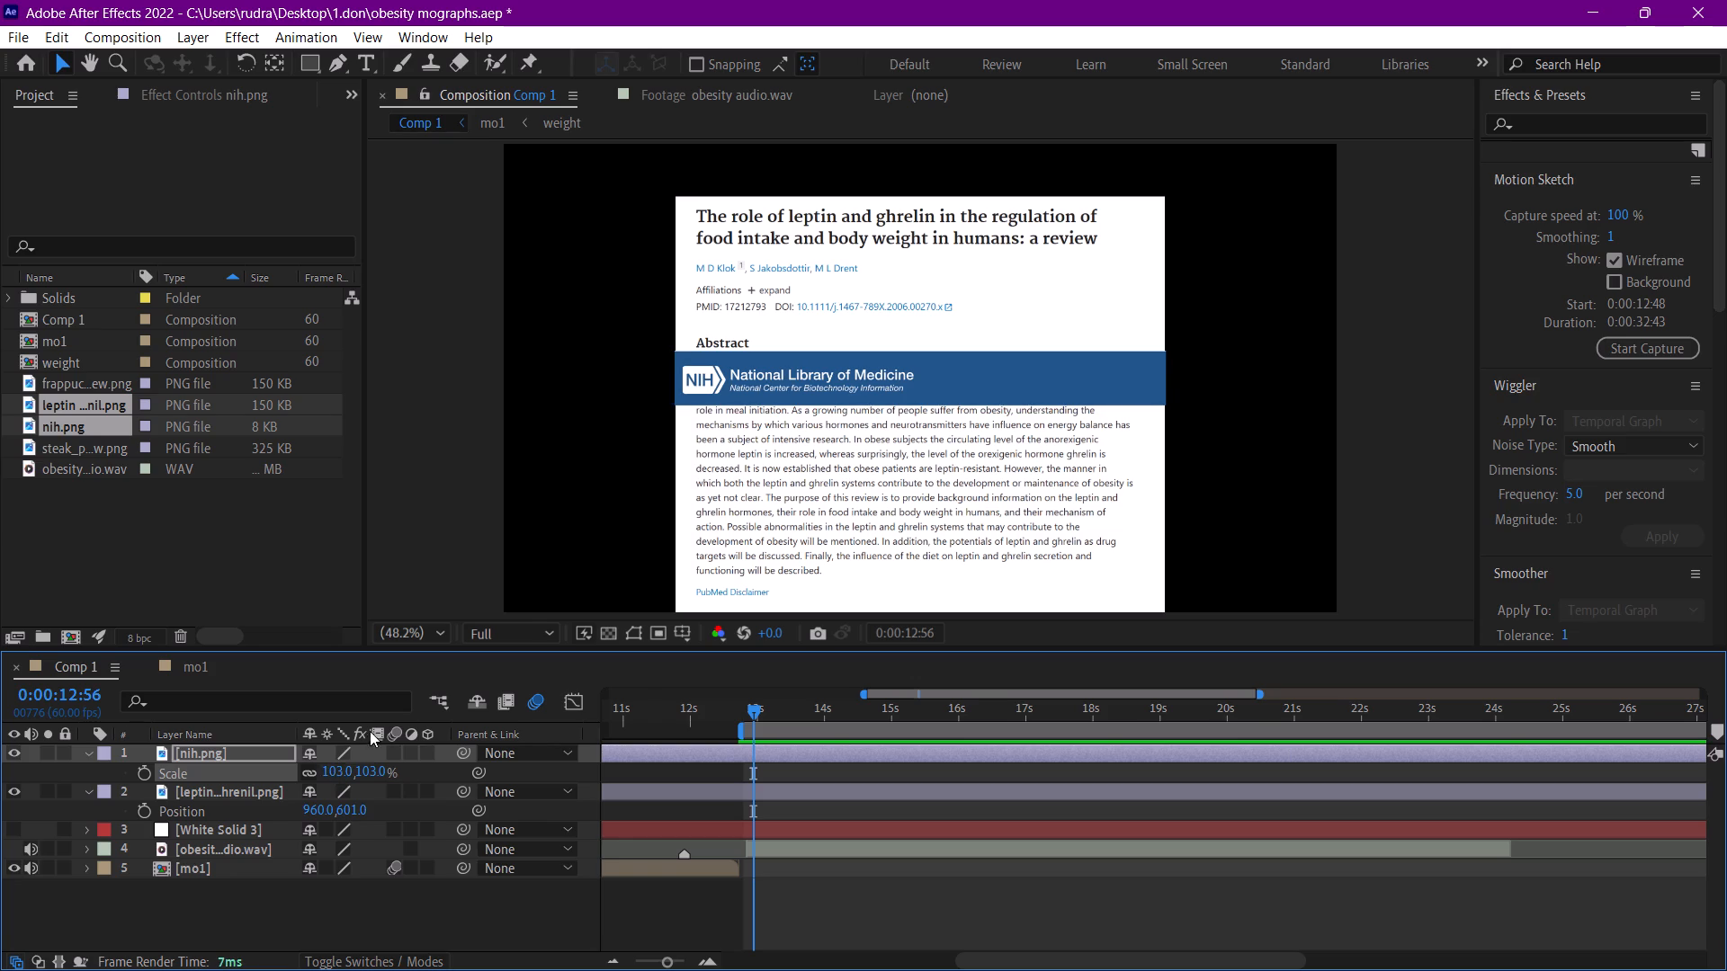
Raise the NIH banner to position 960, 62 so it sits directly above the article title at the frame's top edge.
{"action": "key", "text": "p"}
{"action": "left_click", "coordinate": [362, 763]}
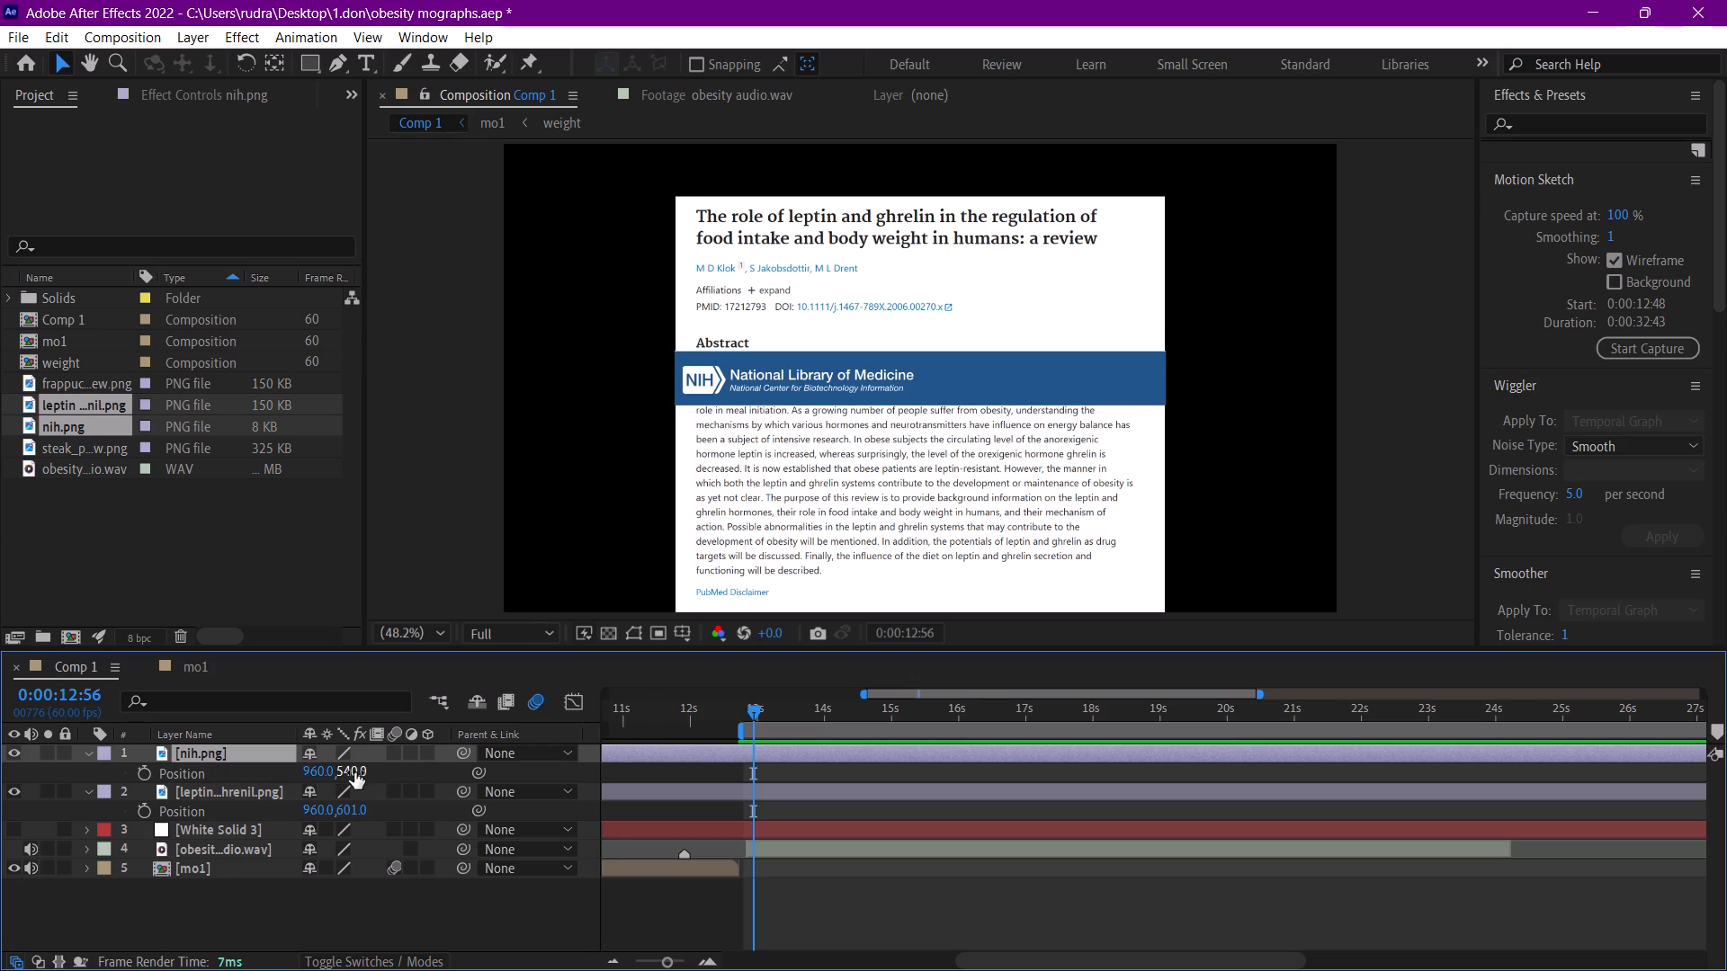
{"action": "left_click_drag", "start_coordinate": [354, 772], "coordinate": [0, 655]}
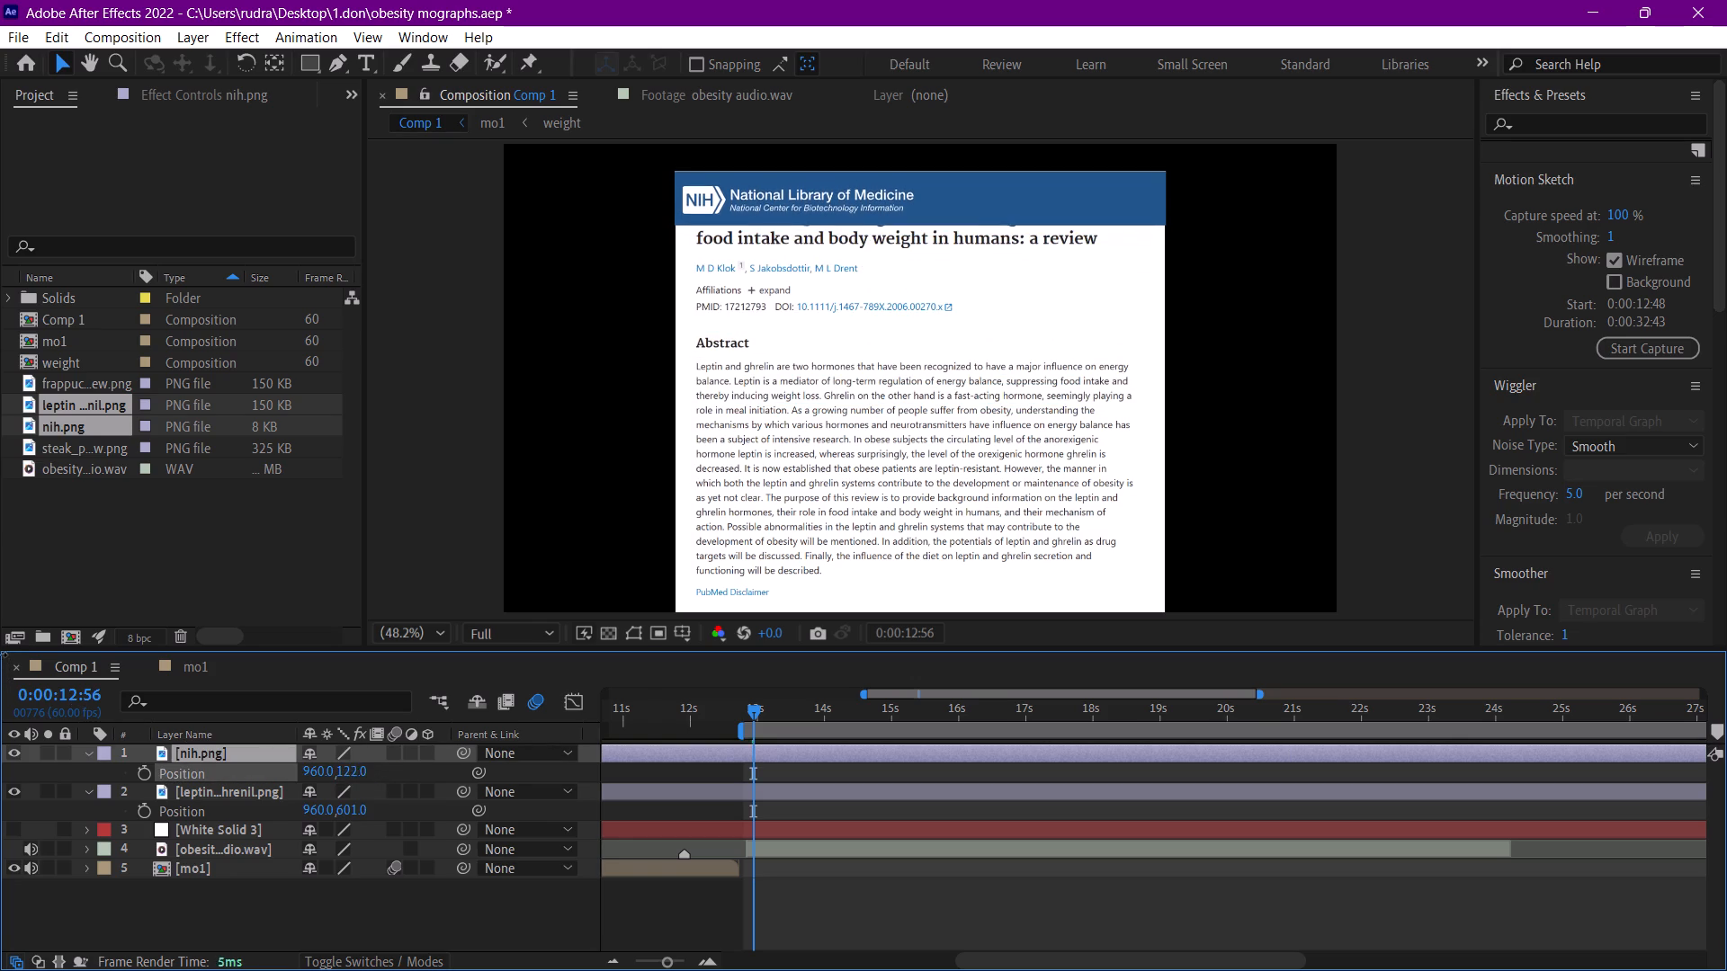
{"action": "left_click_drag", "start_coordinate": [0, 655], "coordinate": [0, 611]}
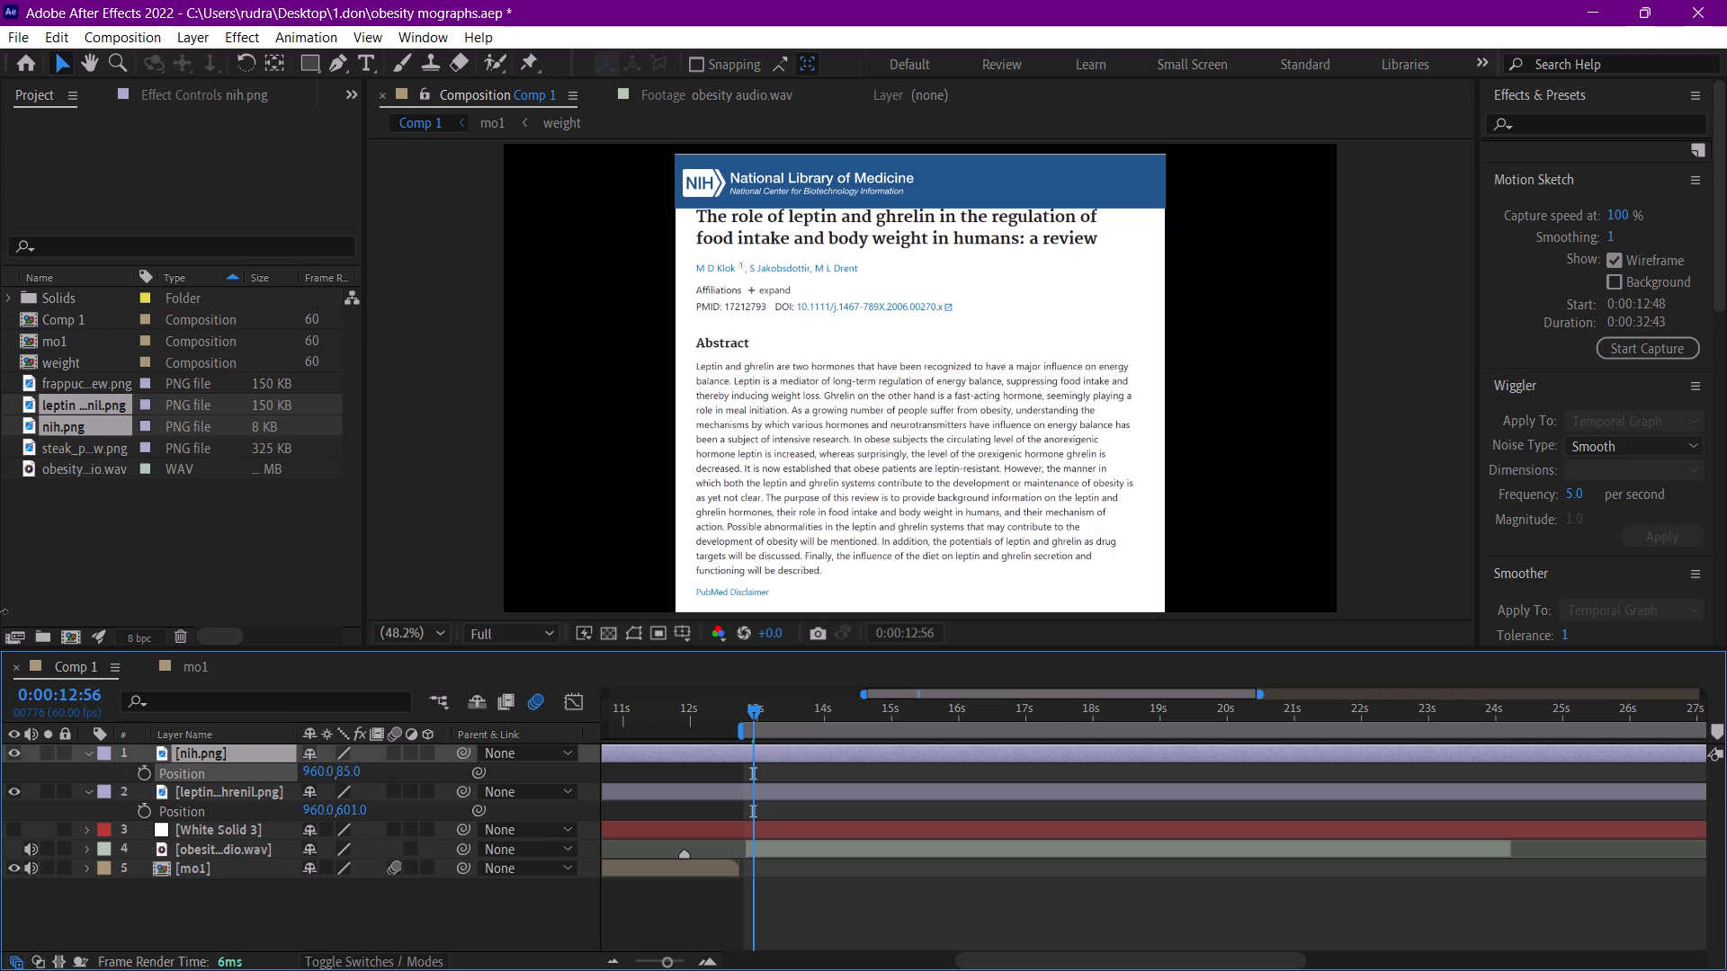
{"action": "left_click_drag", "start_coordinate": [0, 611], "coordinate": [0, 592]}
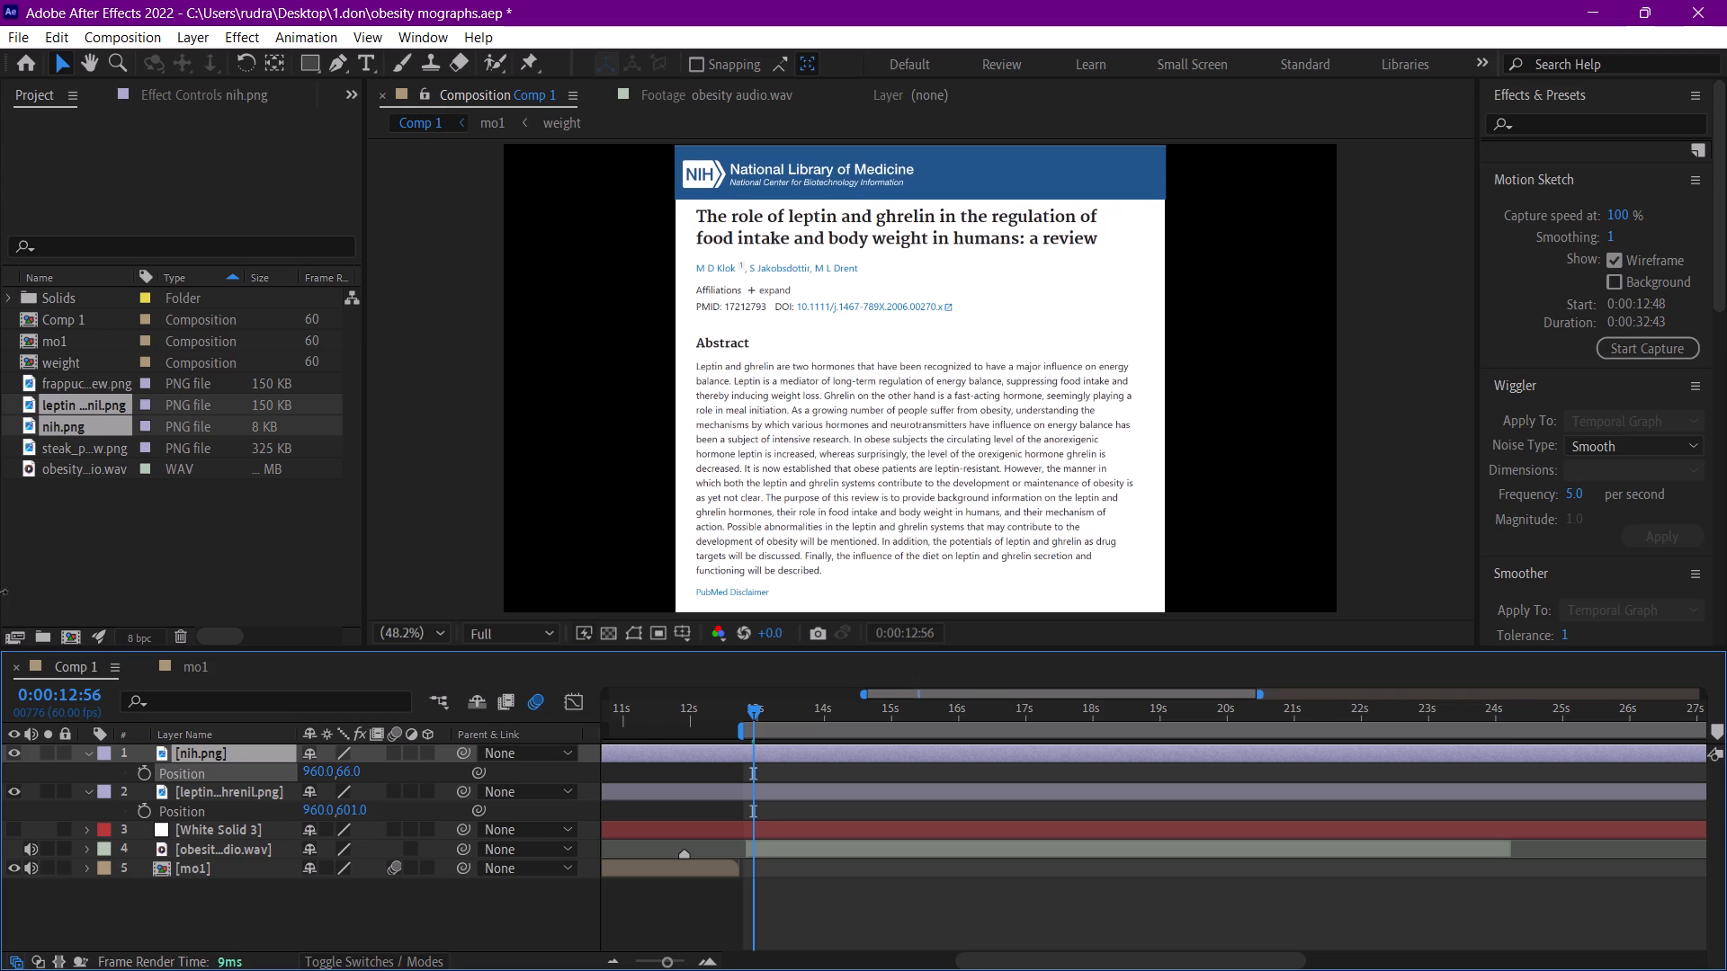
{"action": "left_click_drag", "start_coordinate": [0, 592], "coordinate": [0, 588]}
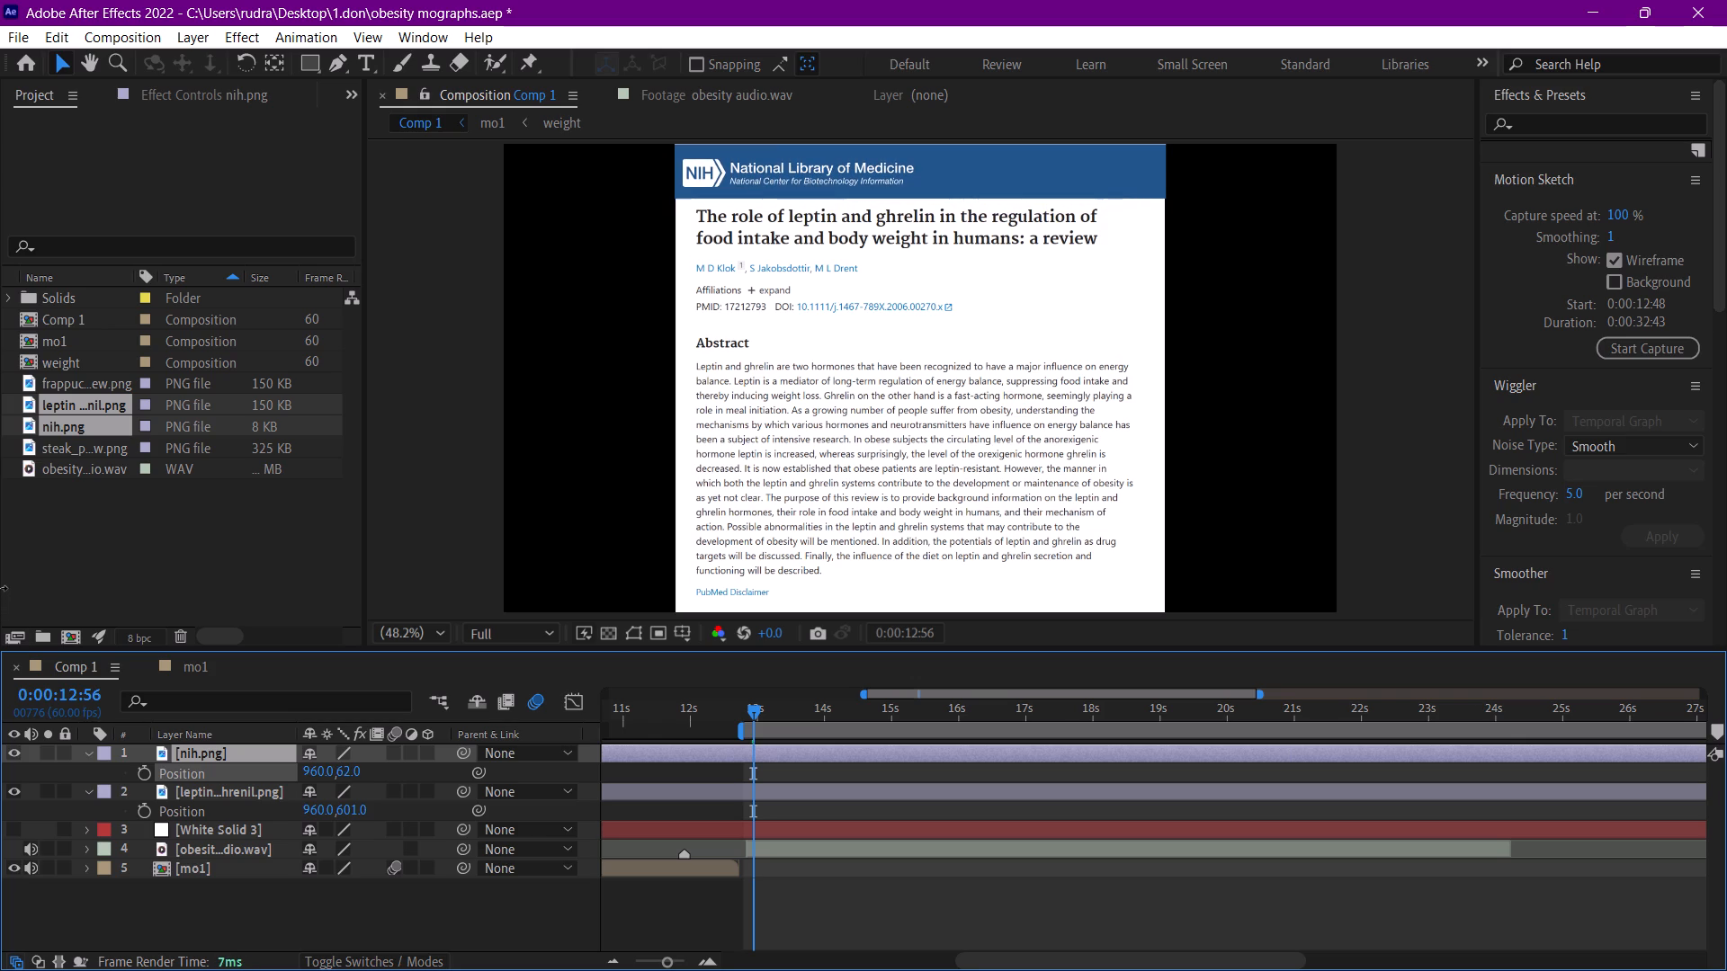
{"action": "left_click_drag", "start_coordinate": [0, 588], "coordinate": [12, 569]}
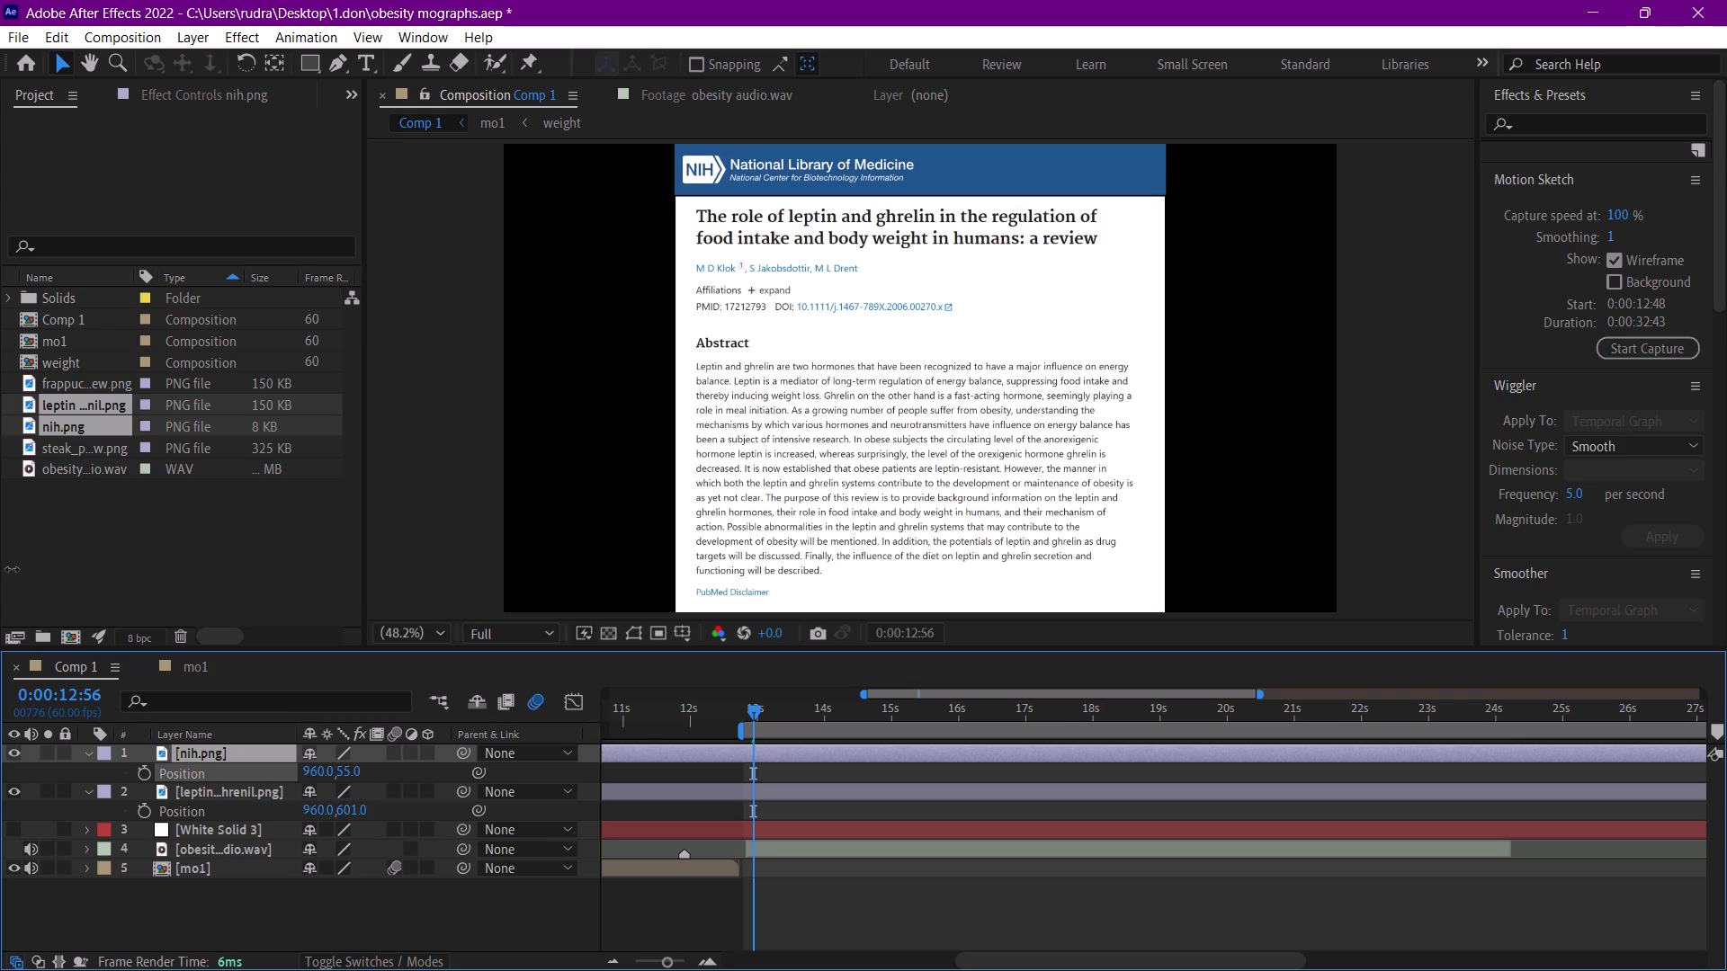
{"action": "left_click_drag", "start_coordinate": [12, 569], "coordinate": [20, 566]}
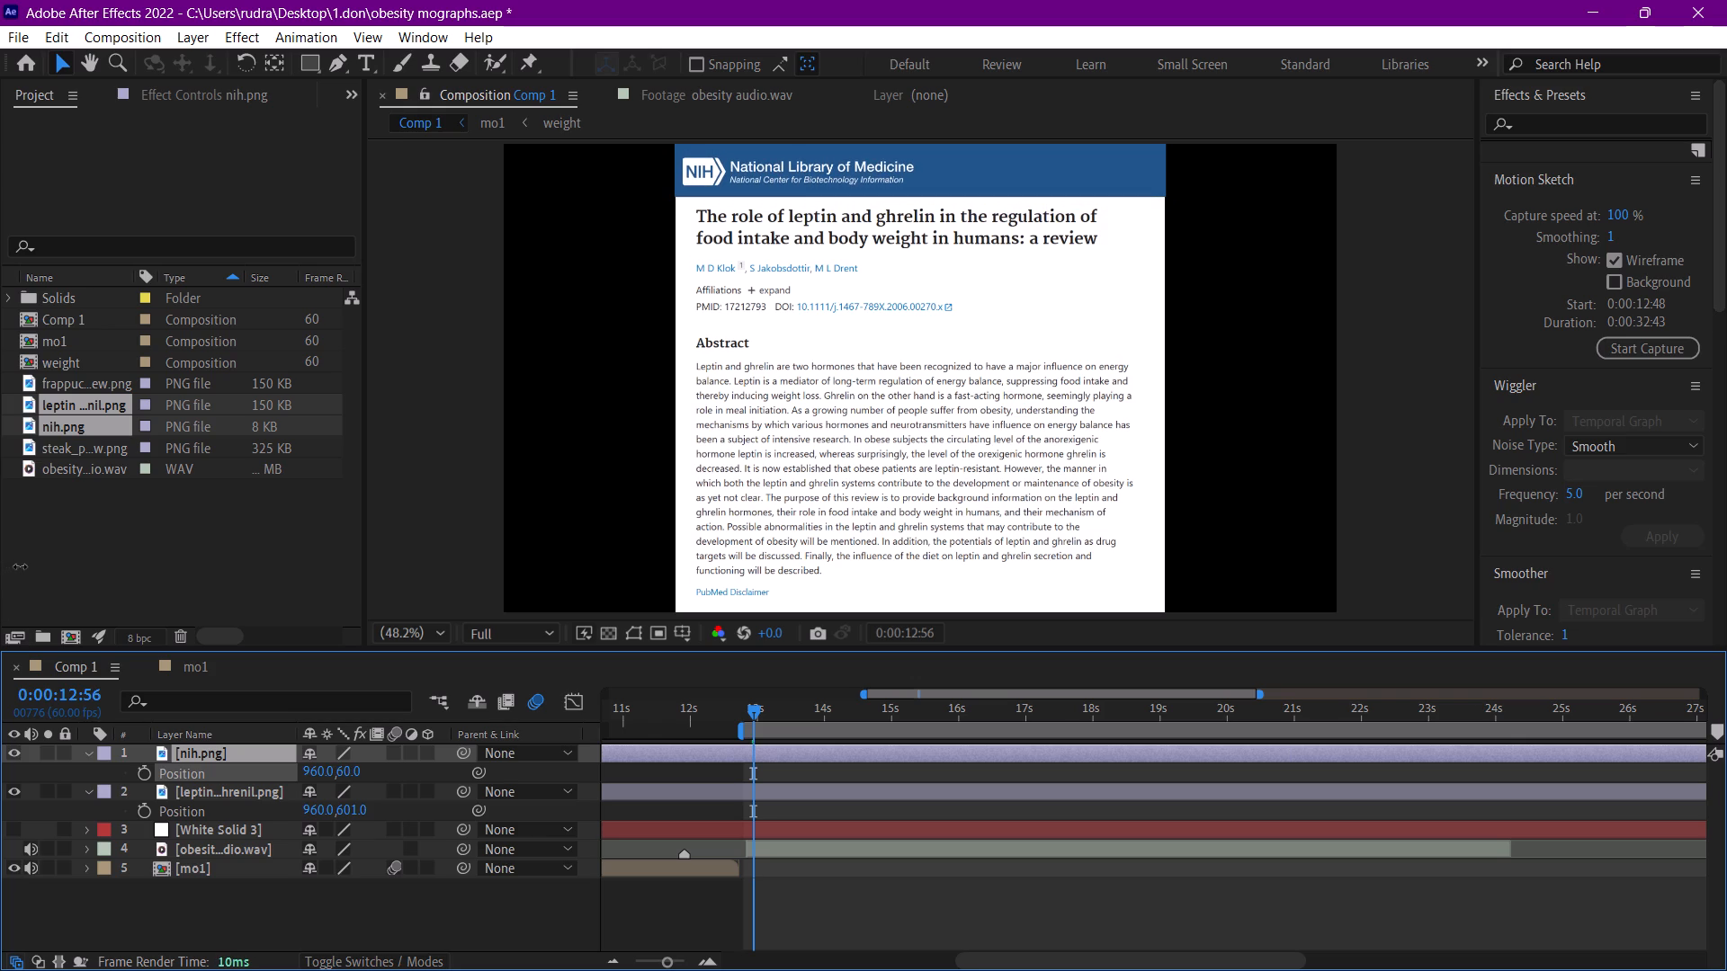
{"action": "left_click_drag", "start_coordinate": [20, 566], "coordinate": [23, 566]}
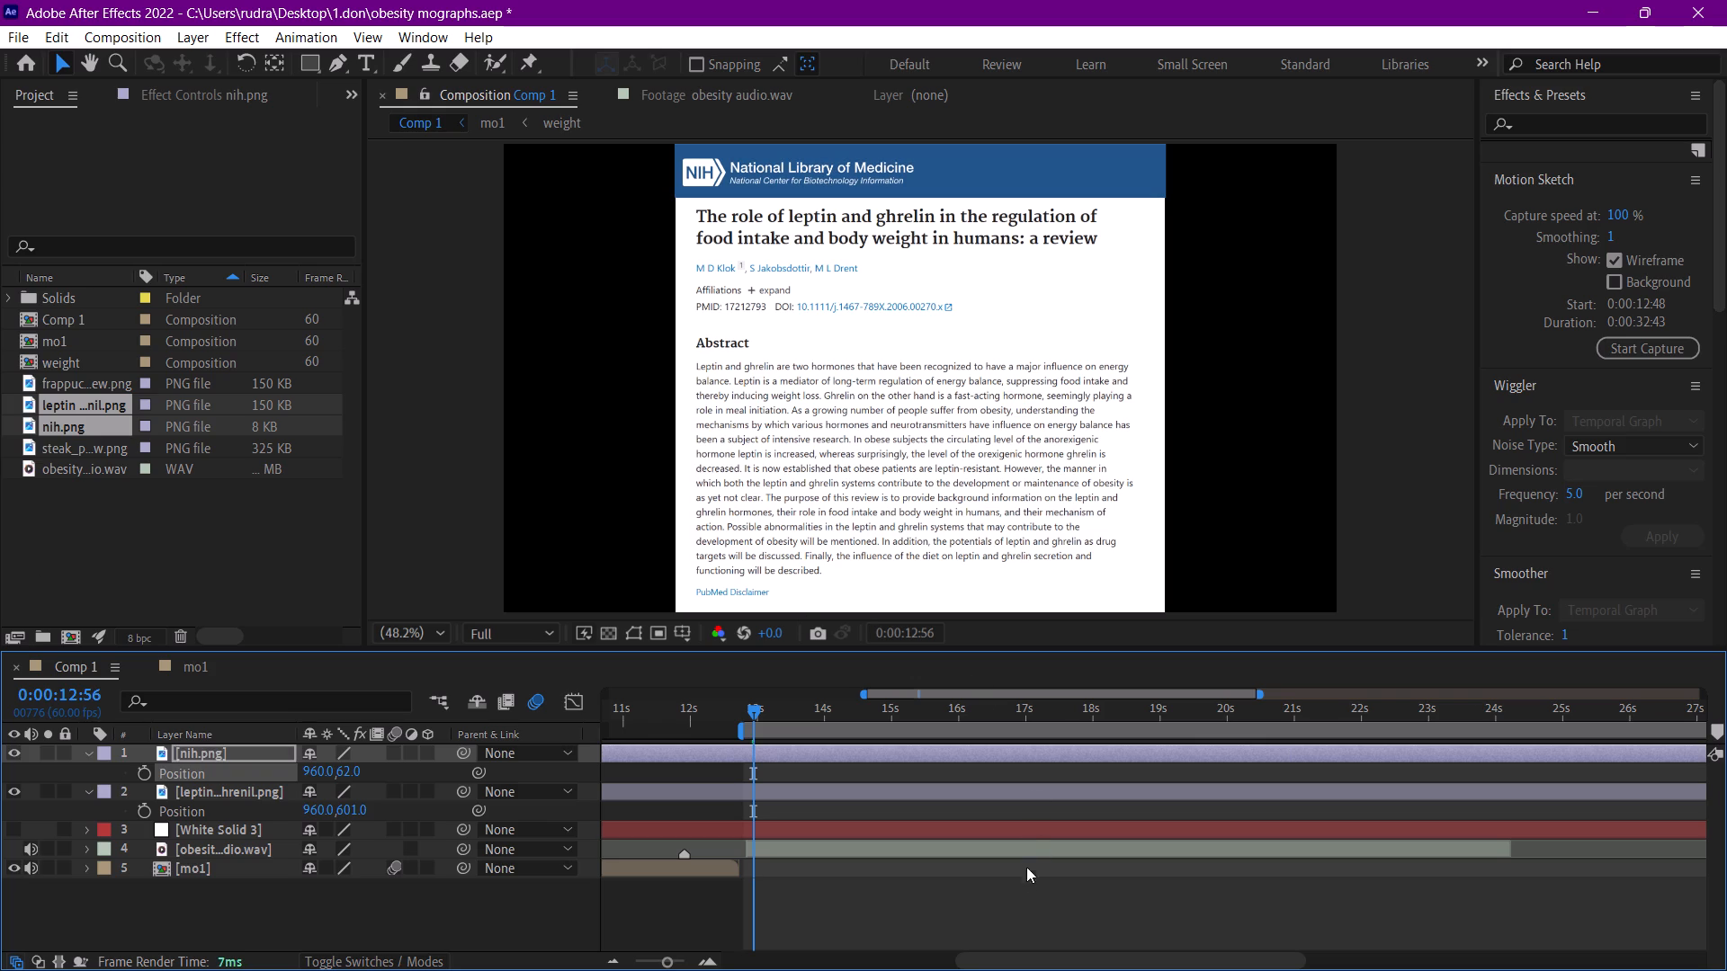
{"action": "left_click", "coordinate": [1028, 906]}
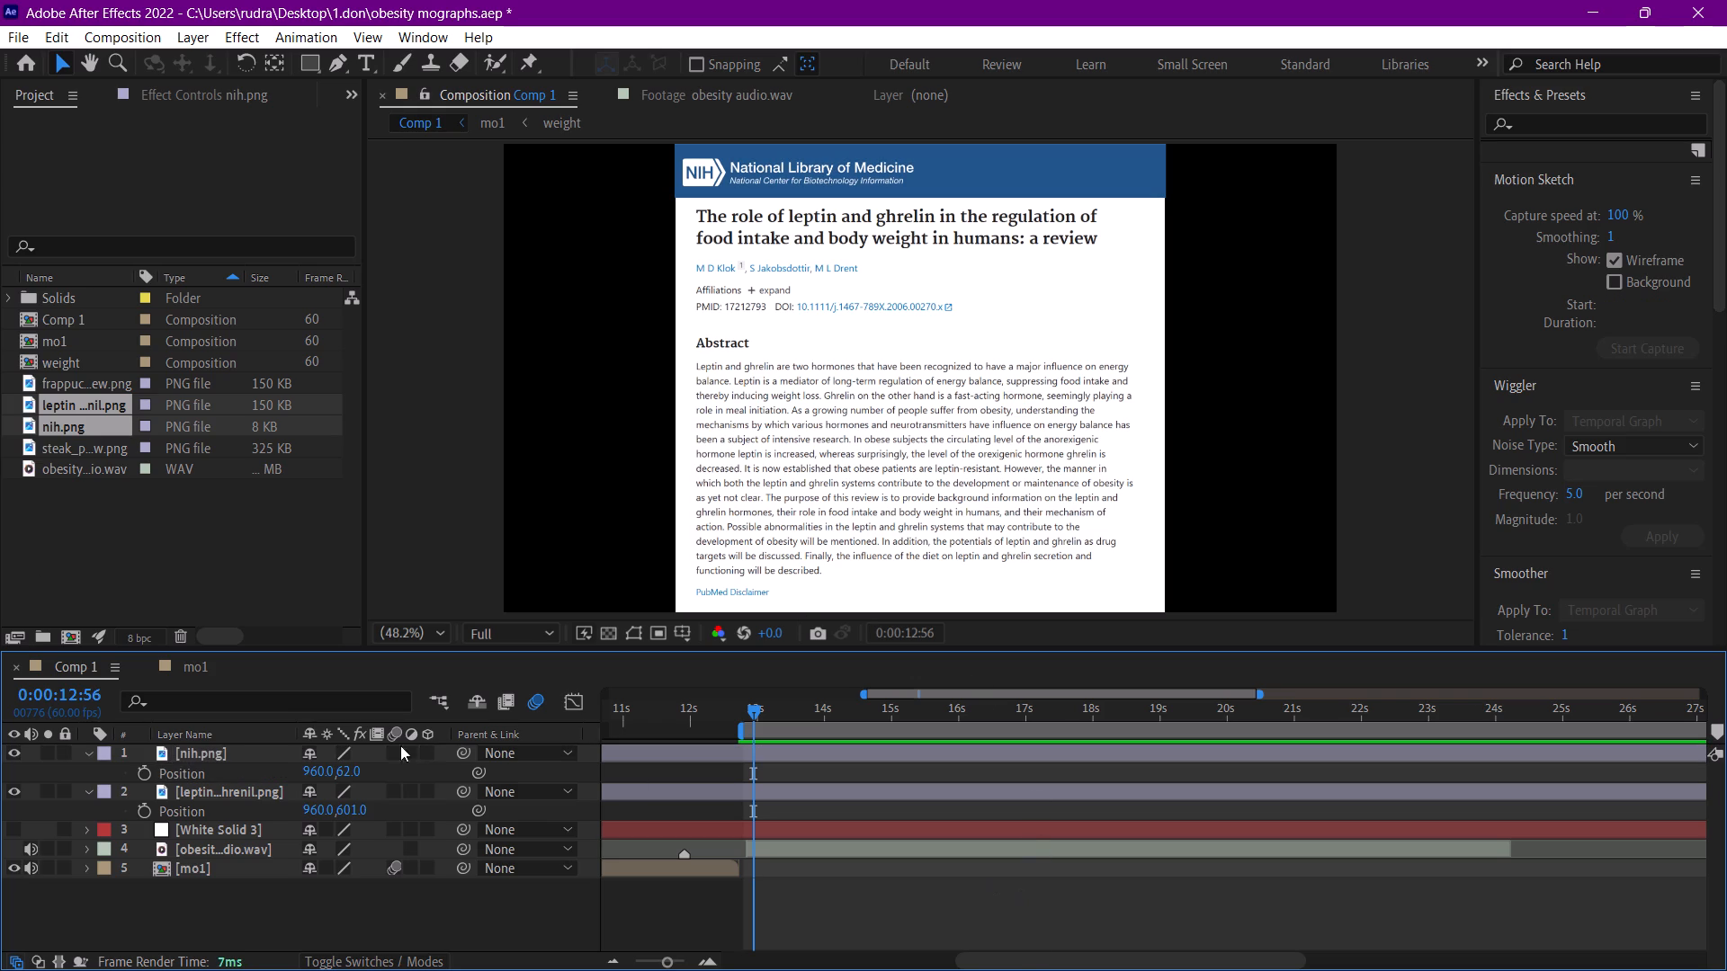
Set the nih.png banner's scale to 102.9% to match the article screenshot's width.
{"action": "left_click", "coordinate": [255, 744]}
{"action": "key", "text": "s"}
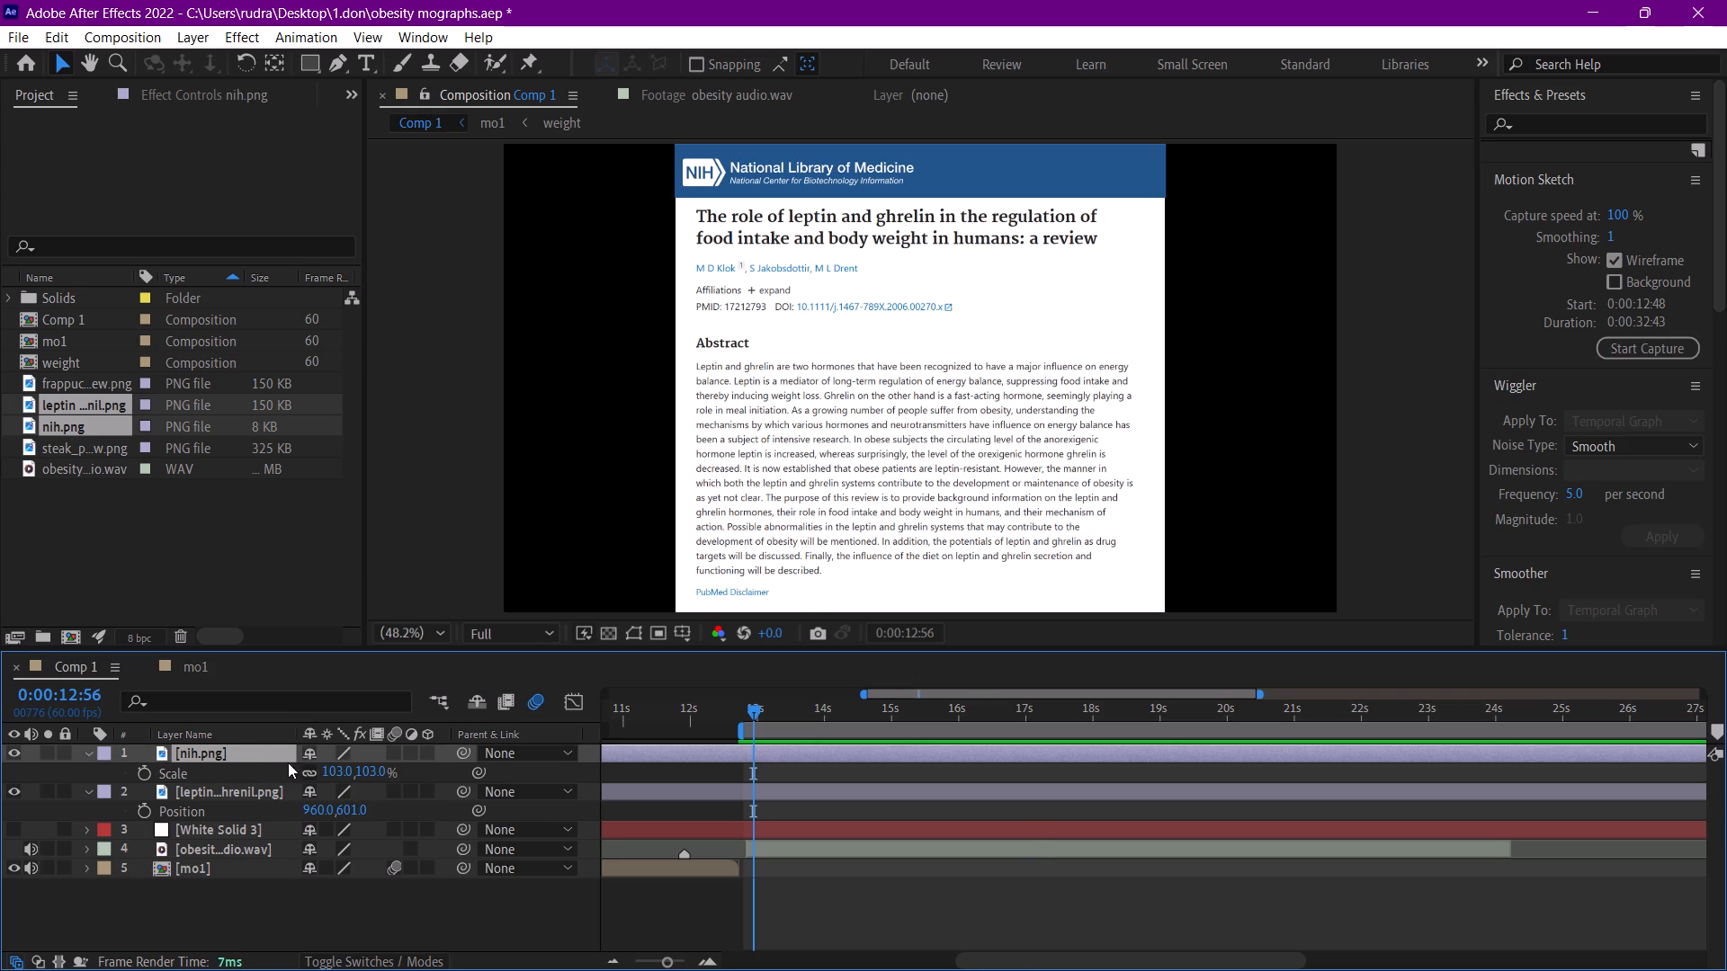
{"action": "left_click", "coordinate": [328, 772]}
{"action": "type", "text": "102.9"}
{"action": "key", "text": "Return"}
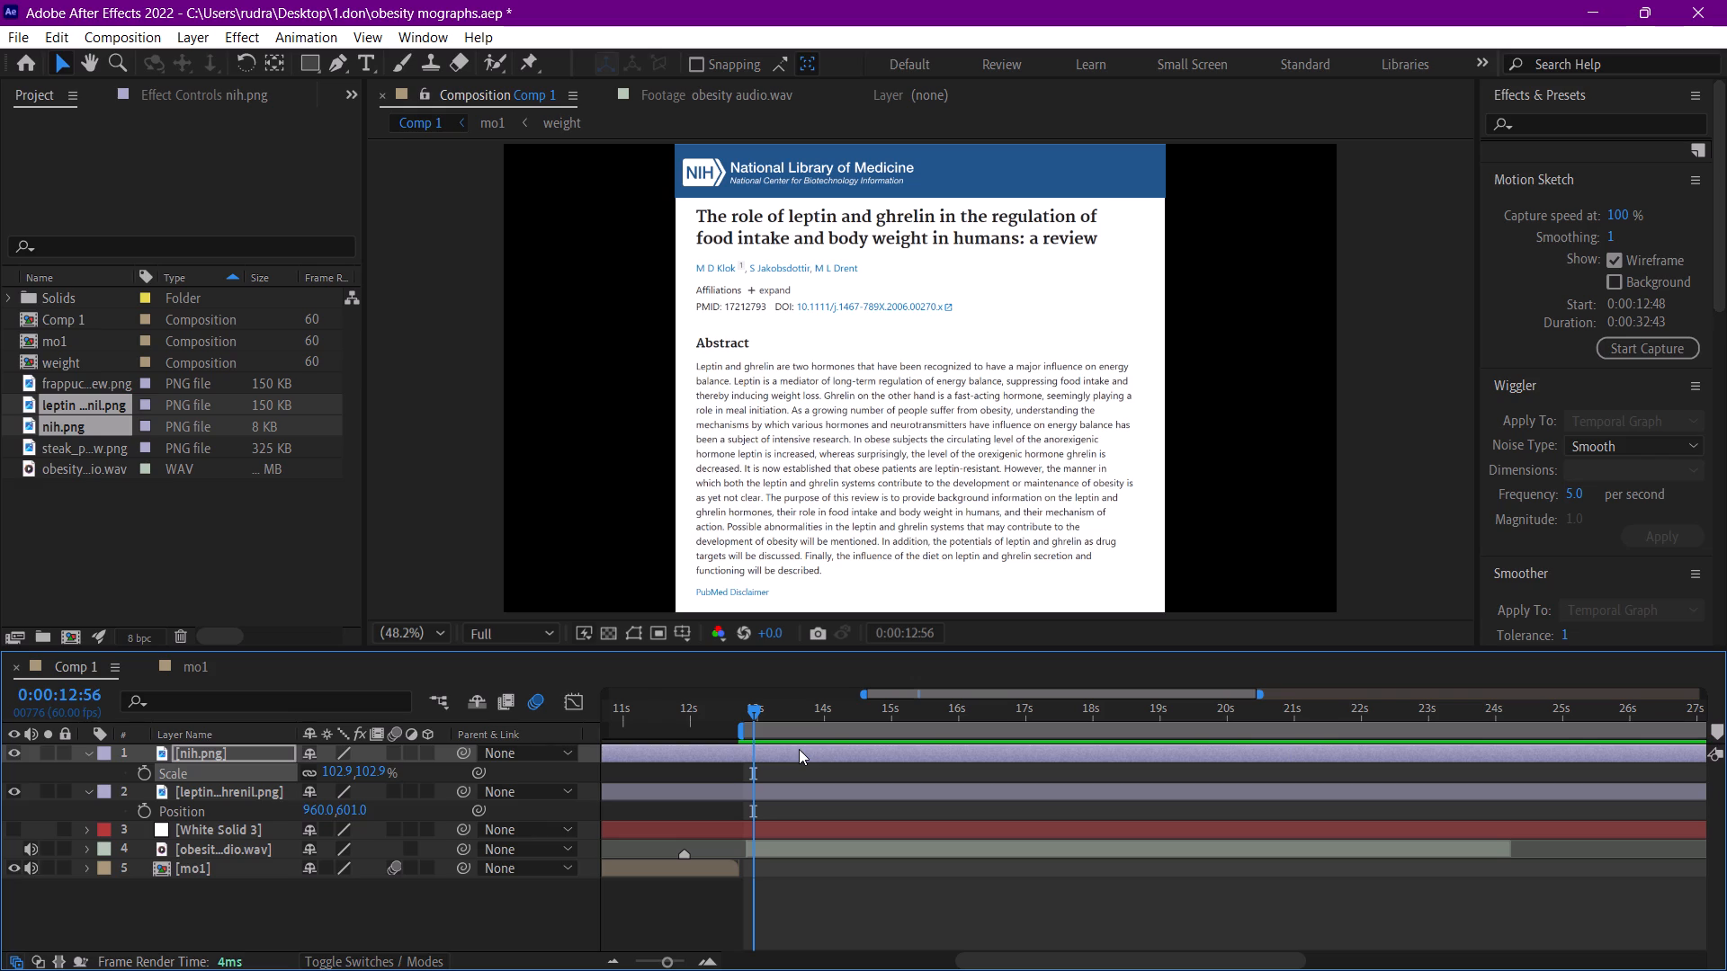
Make the White Solid 3 background layer visible again.
{"action": "left_click", "coordinate": [12, 835]}
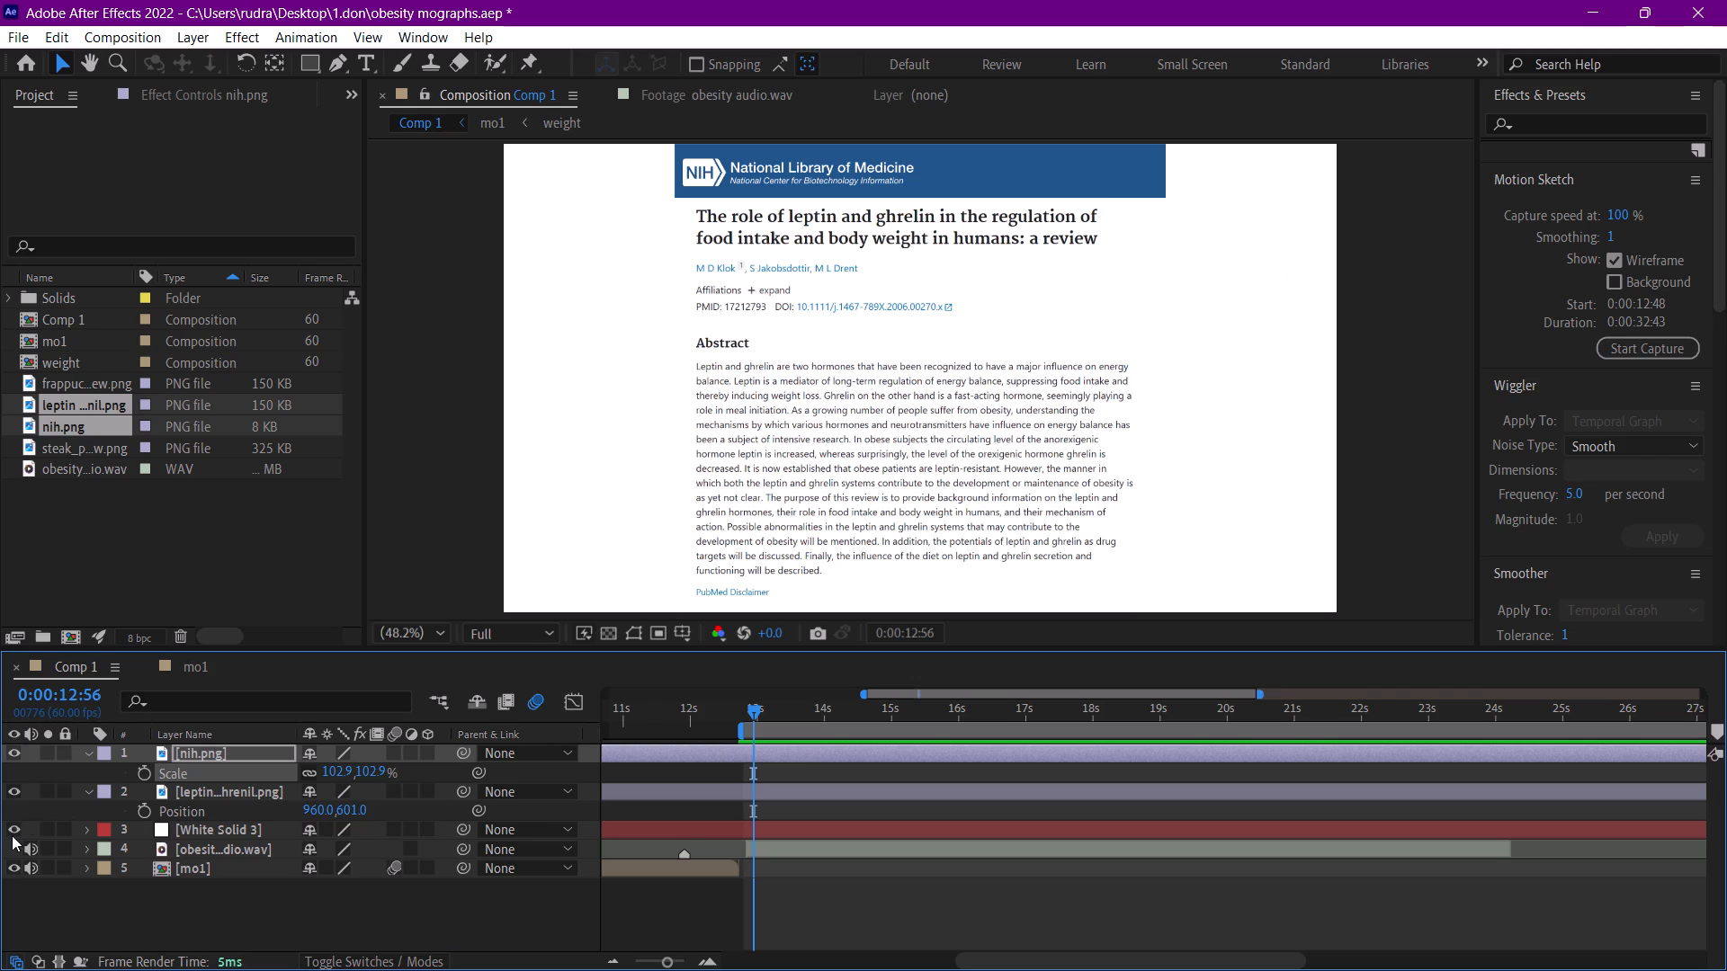
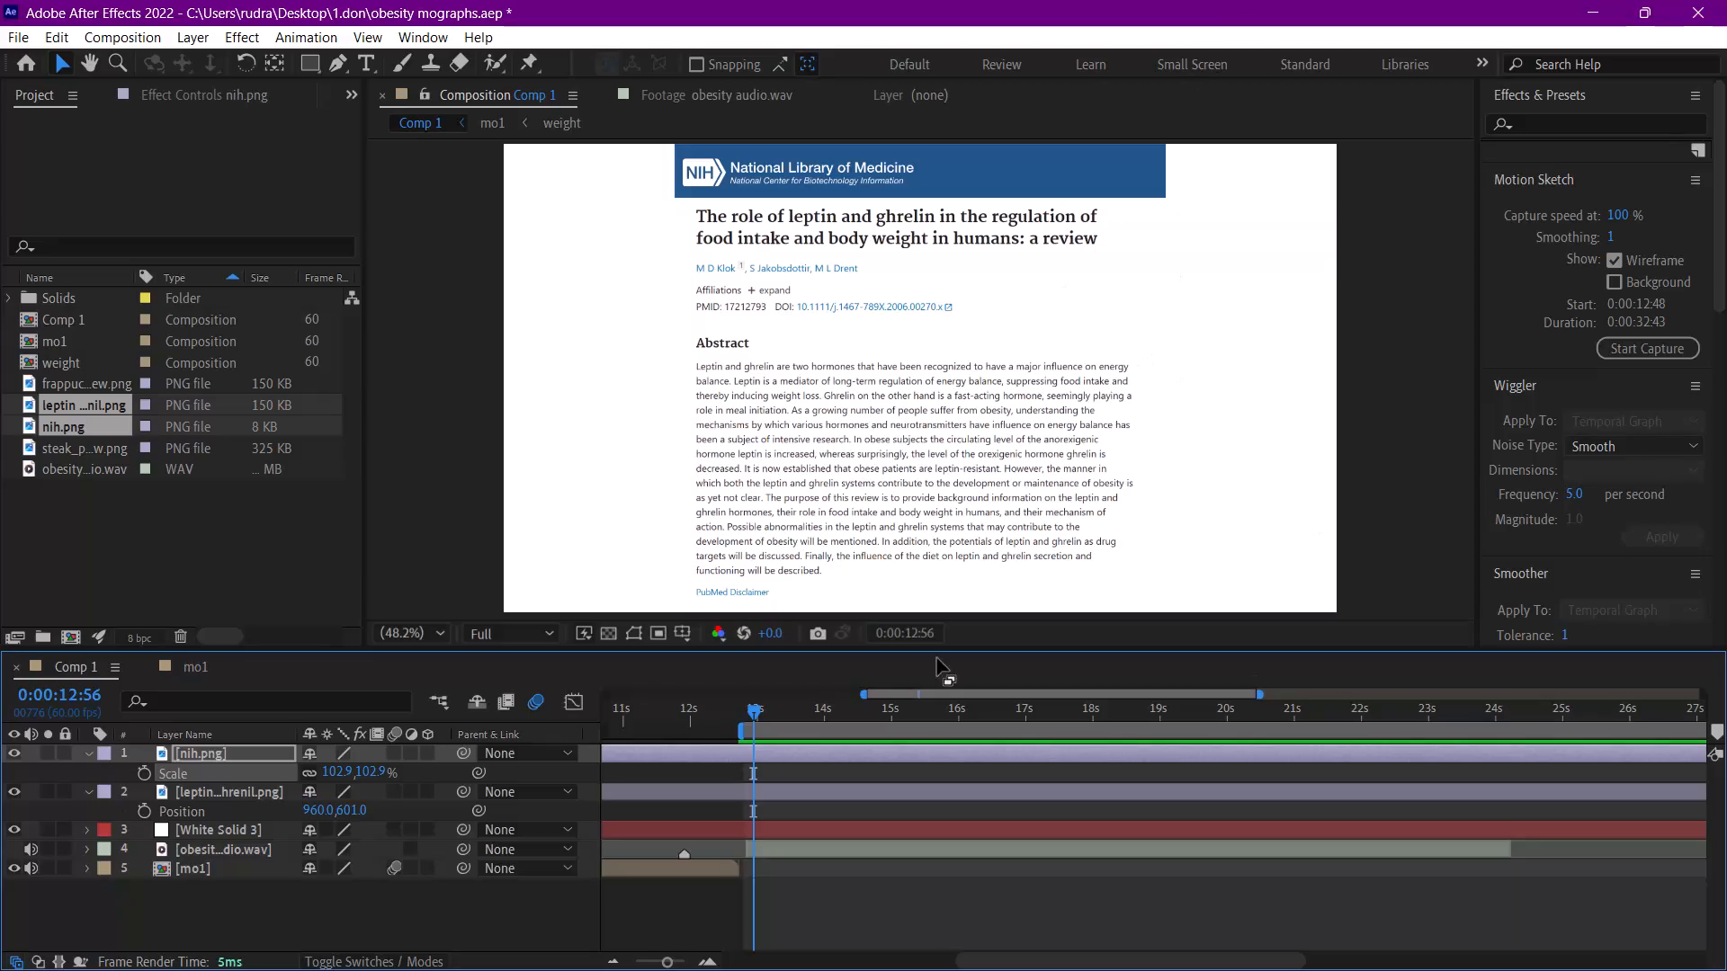
Pre-compose the nih.png and leptin article screenshot layers into a new composition named leptin, moving all attributes.
{"action": "left_click", "coordinate": [217, 788]}
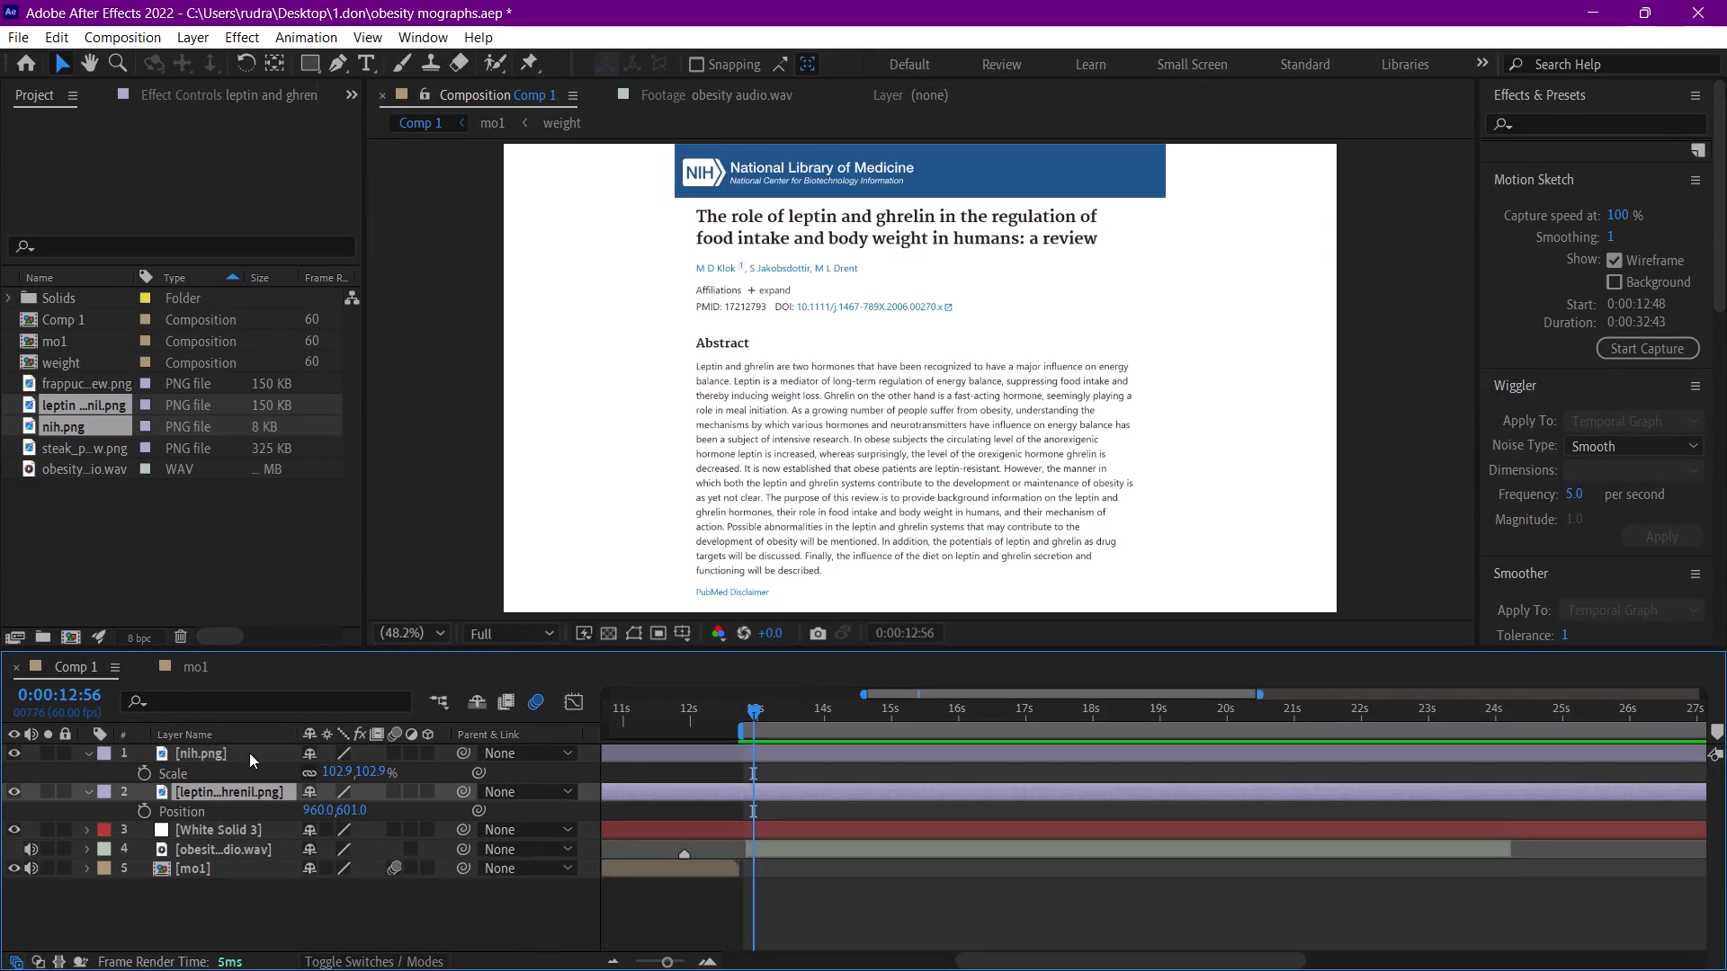
{"action": "left_click", "coordinate": [249, 753], "text": "shift"}
{"action": "right_click", "coordinate": [249, 753], "text": "shift"}
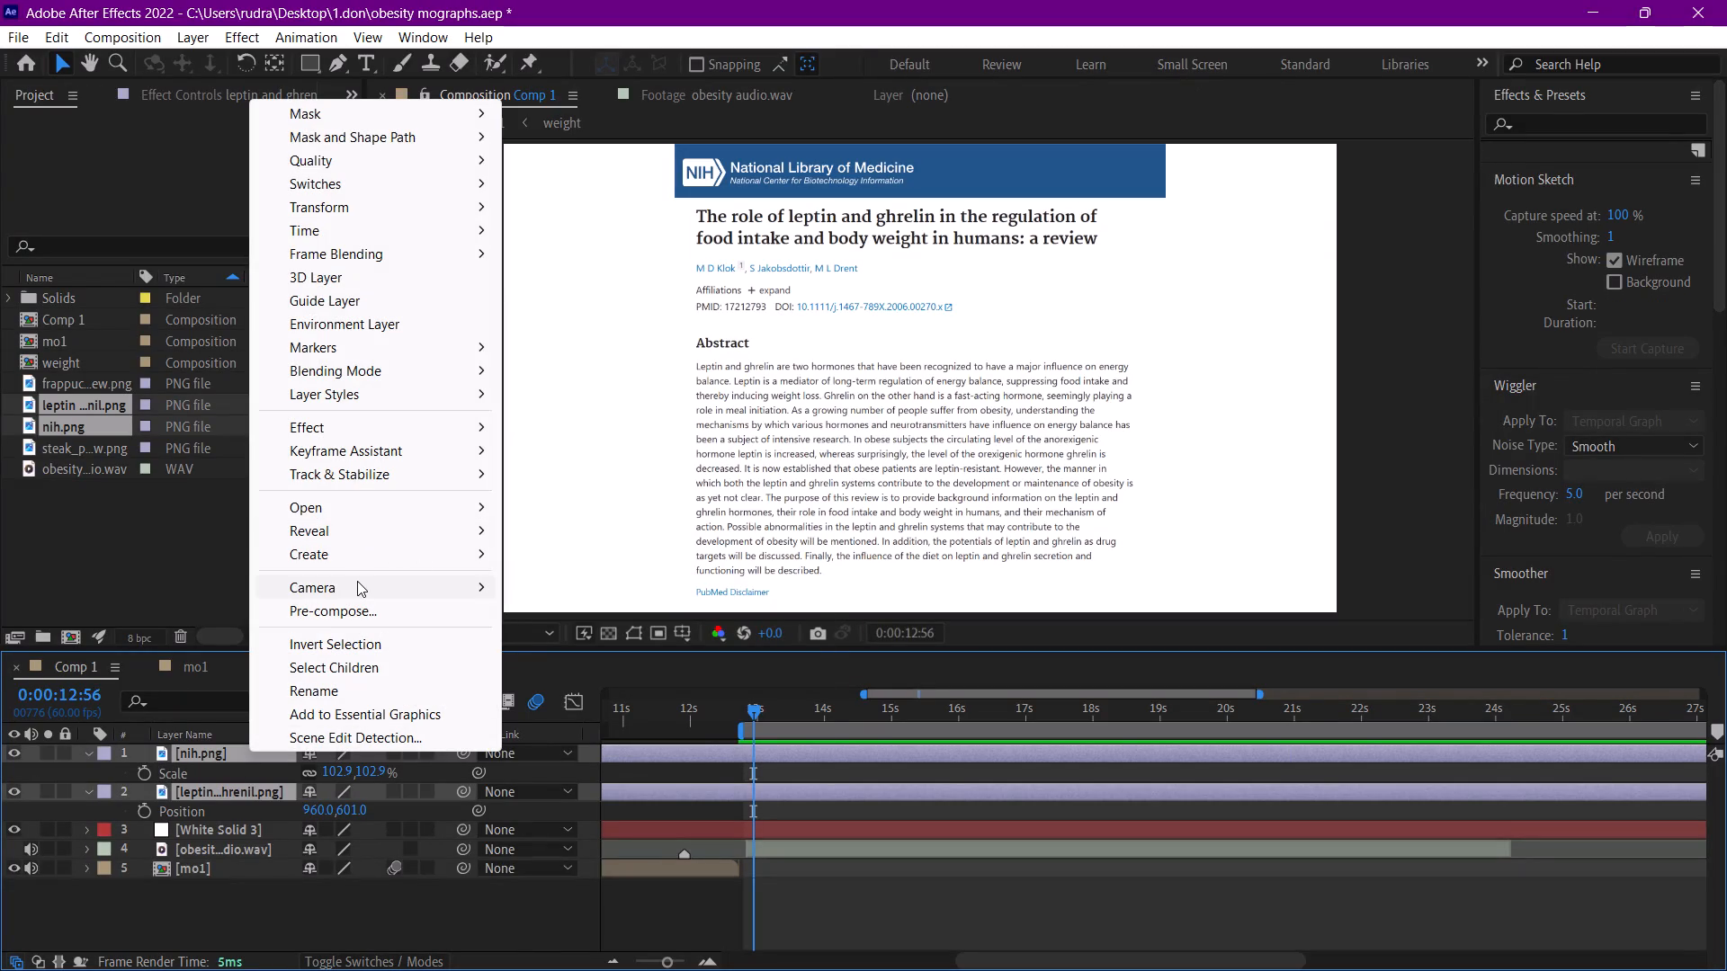
{"action": "left_click", "coordinate": [442, 603]}
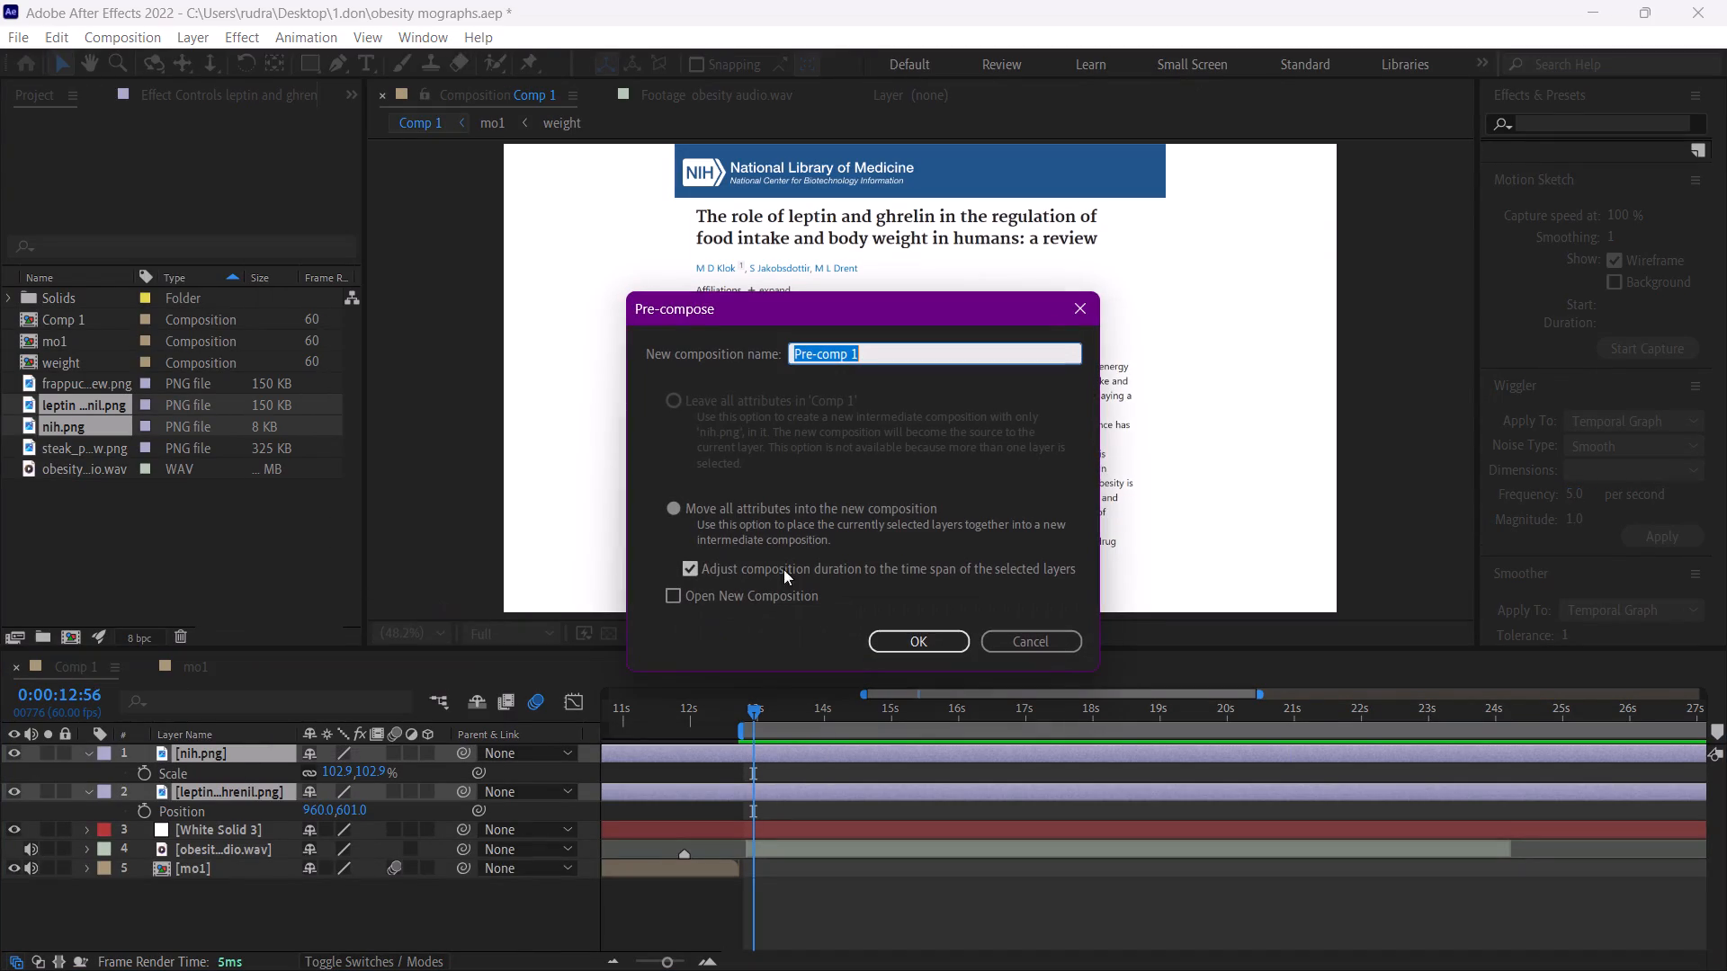
{"action": "type", "text": "lept"}
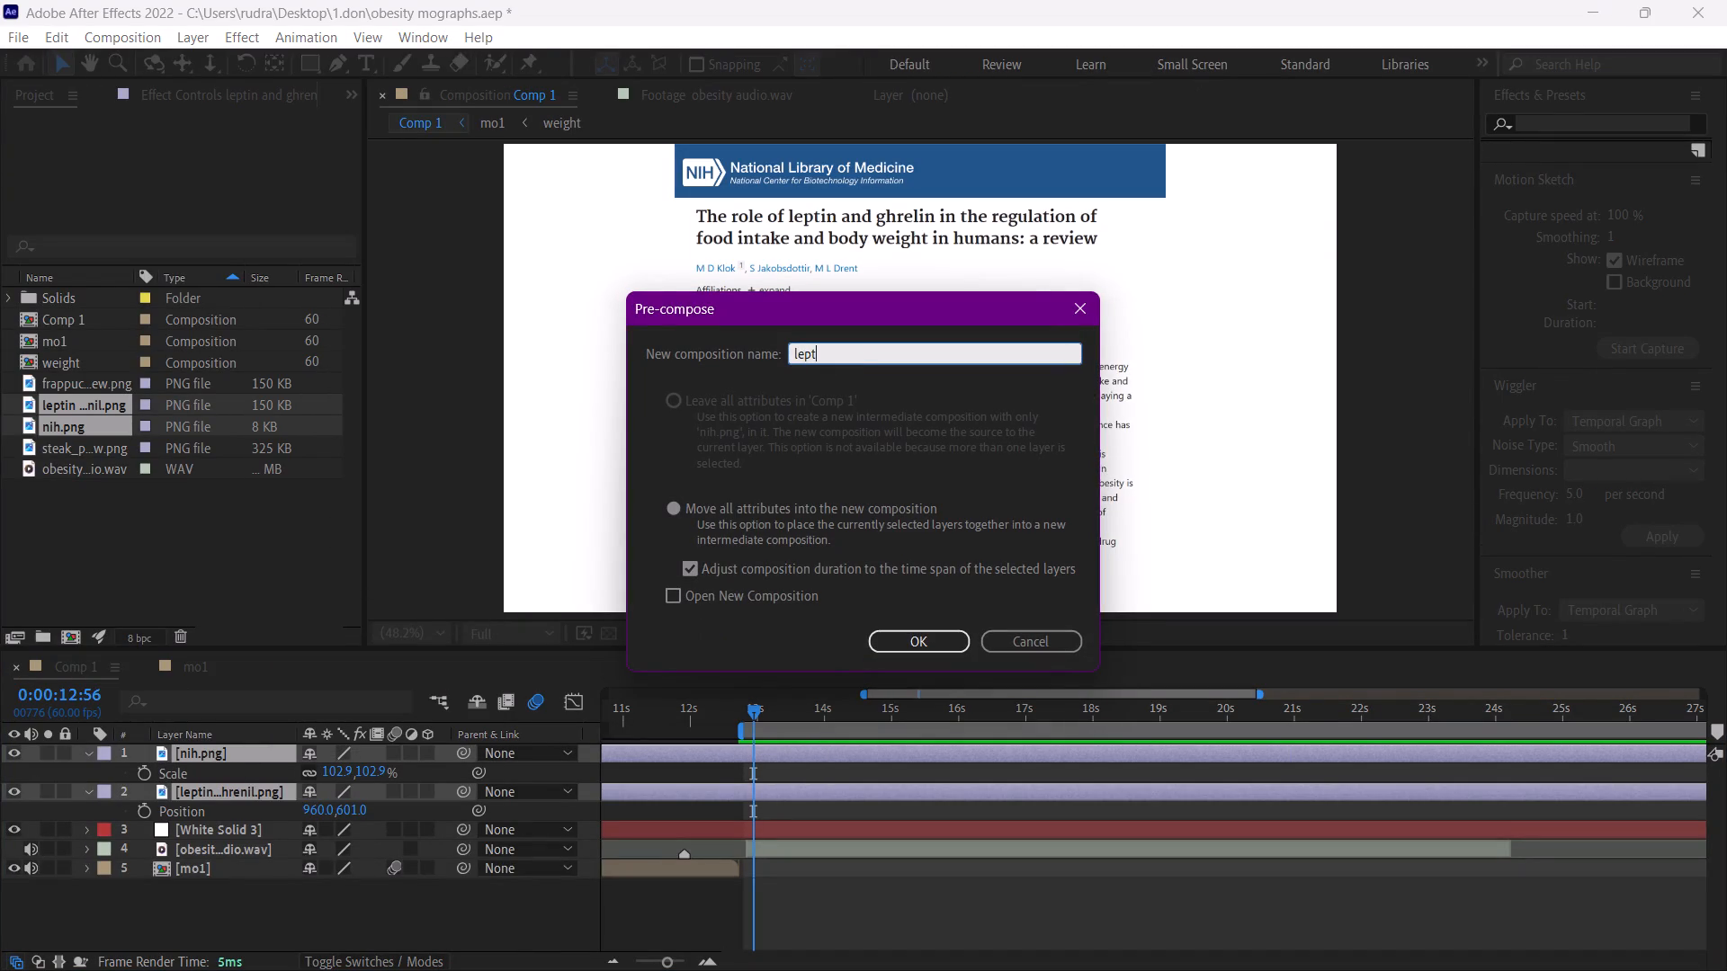
{"action": "type", "text": "in"}
{"action": "key", "text": "space"}
{"action": "key", "text": "Return"}
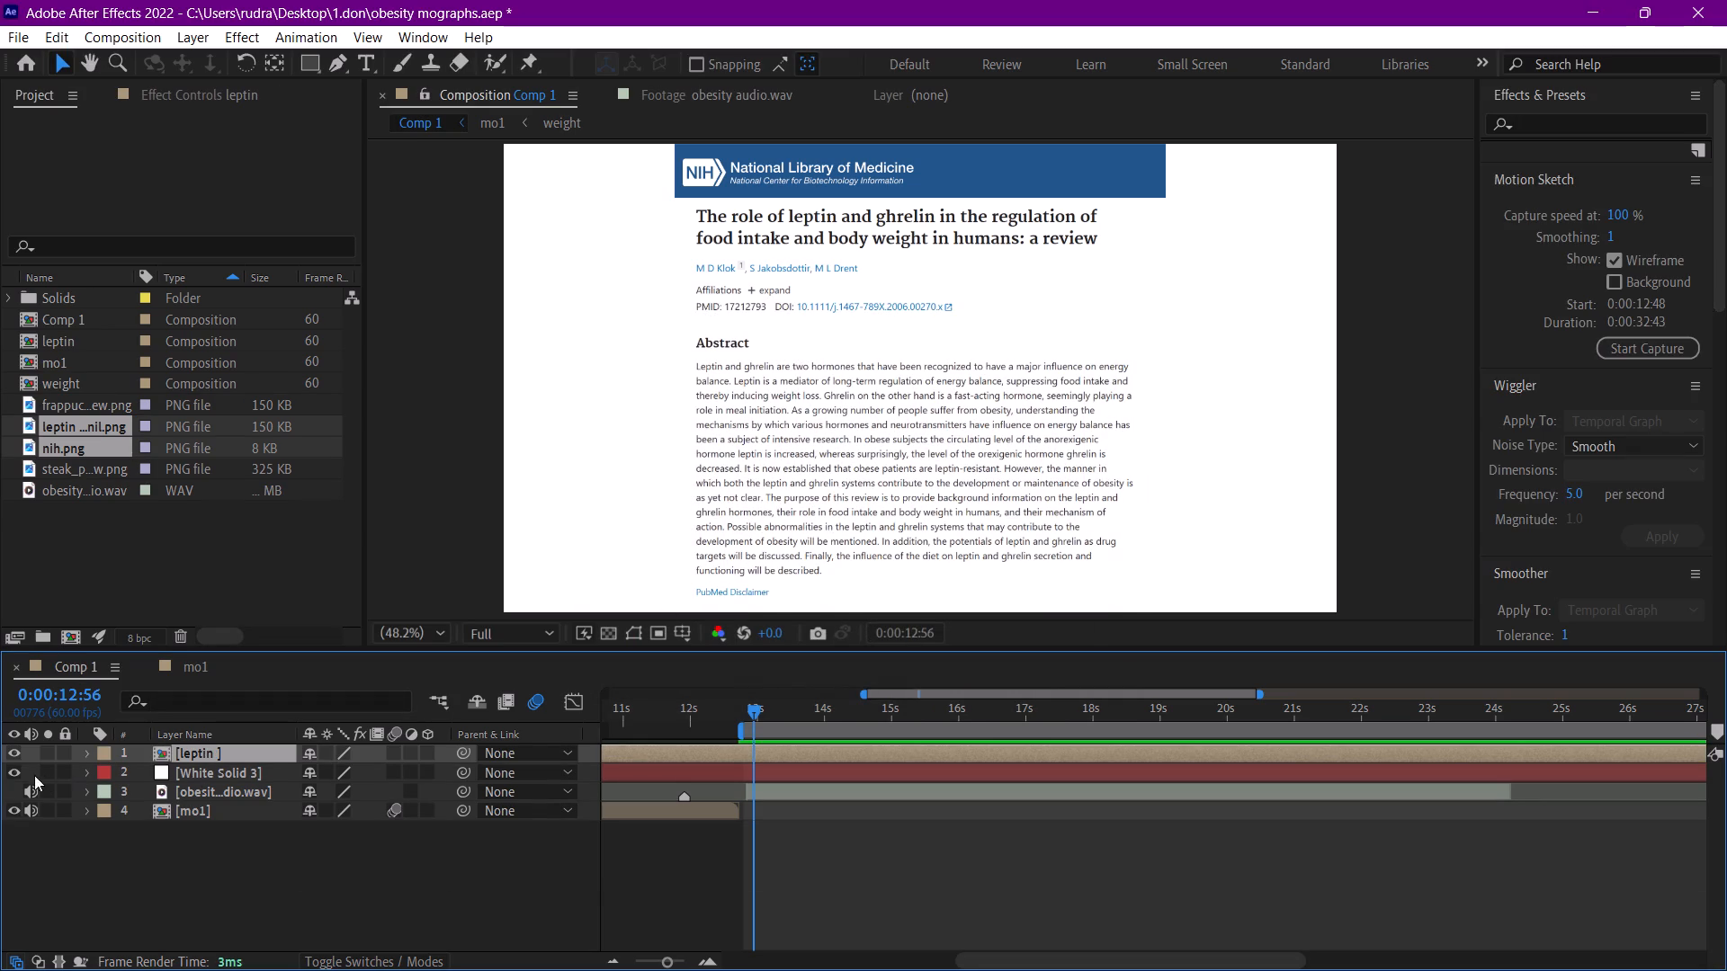
Find the Drop Shadow effect and apply it to the leptin precomp layer in Comp 1.
{"action": "left_click", "coordinate": [234, 771]}
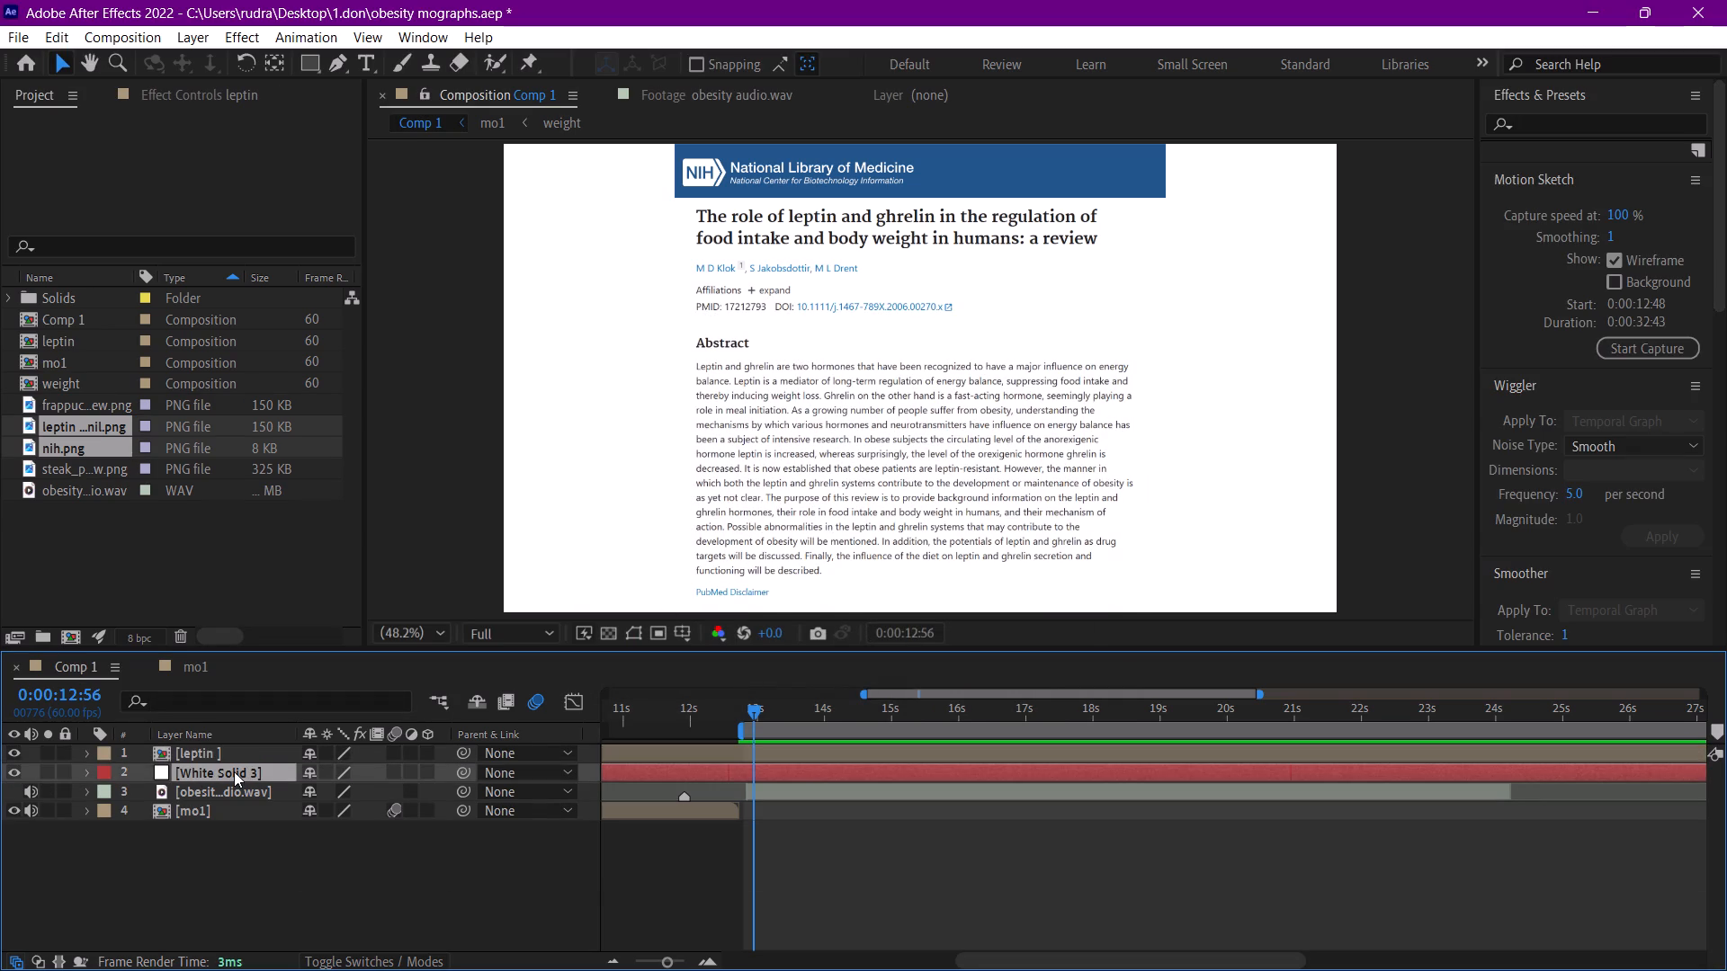
{"action": "left_click", "coordinate": [257, 753]}
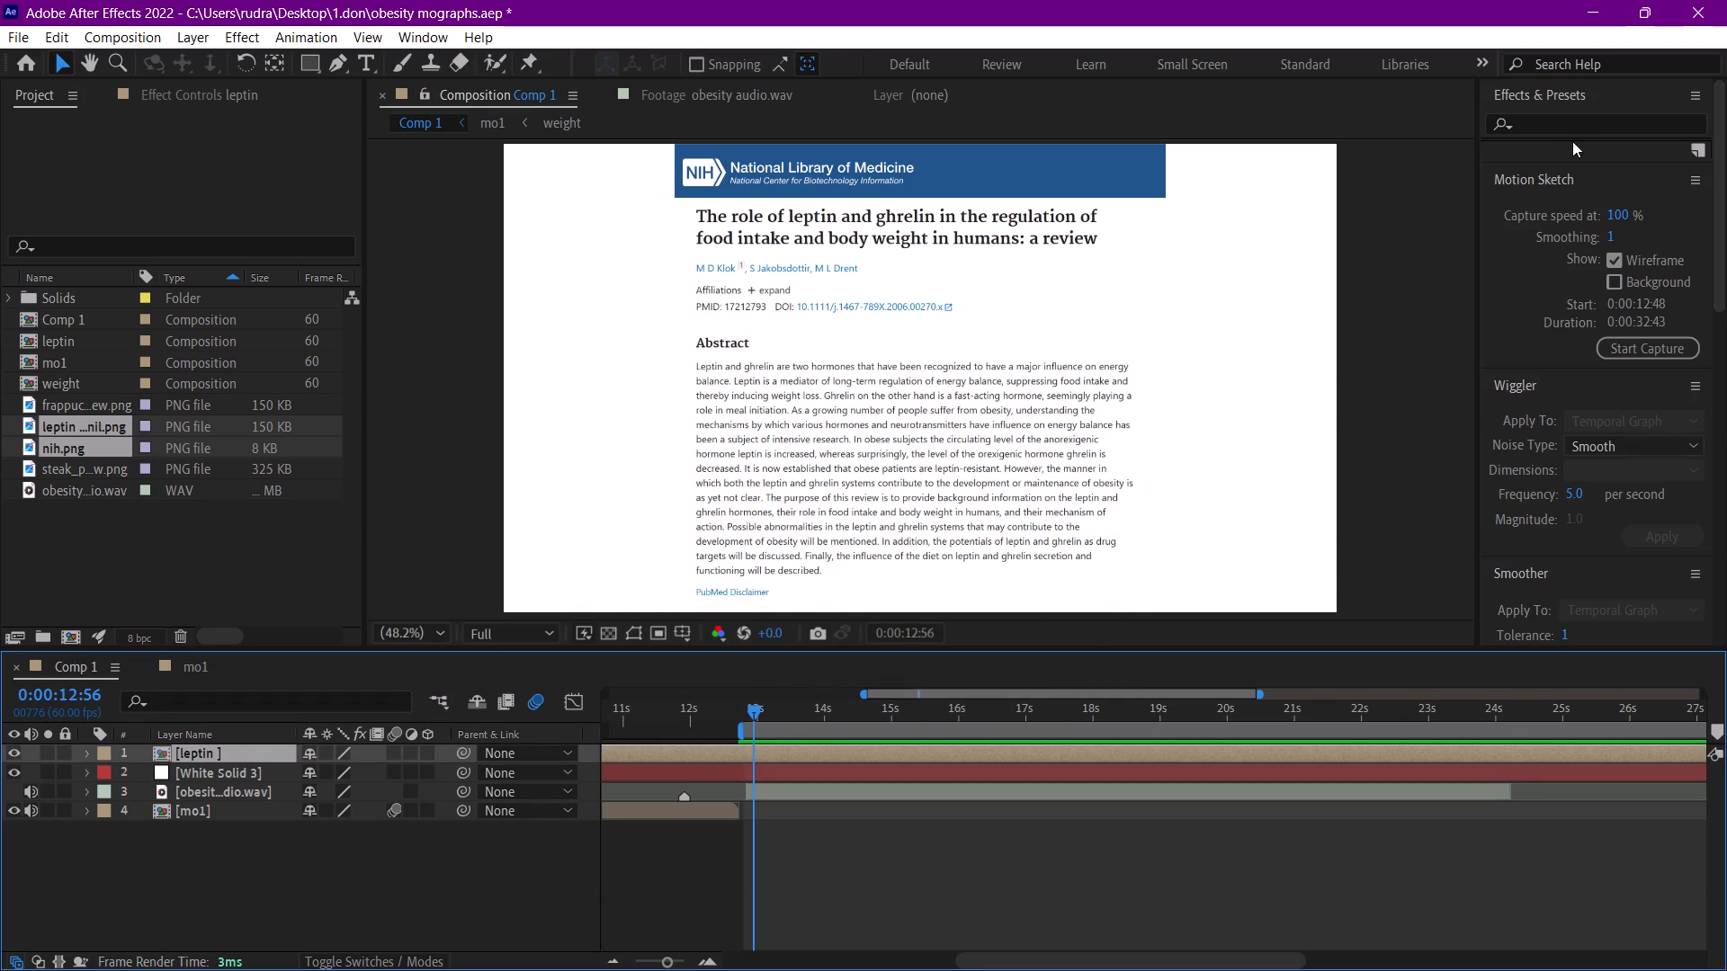
{"action": "scroll", "coordinate": [1596, 150], "scroll_direction": "up", "scroll_amount": 1}
{"action": "left_click", "coordinate": [1593, 126]}
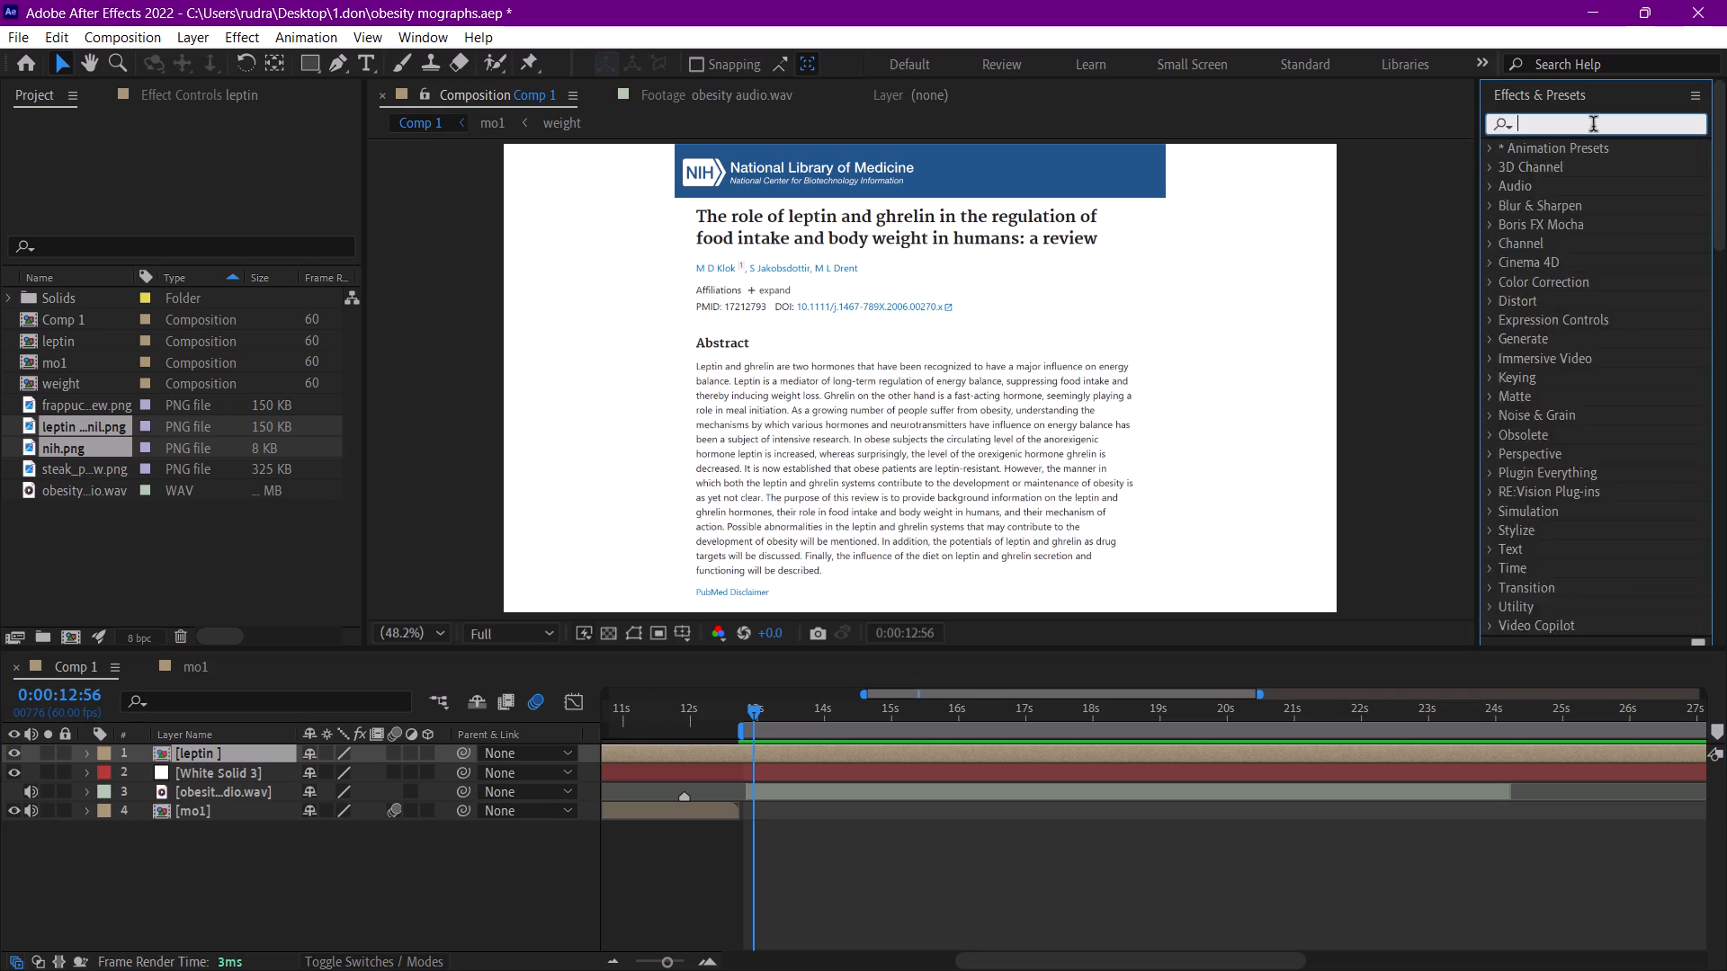
{"action": "key", "text": "d"}
{"action": "key", "text": "r"}
{"action": "type", "text": "op"}
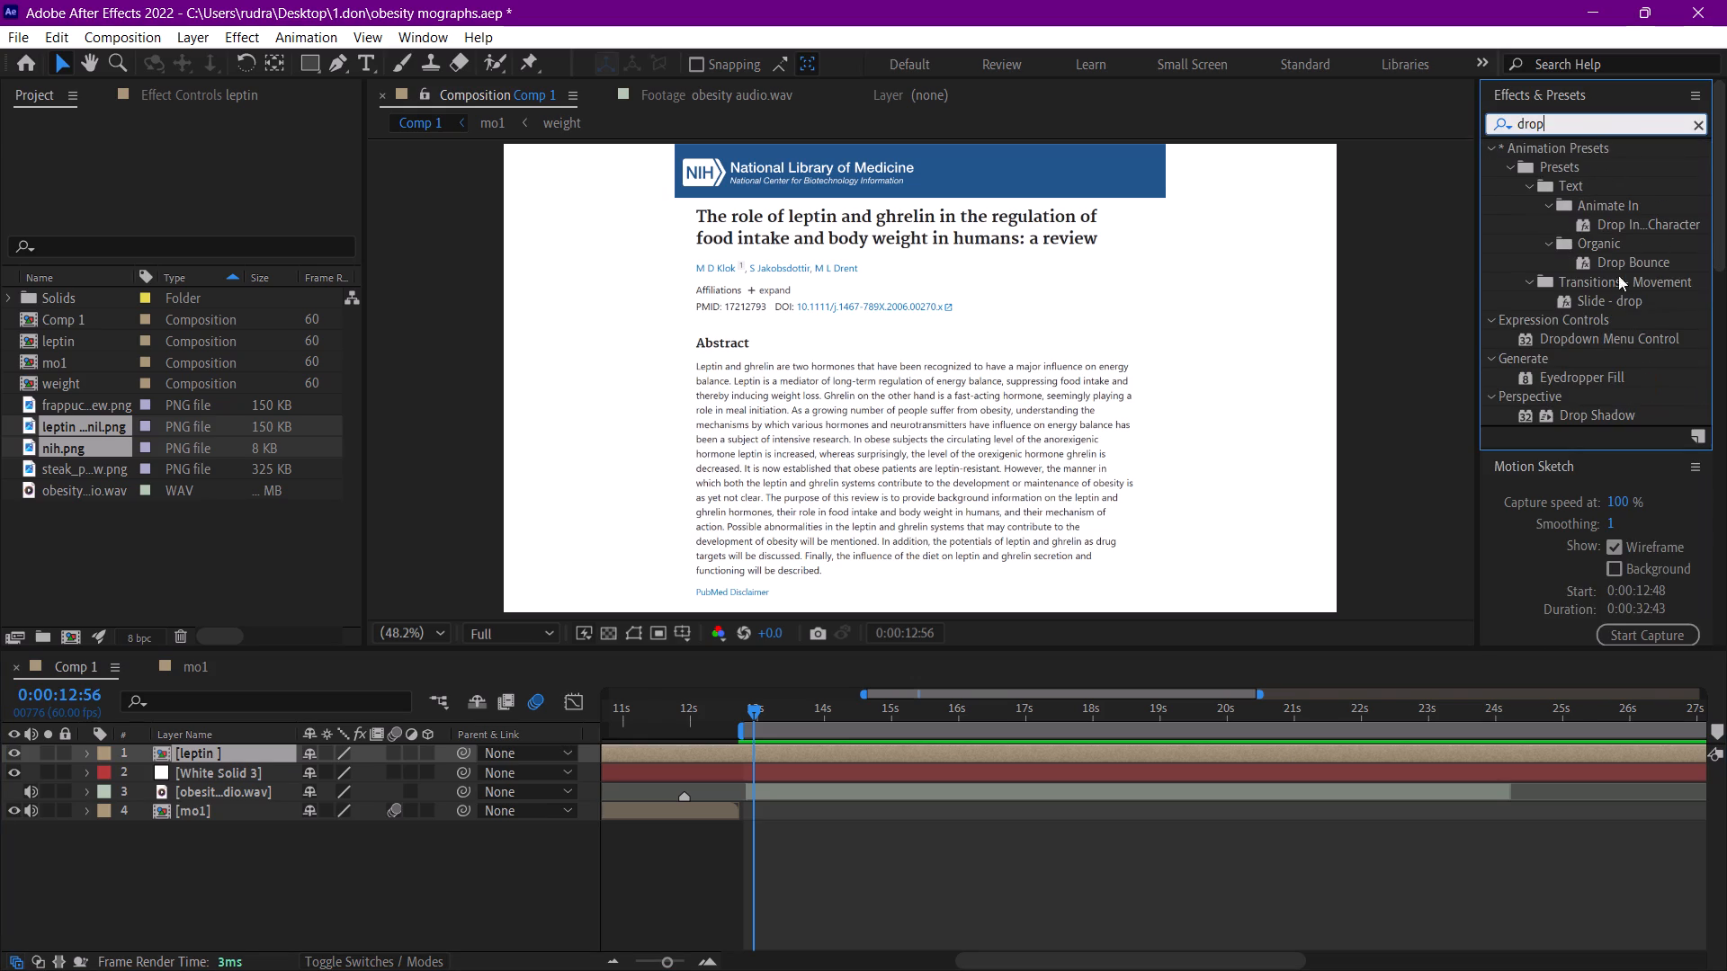
{"action": "left_click_drag", "start_coordinate": [1579, 413], "coordinate": [320, 687]}
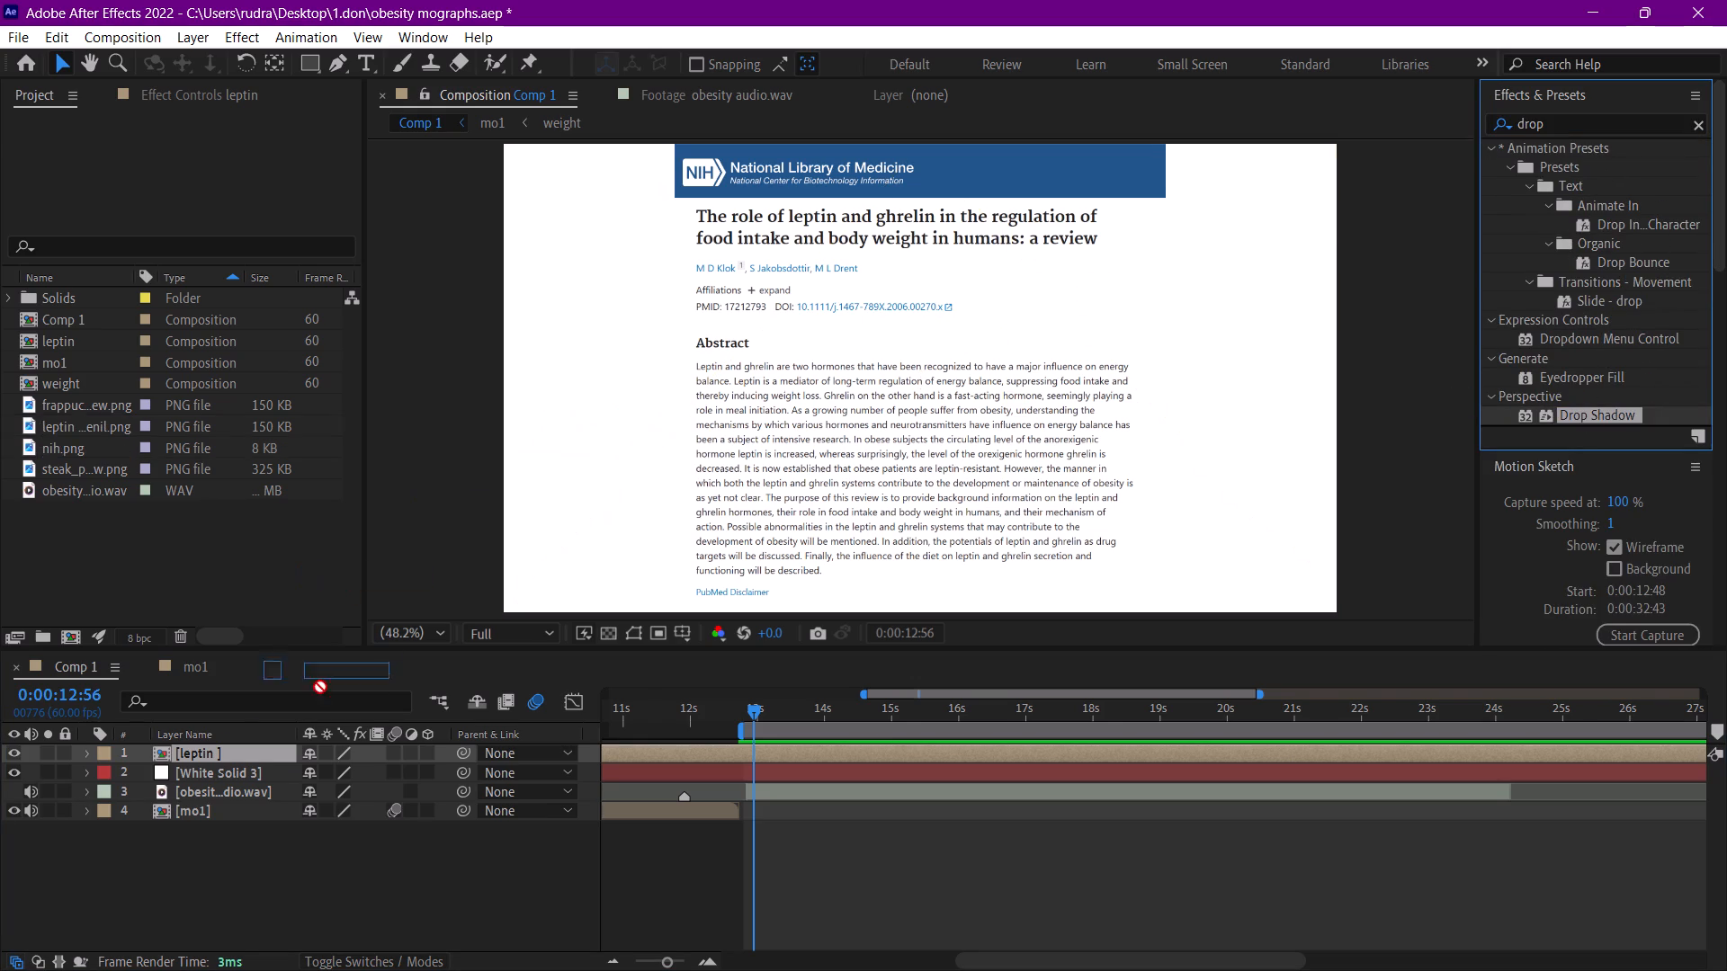
{"action": "left_click_drag", "start_coordinate": [320, 687], "coordinate": [273, 749]}
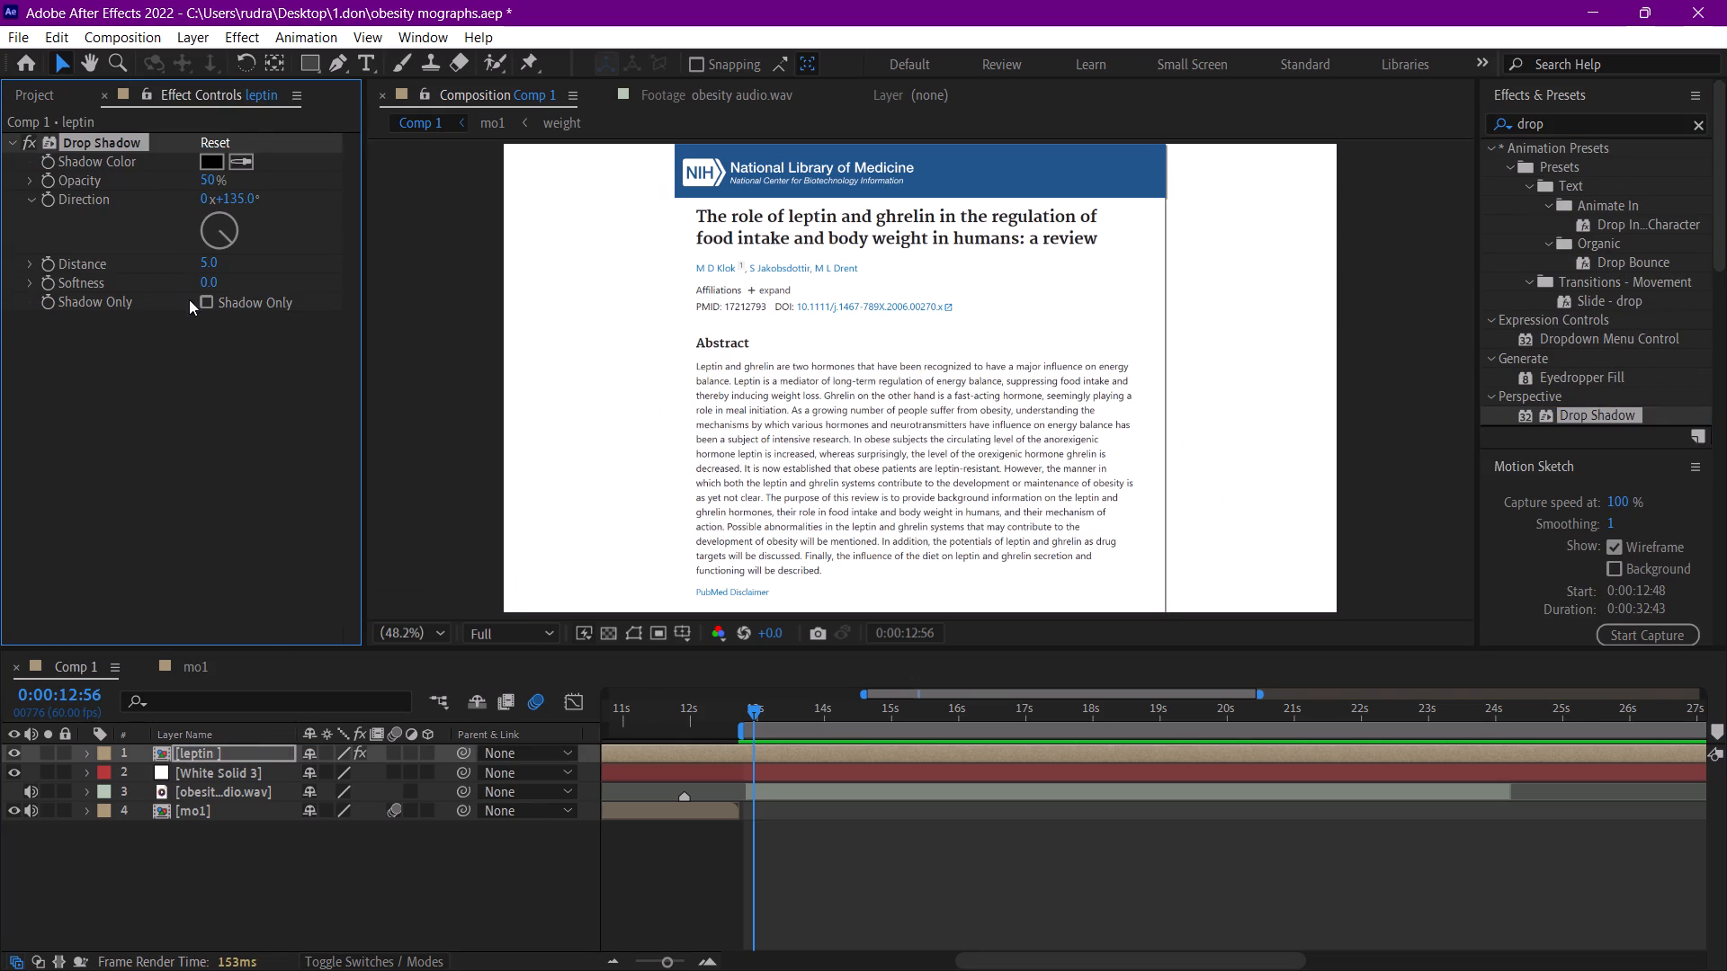
Set the leptin layer's drop shadow softness to 15 and its direction to 181°.
{"action": "left_click_drag", "start_coordinate": [210, 278], "coordinate": [227, 278]}
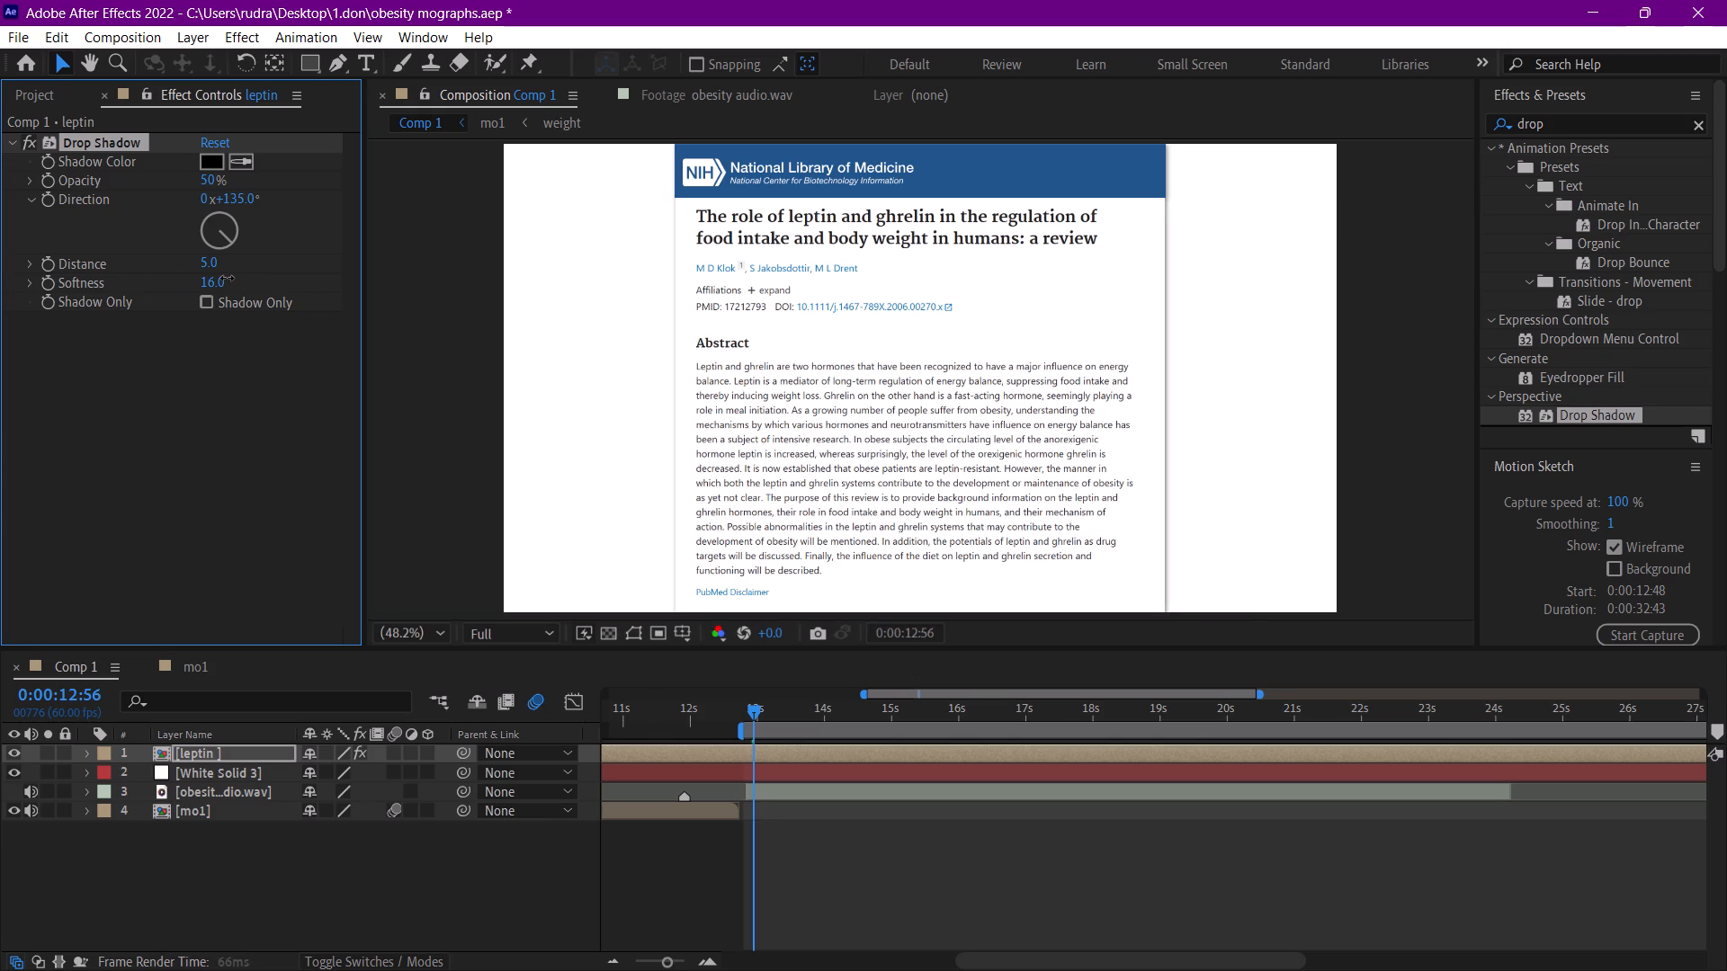
{"action": "left_click_drag", "start_coordinate": [227, 278], "coordinate": [226, 278]}
{"action": "left_click_drag", "start_coordinate": [226, 242], "coordinate": [221, 251]}
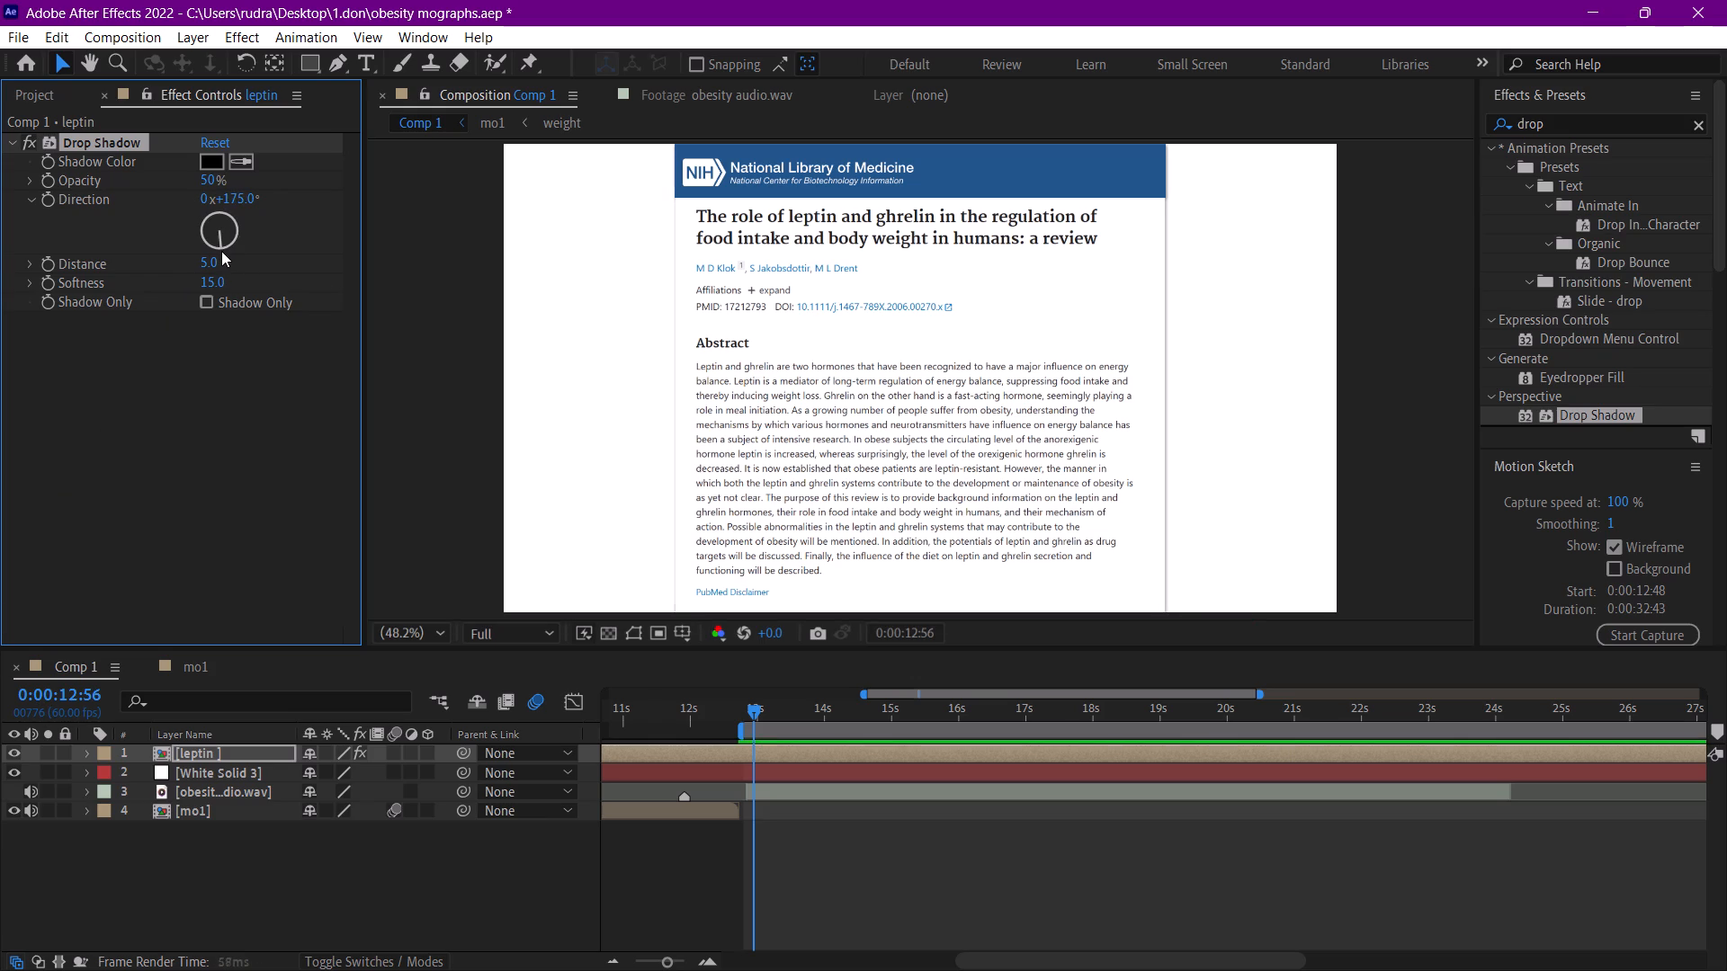
{"action": "left_click_drag", "start_coordinate": [221, 251], "coordinate": [219, 259]}
Scale the leptin layer down to 88% so the whole article page fits inside the white frame.
{"action": "left_click", "coordinate": [192, 755]}
{"action": "key", "text": "s"}
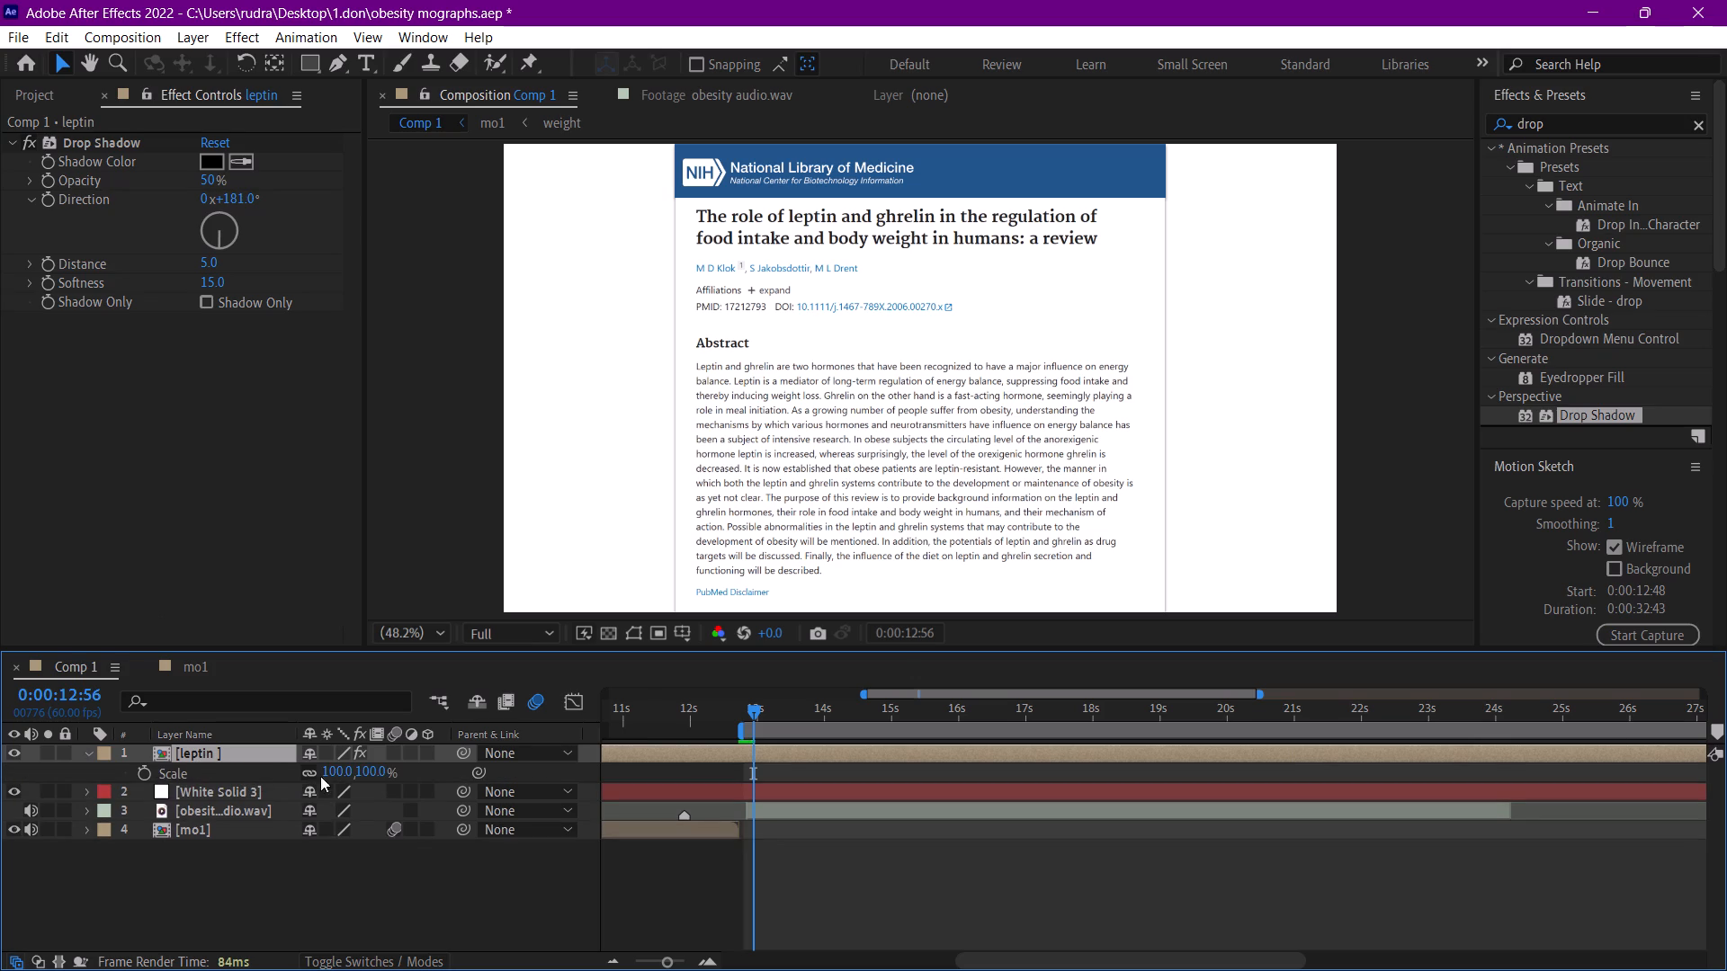
{"action": "left_click_drag", "start_coordinate": [340, 770], "coordinate": [315, 763]}
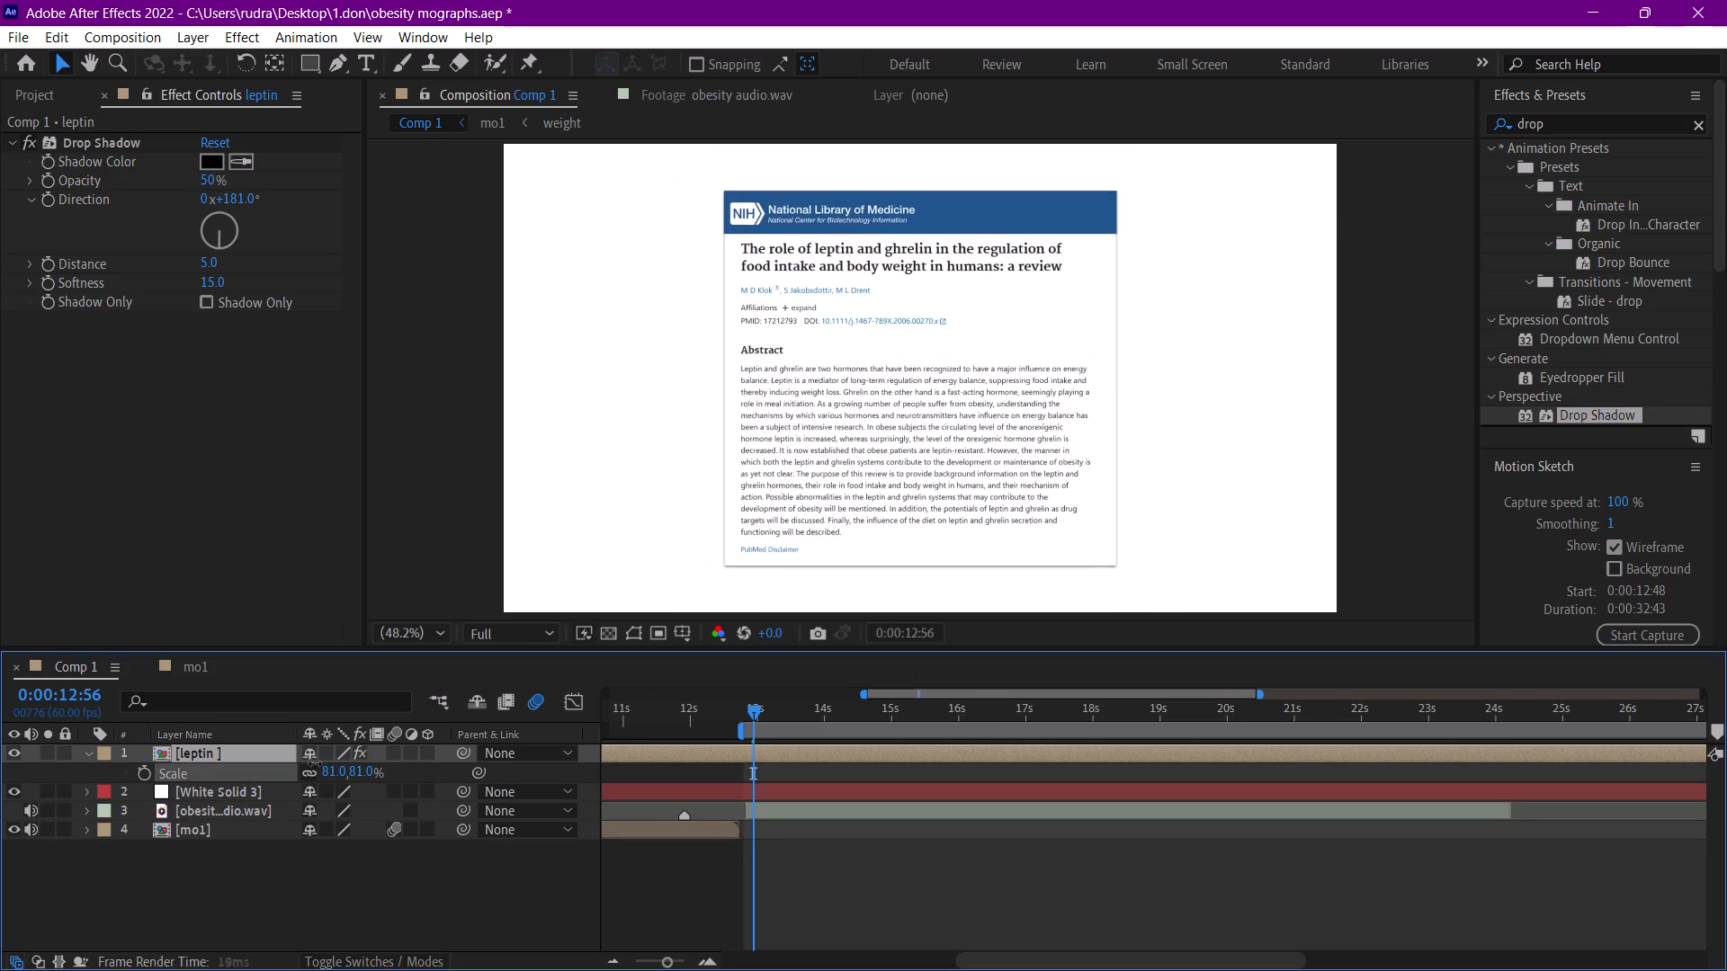
{"action": "left_click_drag", "start_coordinate": [315, 763], "coordinate": [320, 763]}
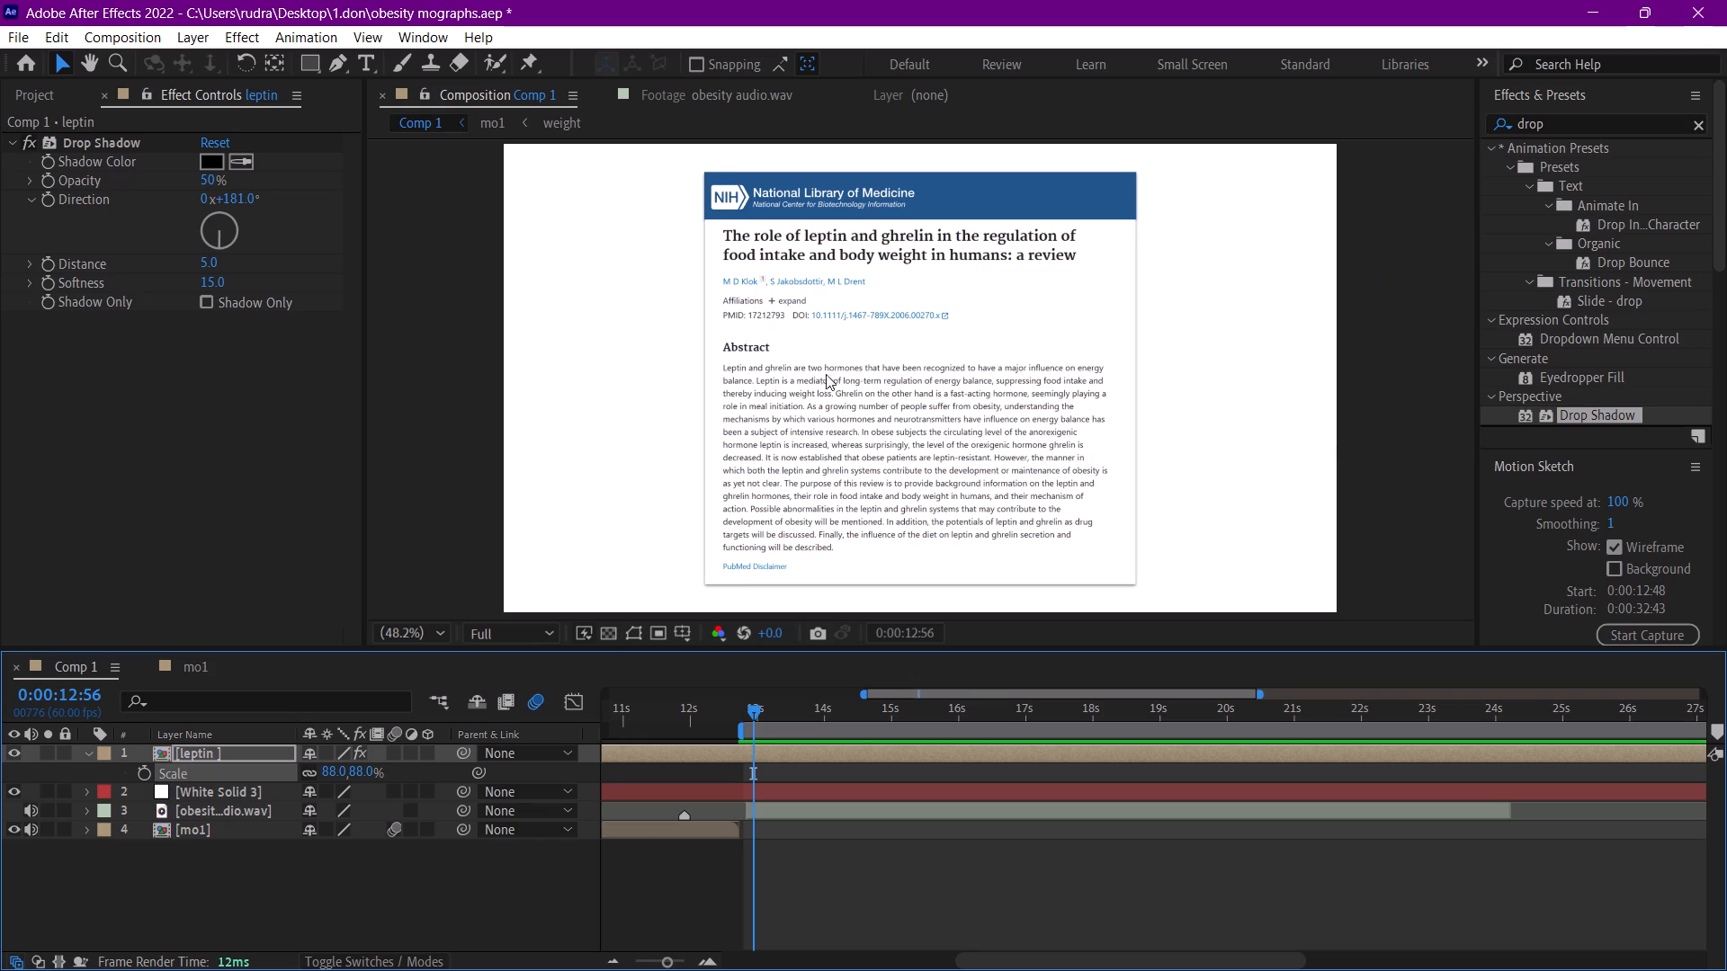
Open the leptin precomp to check its layers and return to Comp 1.
{"action": "double_click", "coordinate": [190, 754]}
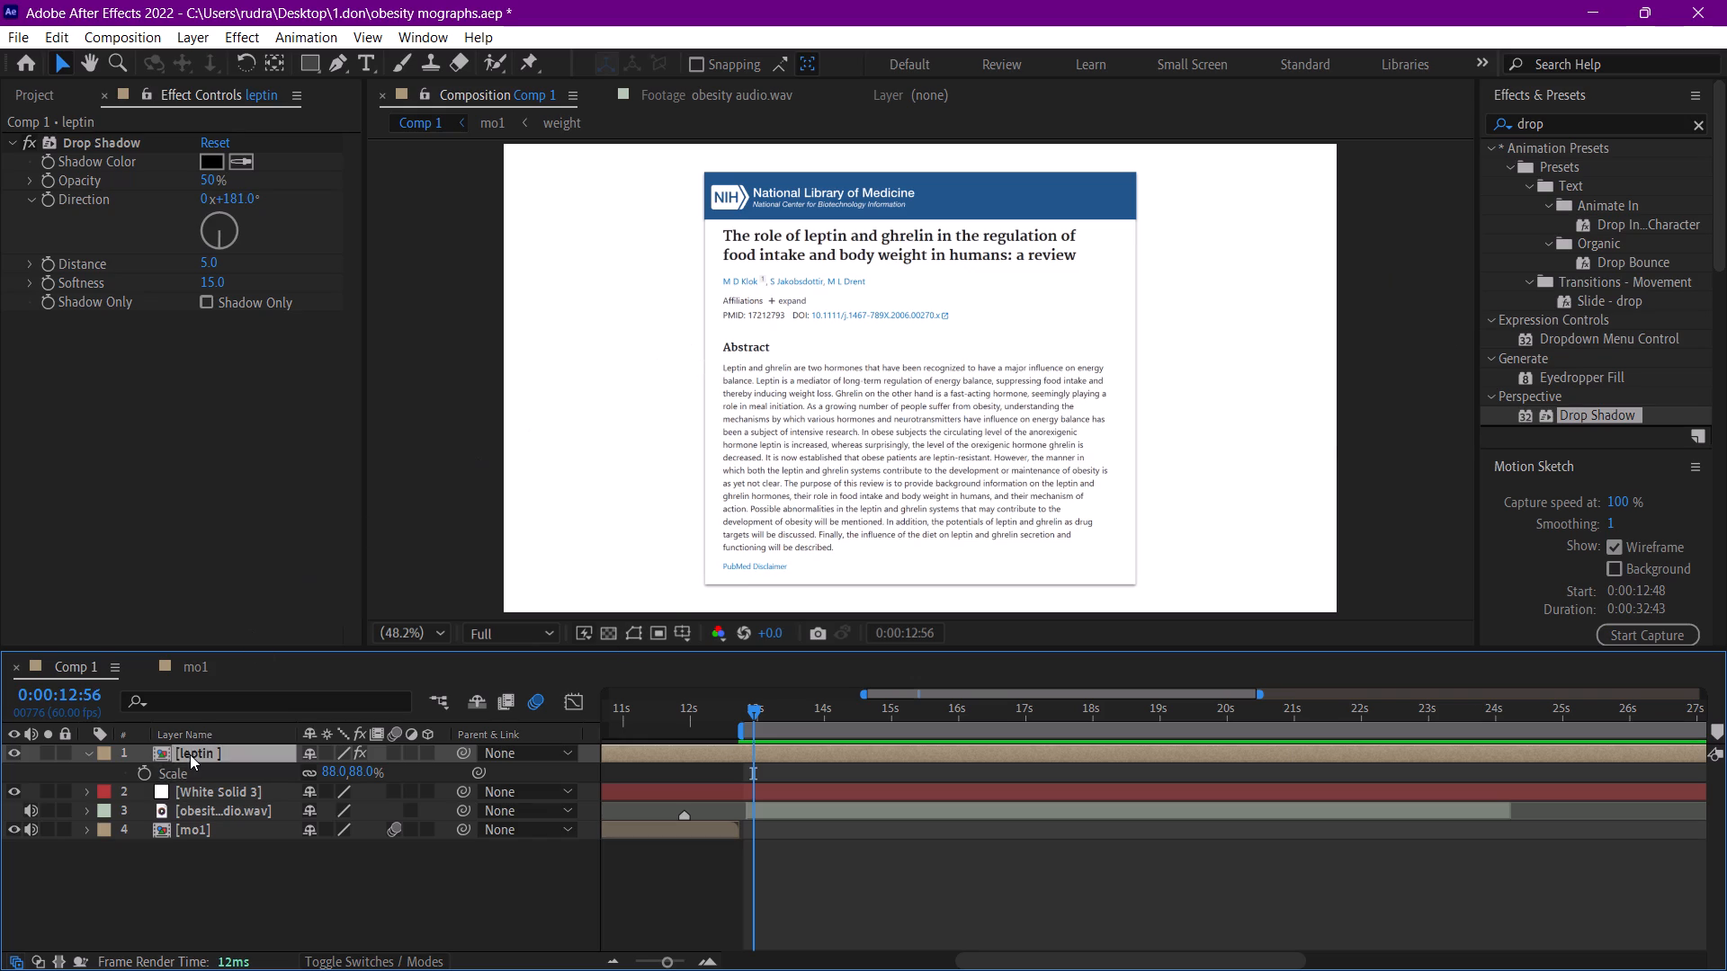
{"action": "left_click", "coordinate": [201, 769]}
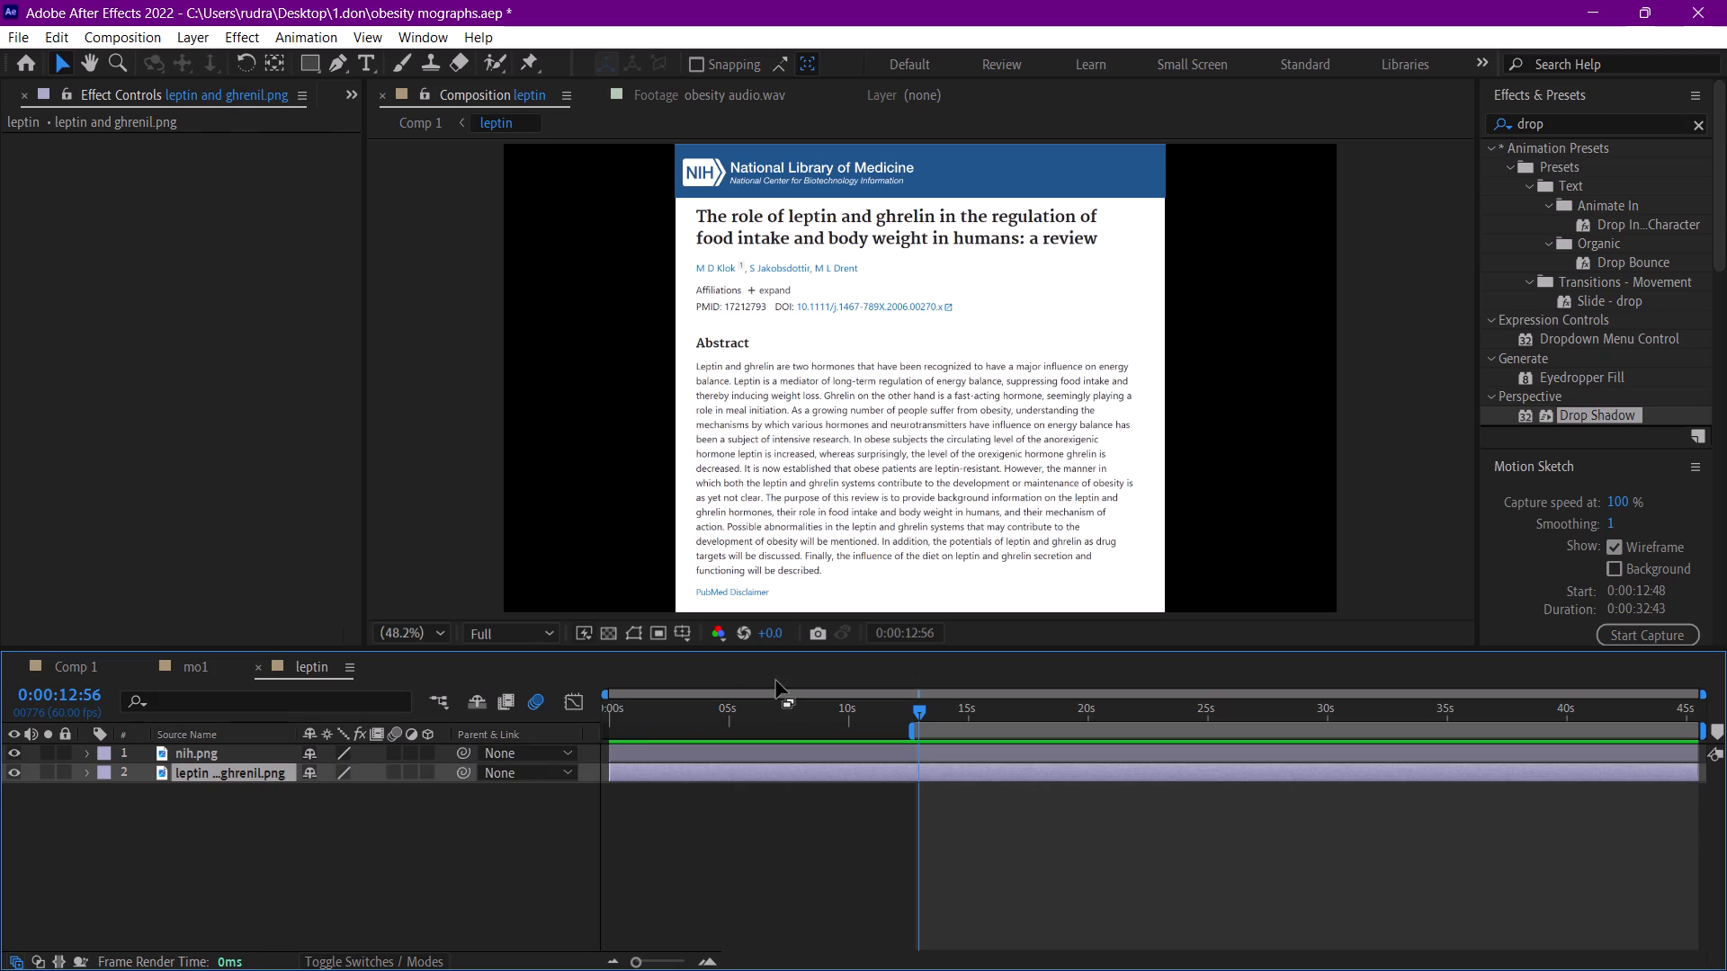
{"action": "left_click", "coordinate": [80, 664]}
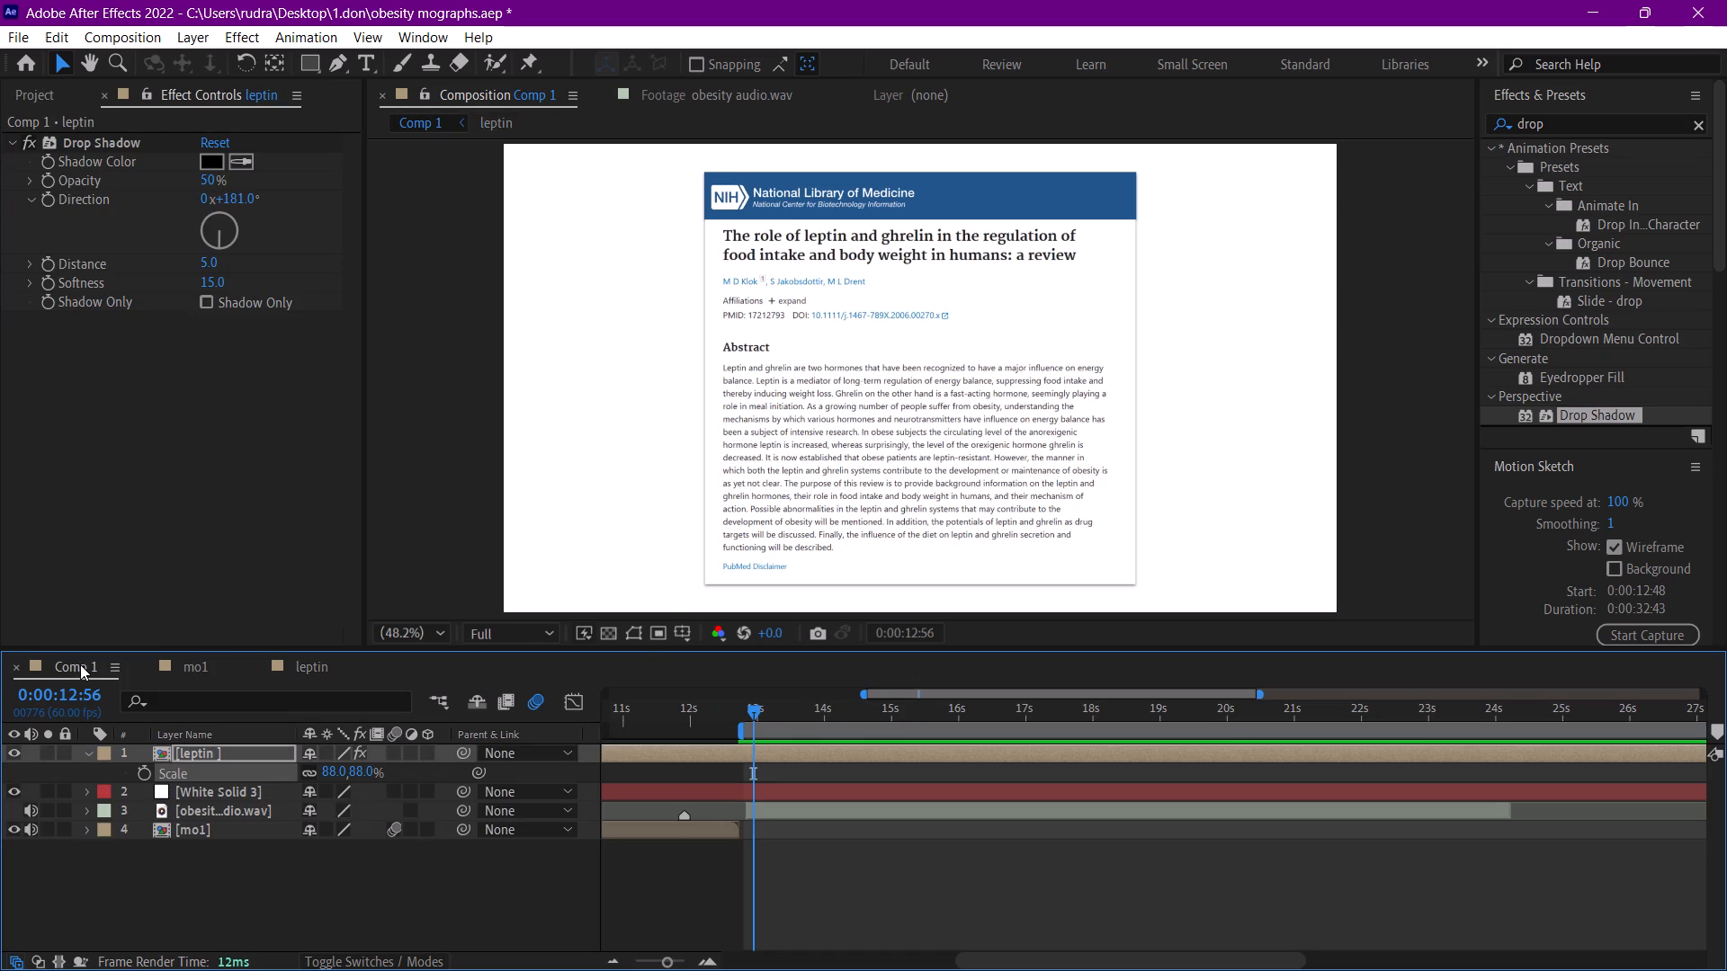
Save the project.
{"action": "key", "text": "ctrl+s"}
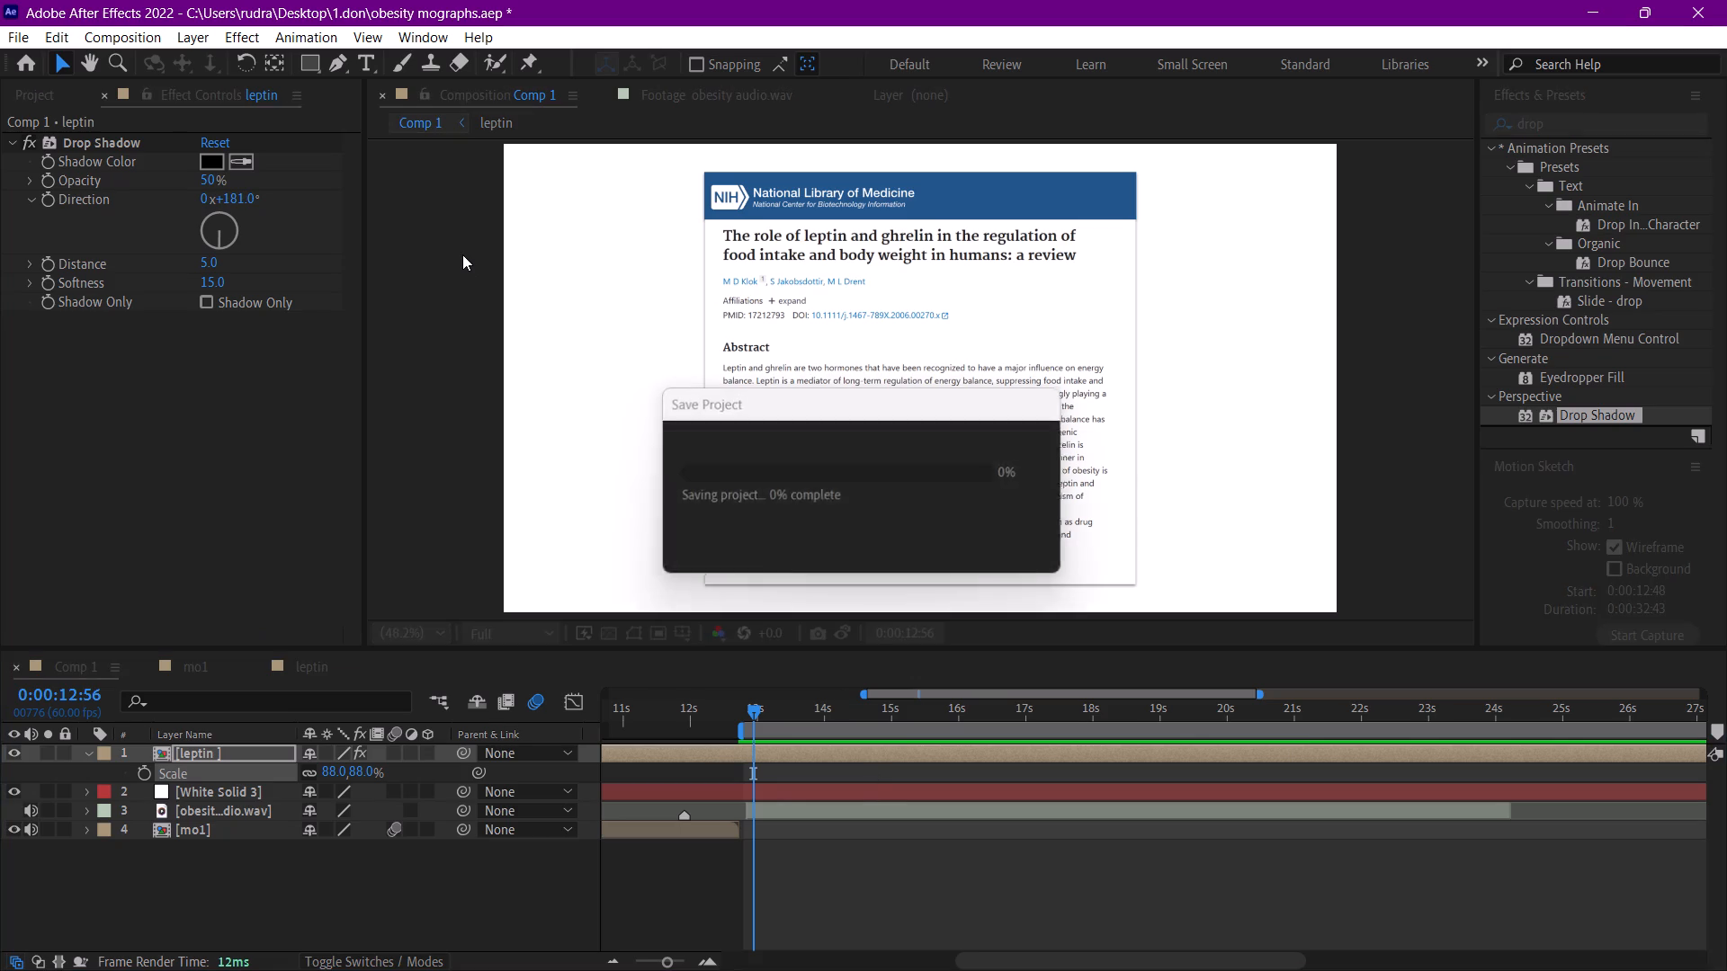
Import the shystum video from the 1.don folder into the project as footage.
{"action": "left_click", "coordinate": [20, 93]}
{"action": "double_click", "coordinate": [79, 573]}
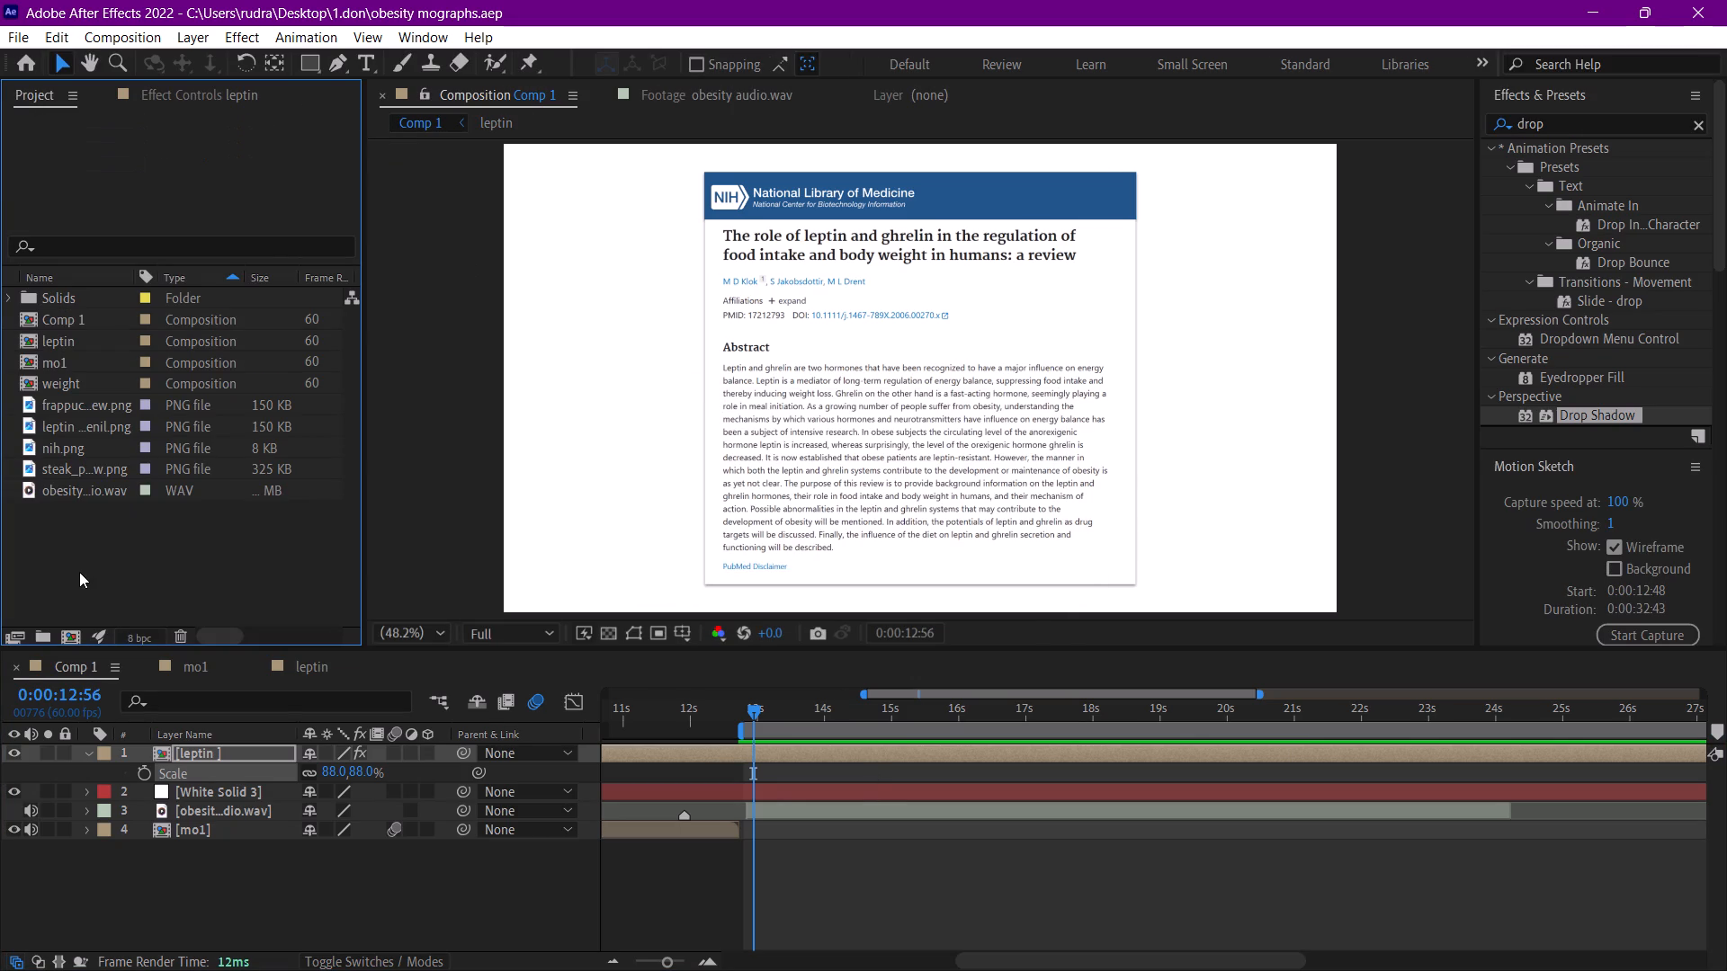
{"action": "double_click", "coordinate": [45, 515]}
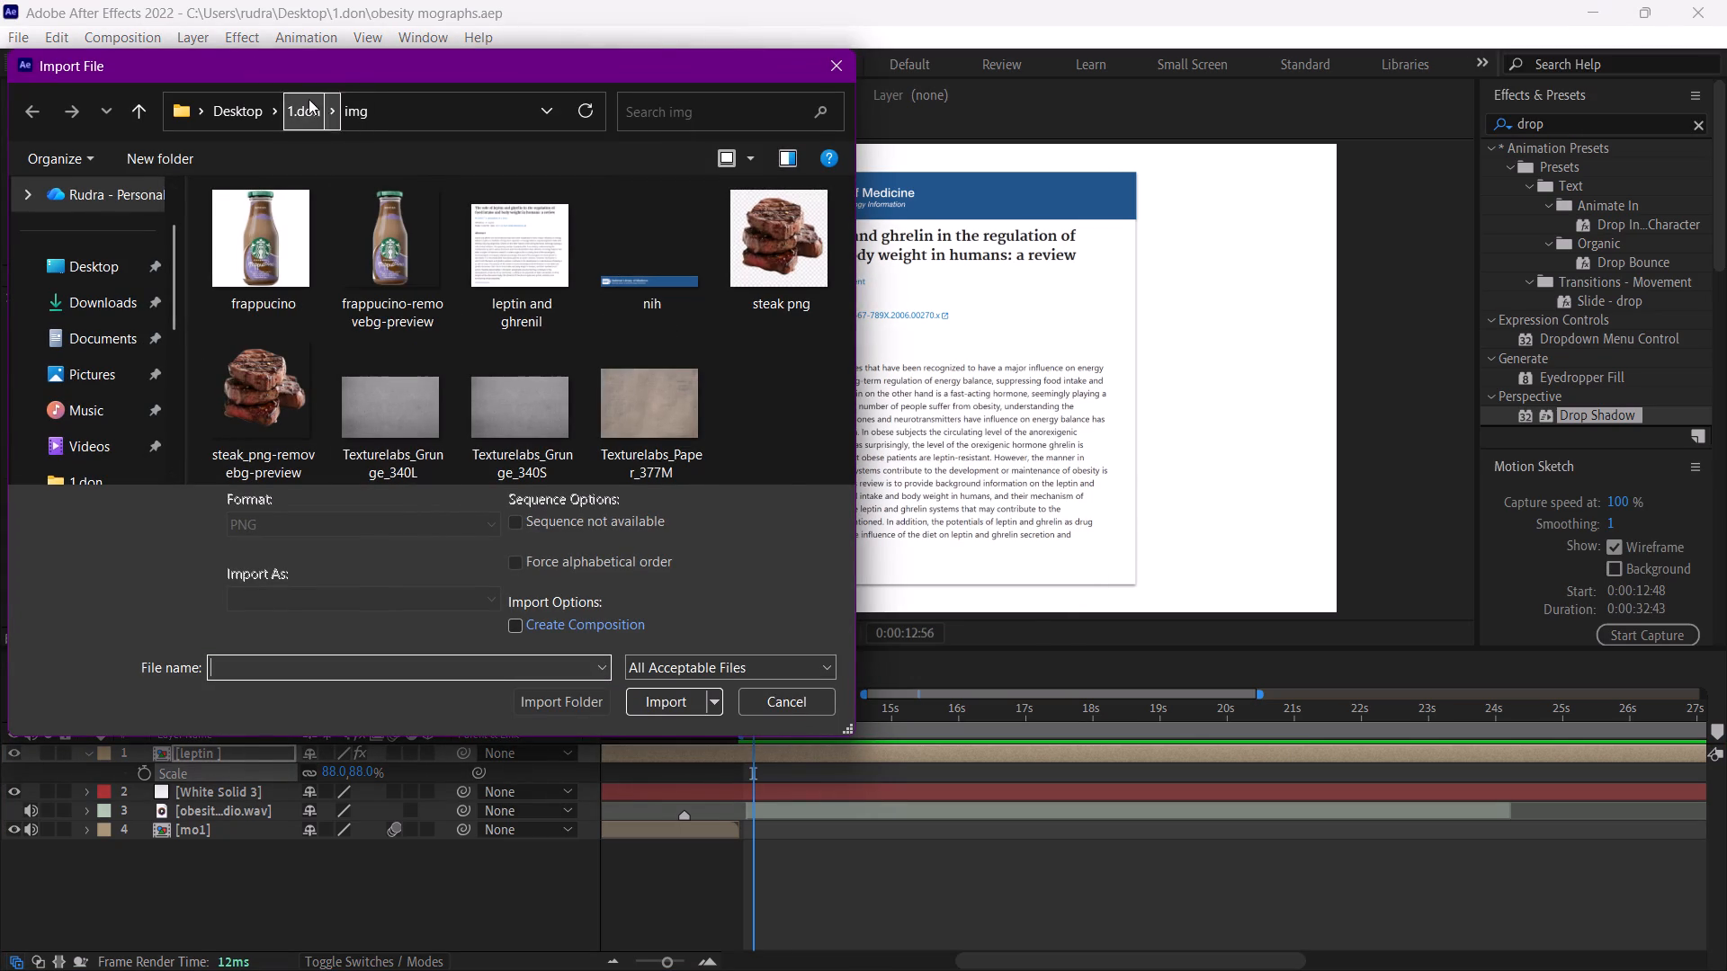
{"action": "left_click", "coordinate": [309, 99]}
{"action": "scroll", "coordinate": [711, 373], "scroll_direction": "down", "scroll_amount": 2}
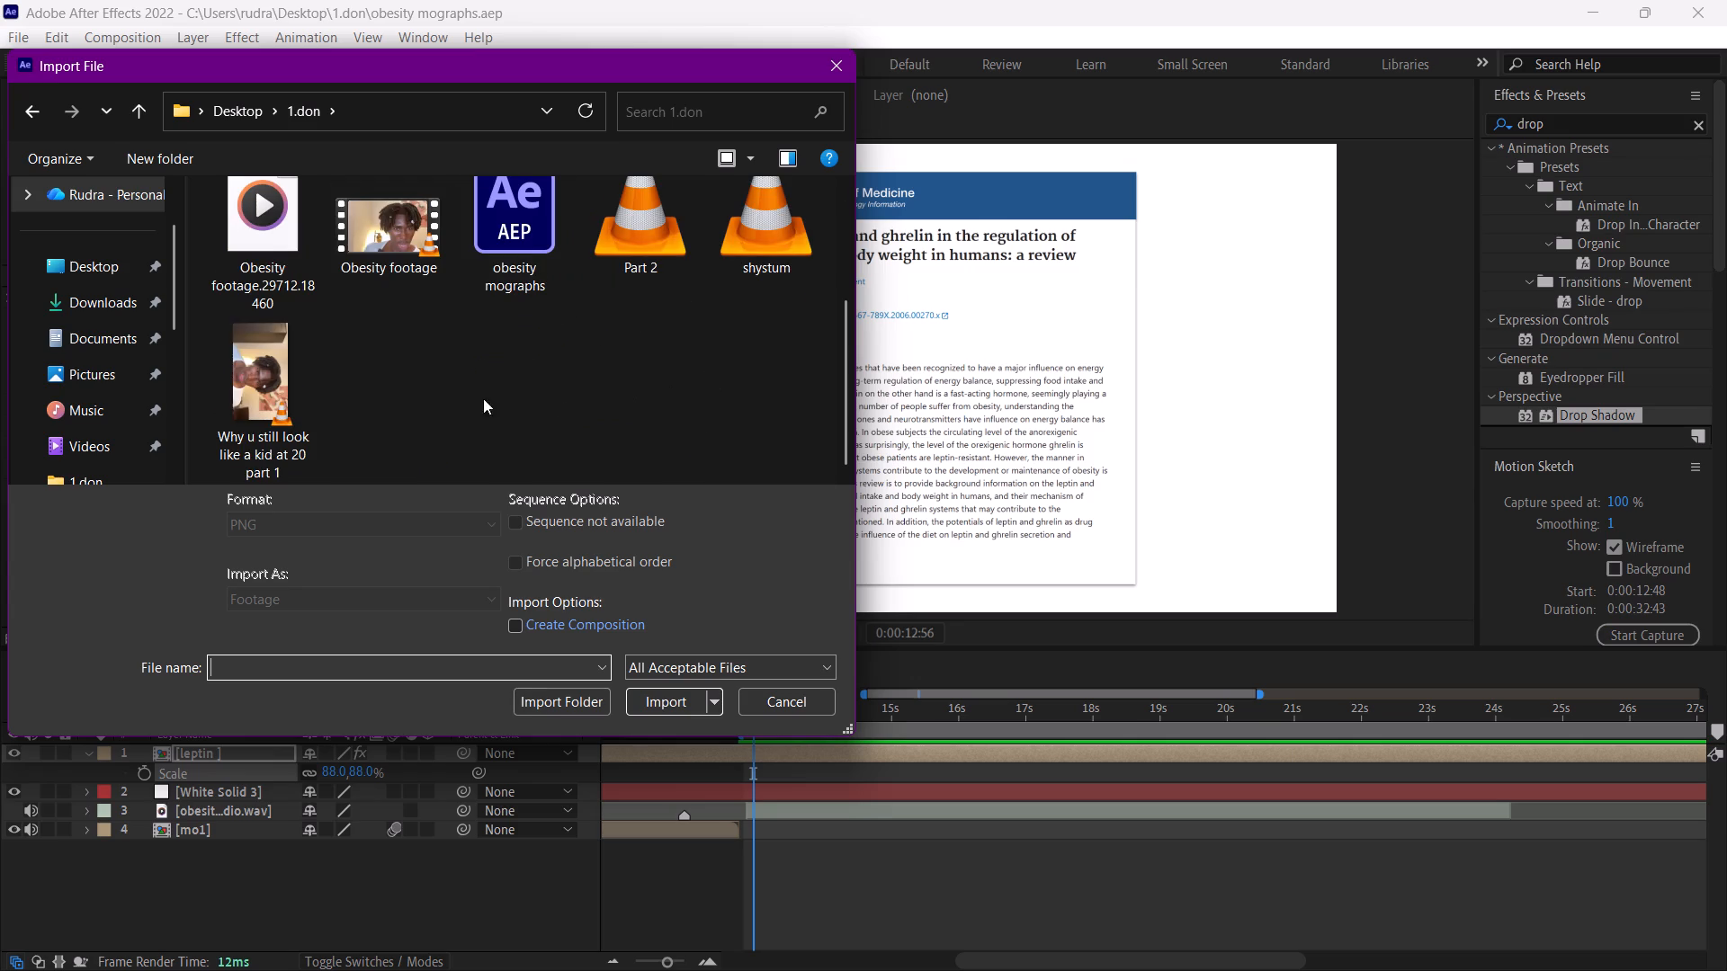
{"action": "left_click", "coordinate": [771, 208]}
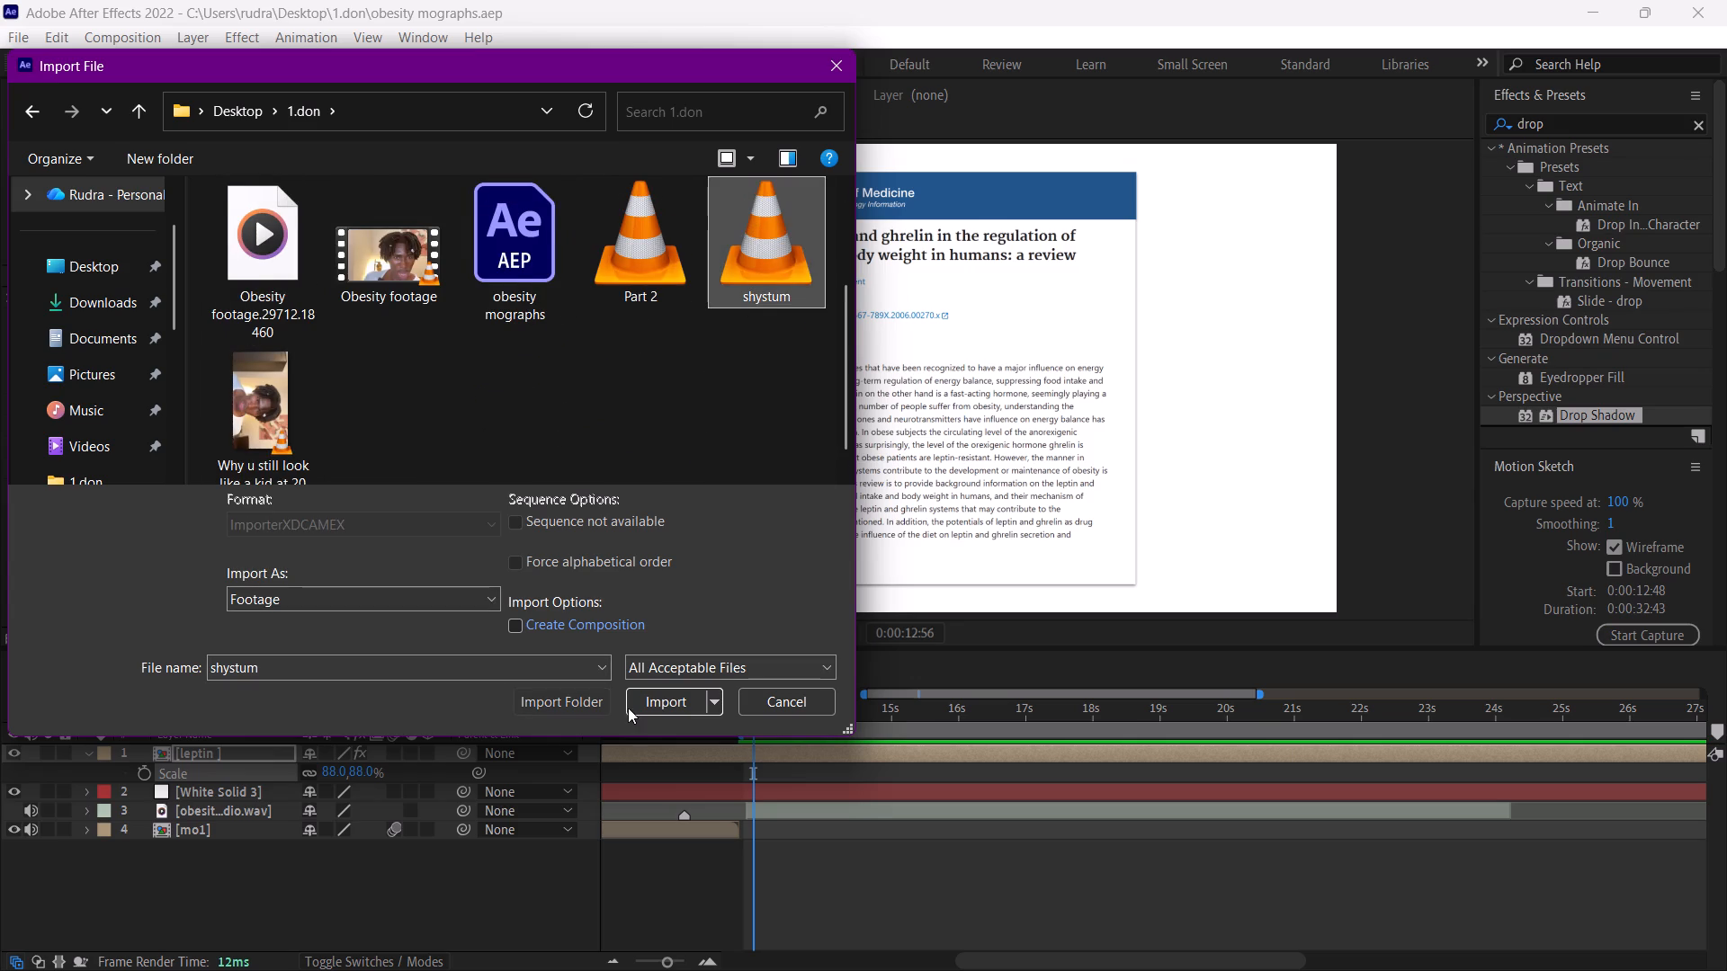
{"action": "left_click", "coordinate": [637, 696]}
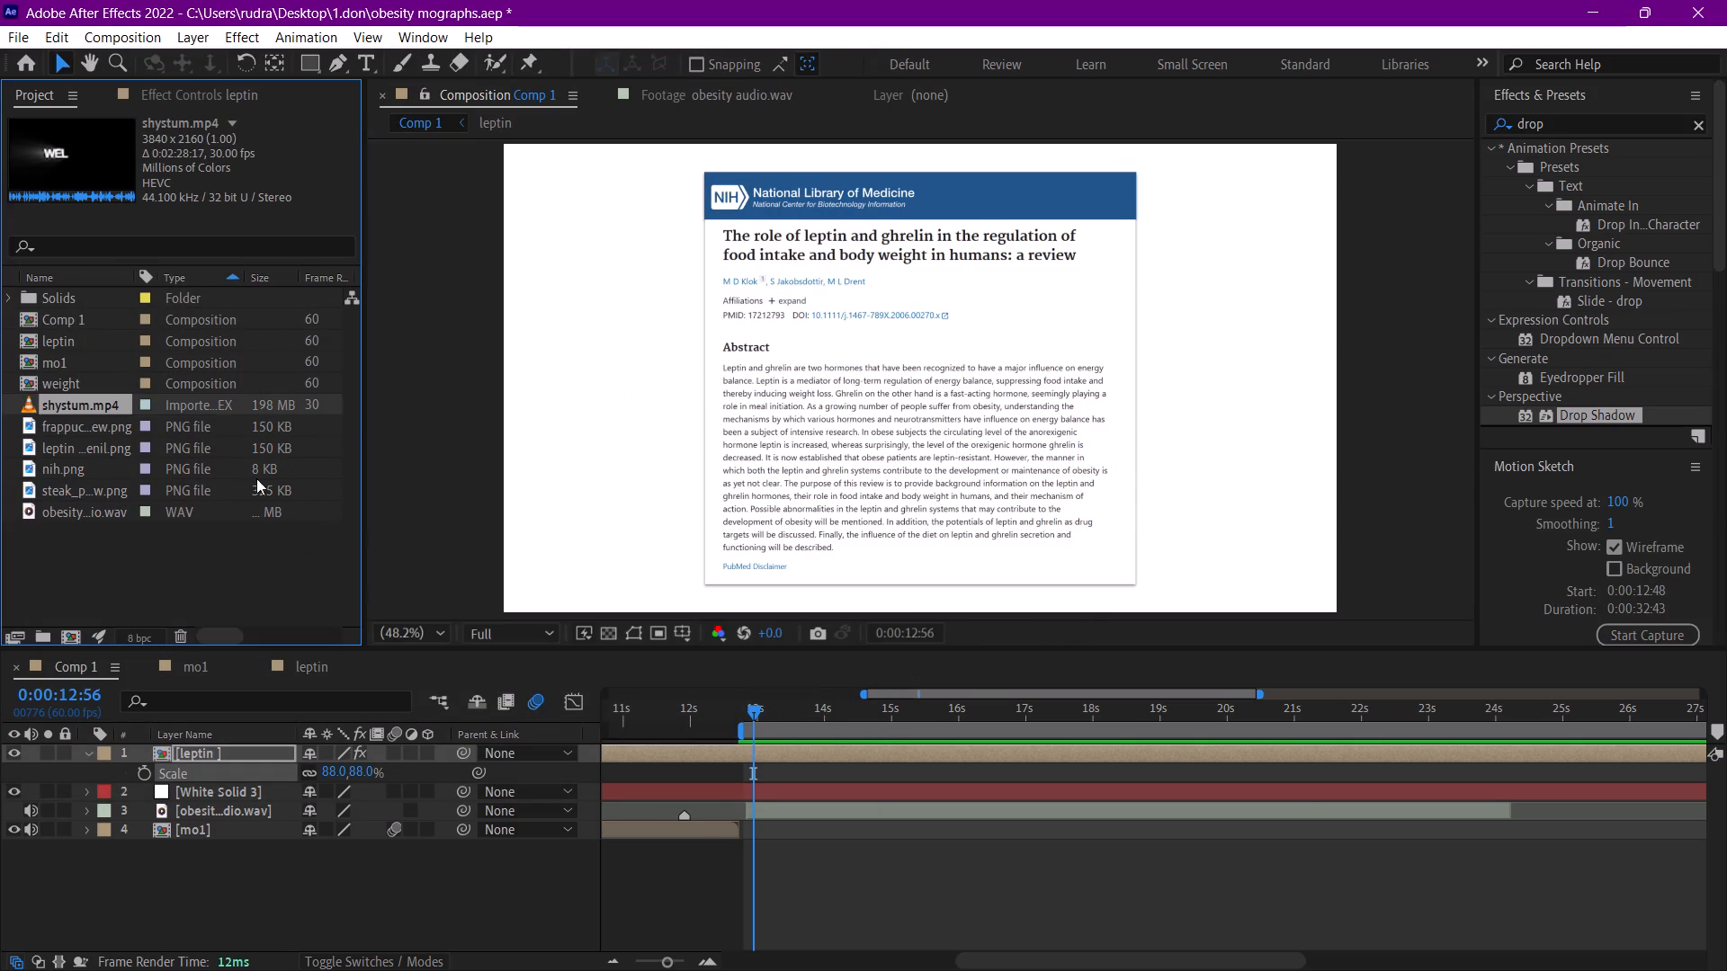
Scrub through the shystum.mp4 footage to examine its curved NIH Clinical Center article shot as a style reference.
{"action": "double_click", "coordinate": [68, 409]}
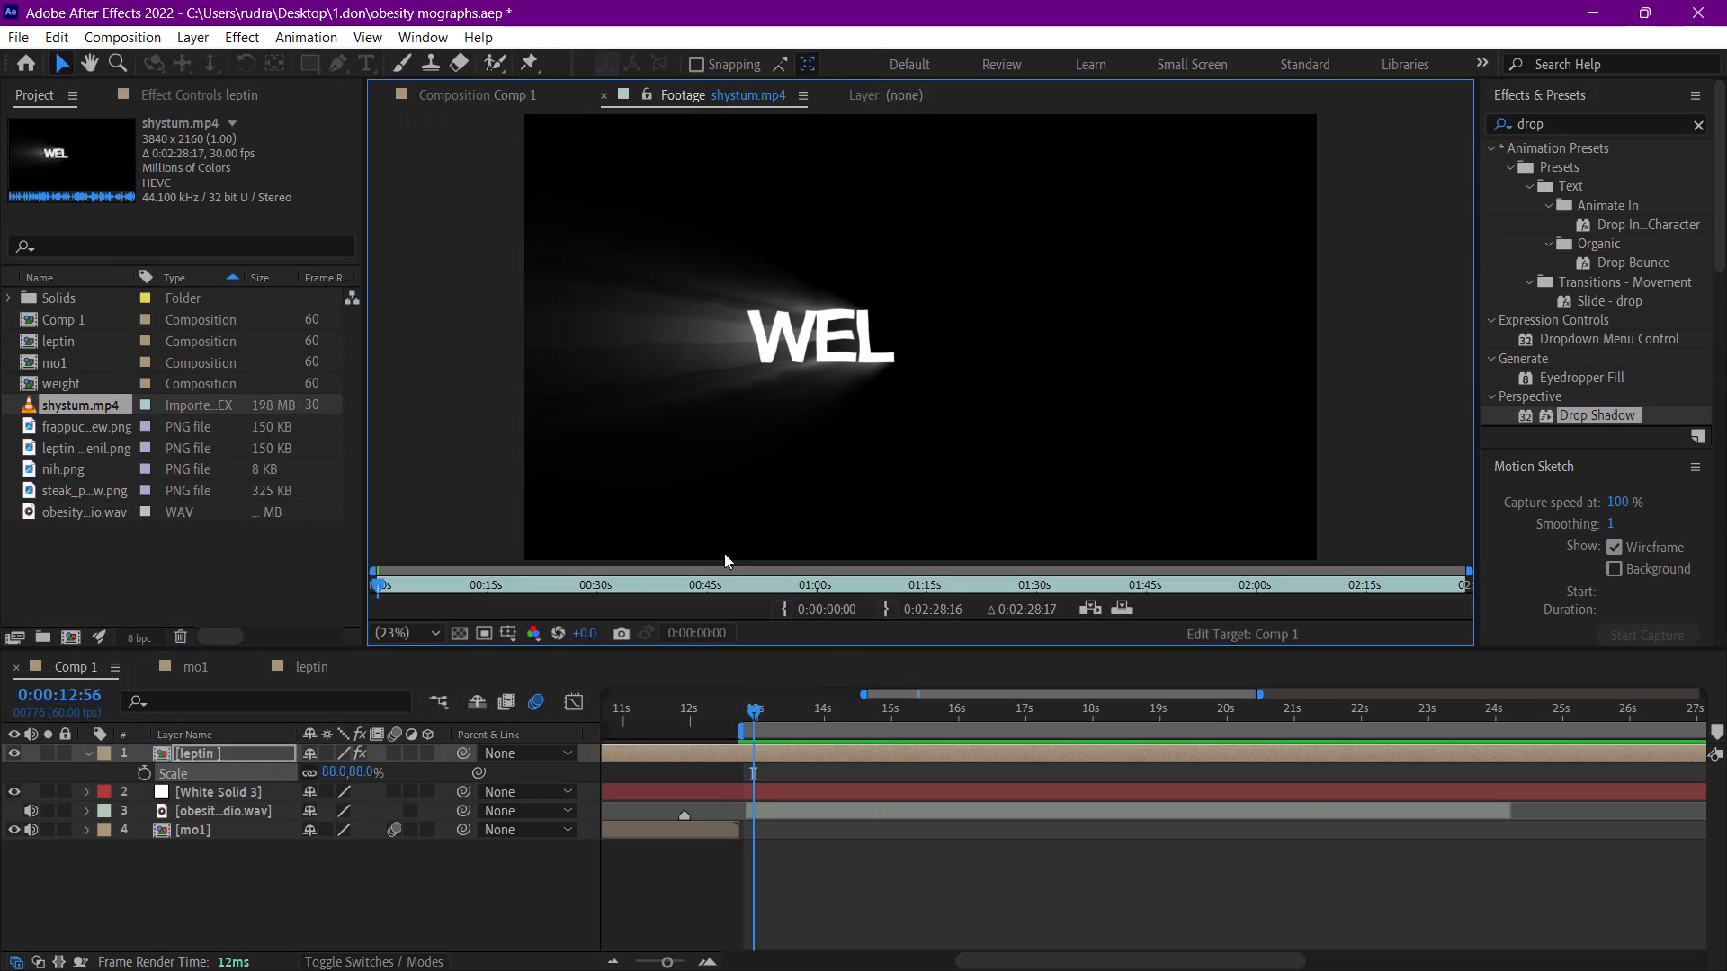
{"action": "left_click_drag", "start_coordinate": [451, 581], "coordinate": [731, 581]}
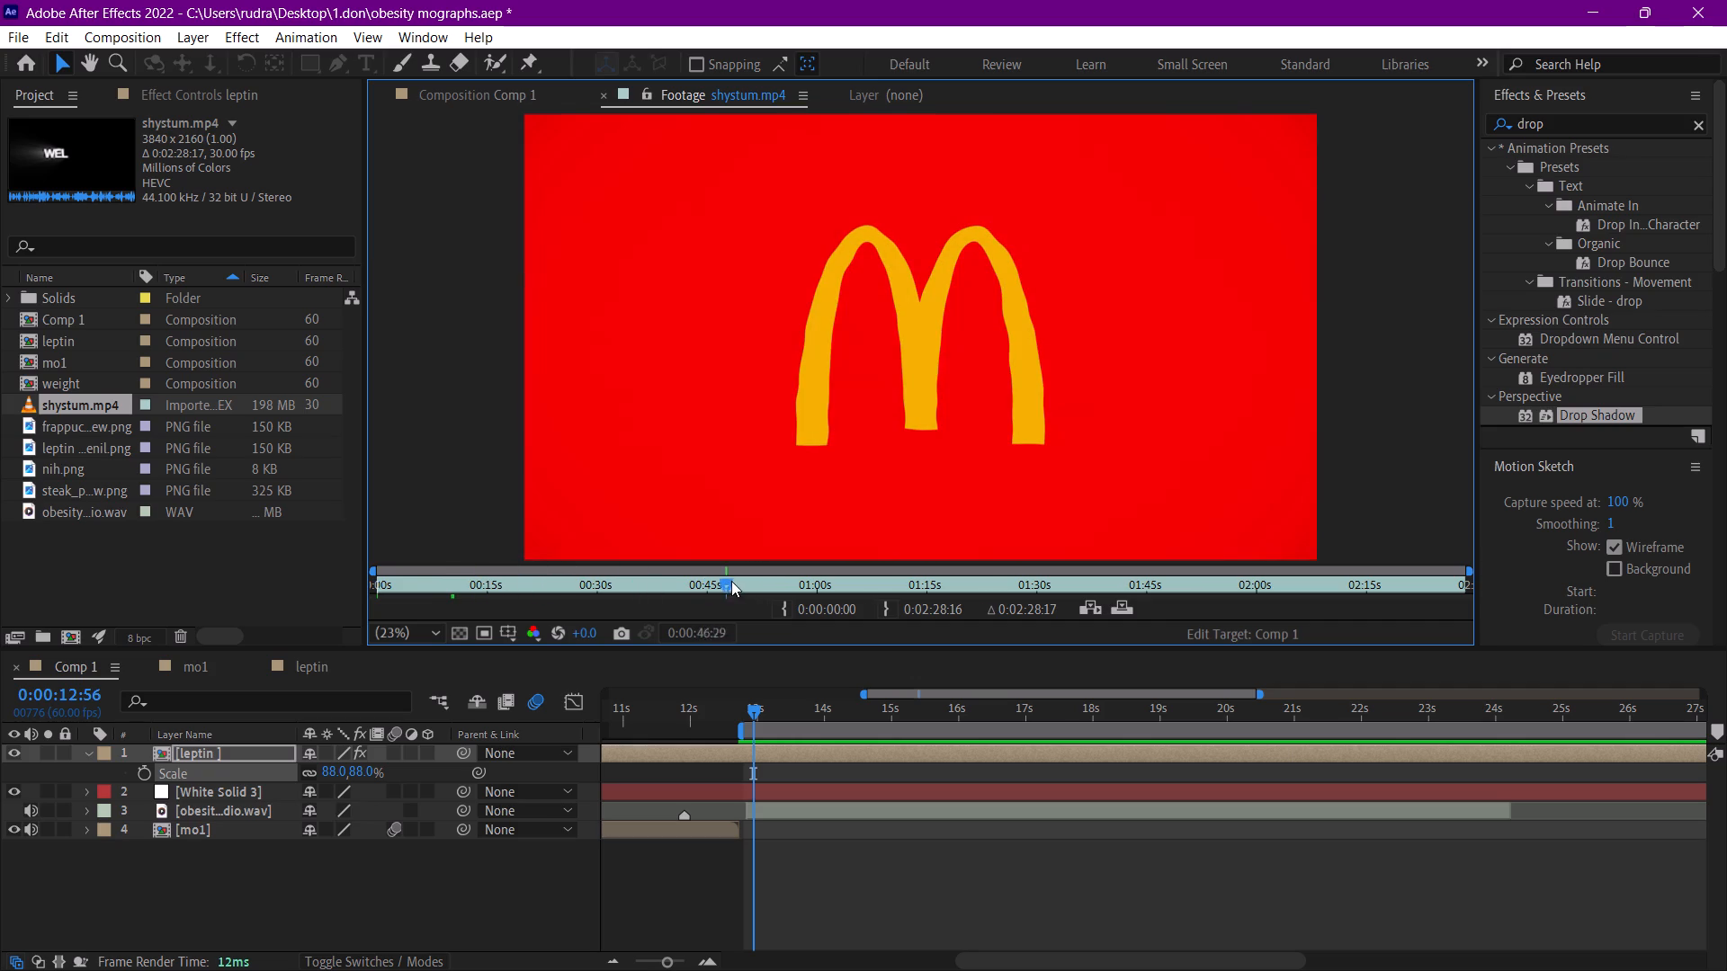
{"action": "left_click_drag", "start_coordinate": [731, 581], "coordinate": [992, 587]}
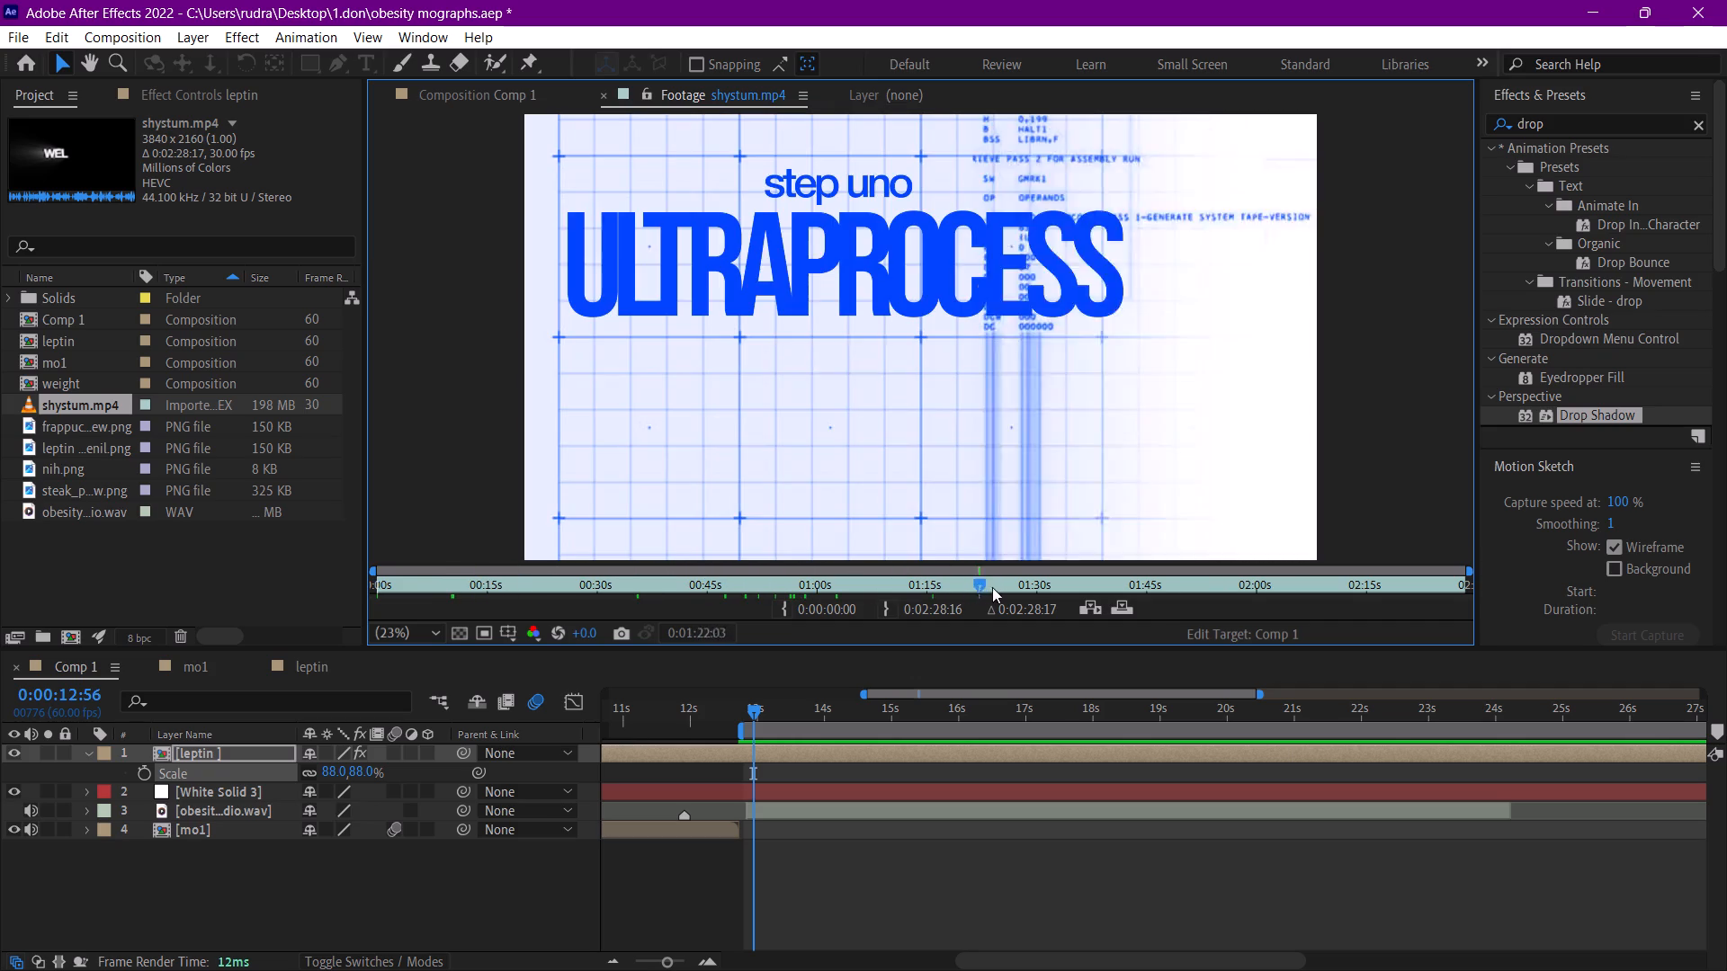
{"action": "left_click_drag", "start_coordinate": [992, 587], "coordinate": [948, 611]}
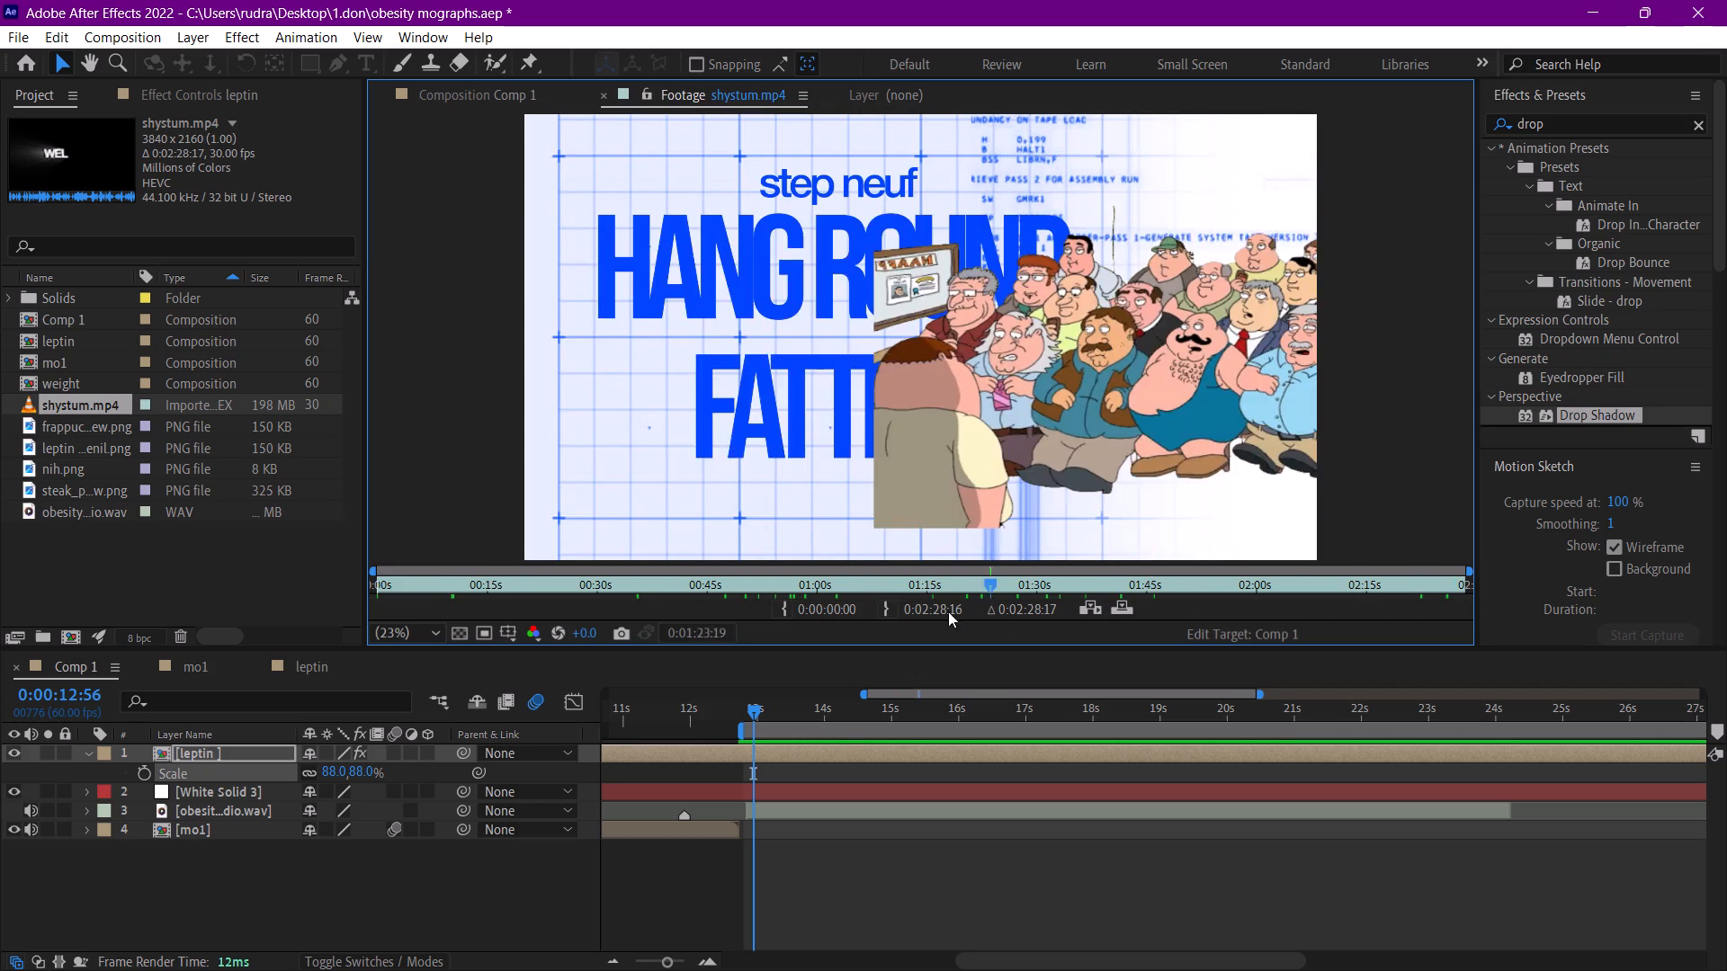
{"action": "left_click_drag", "start_coordinate": [948, 611], "coordinate": [871, 606]}
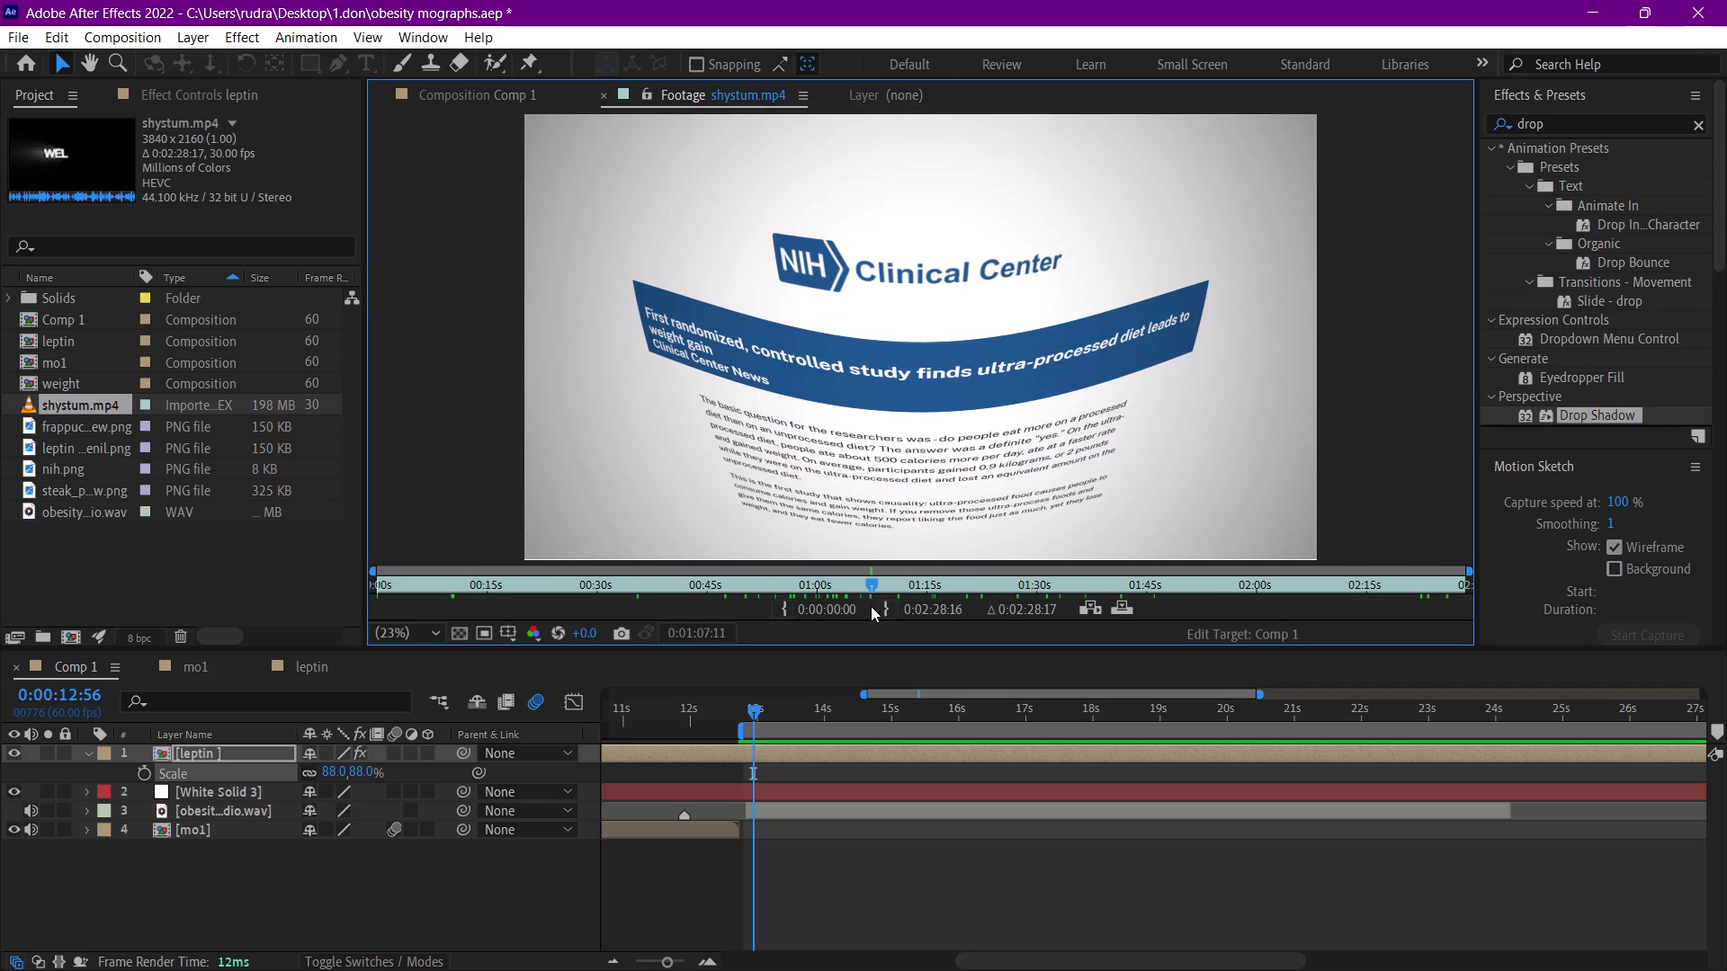
{"action": "left_click_drag", "start_coordinate": [871, 606], "coordinate": [932, 600]}
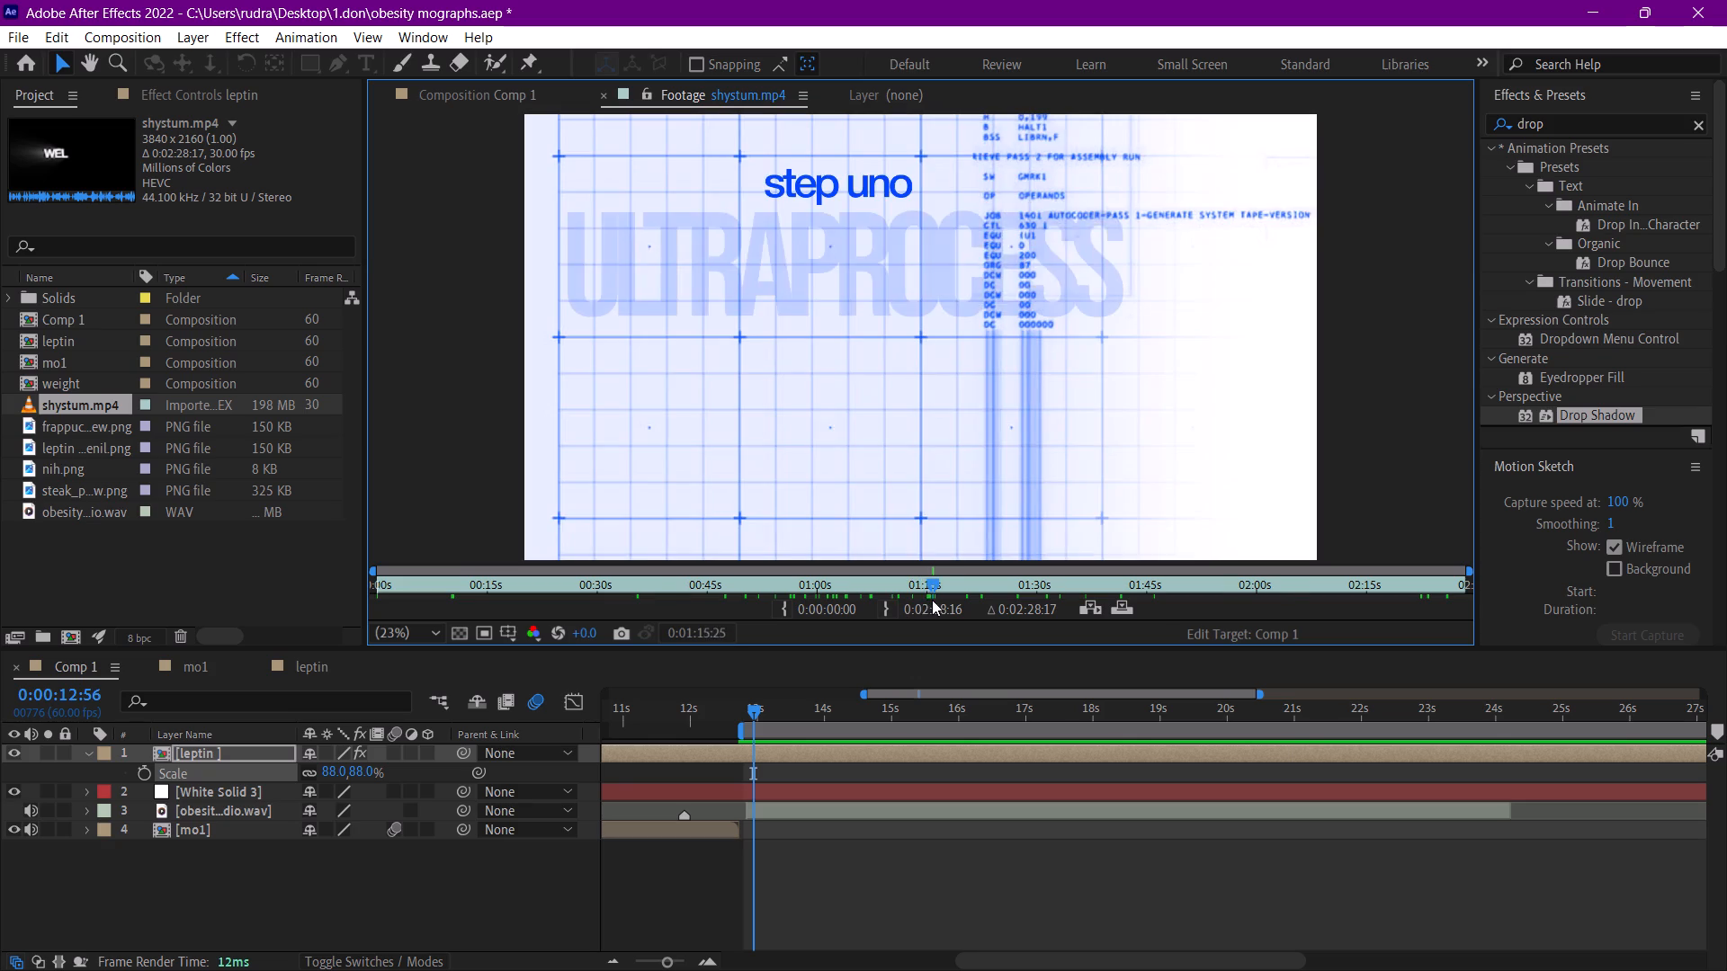
{"action": "left_click_drag", "start_coordinate": [932, 600], "coordinate": [854, 612]}
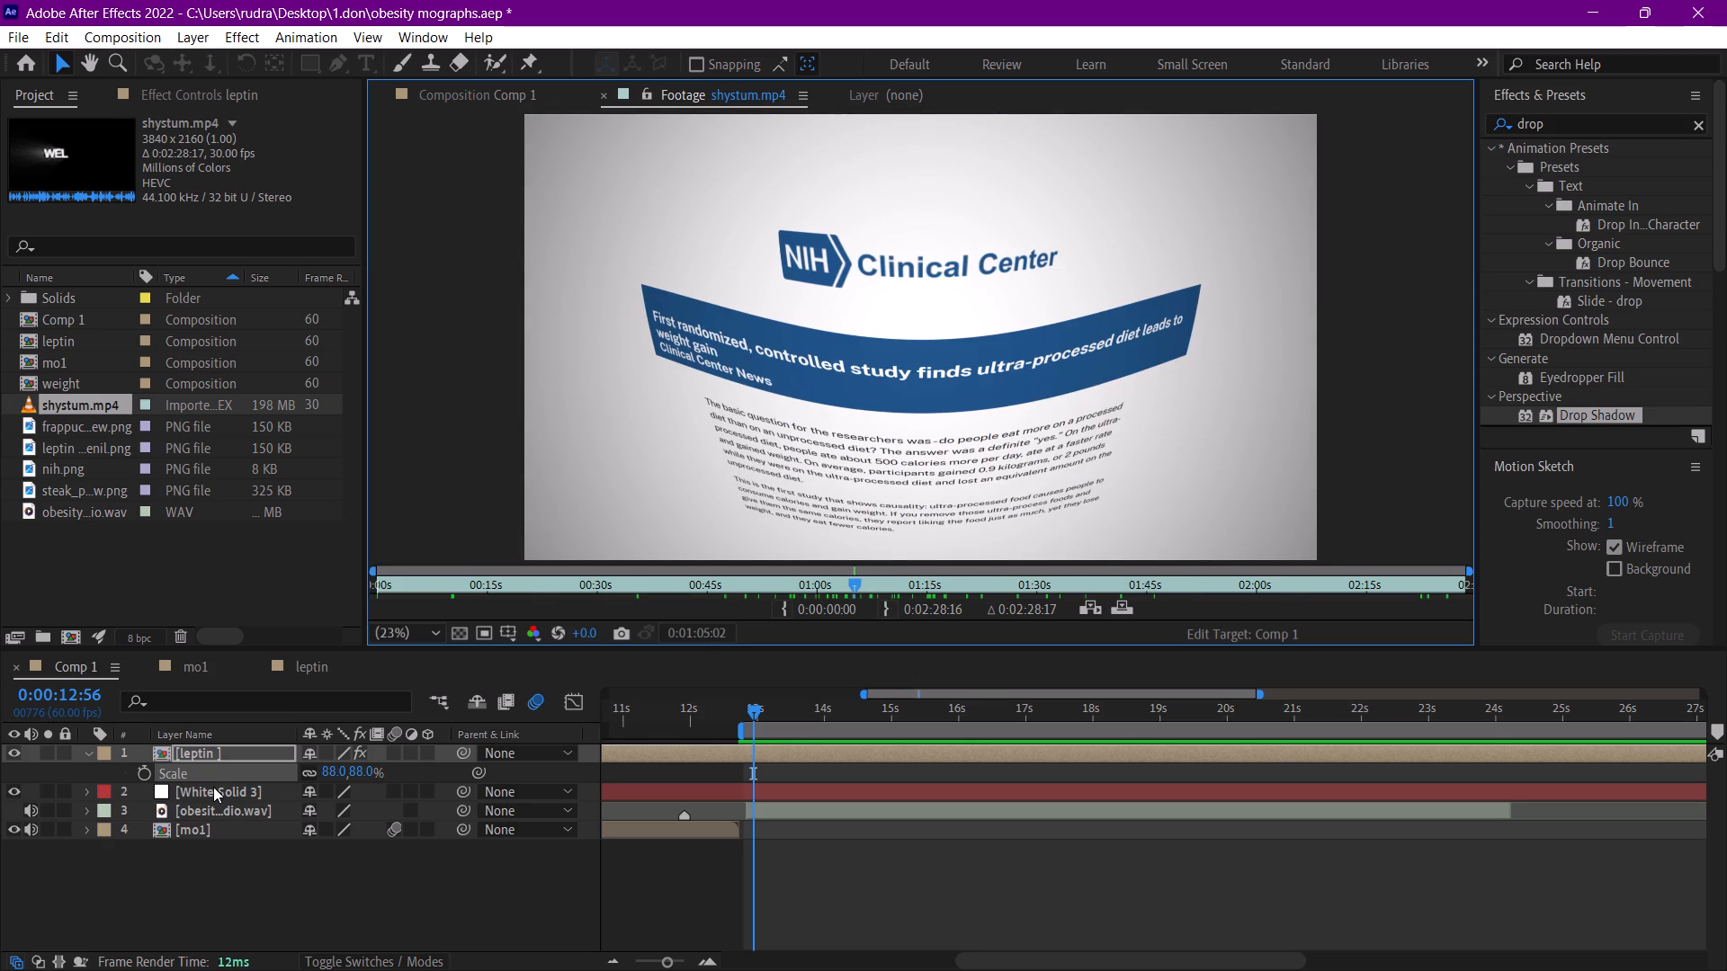
Find the Warp distortion effect and apply it to the leptin layer in Comp 1.
{"action": "left_click", "coordinate": [206, 753]}
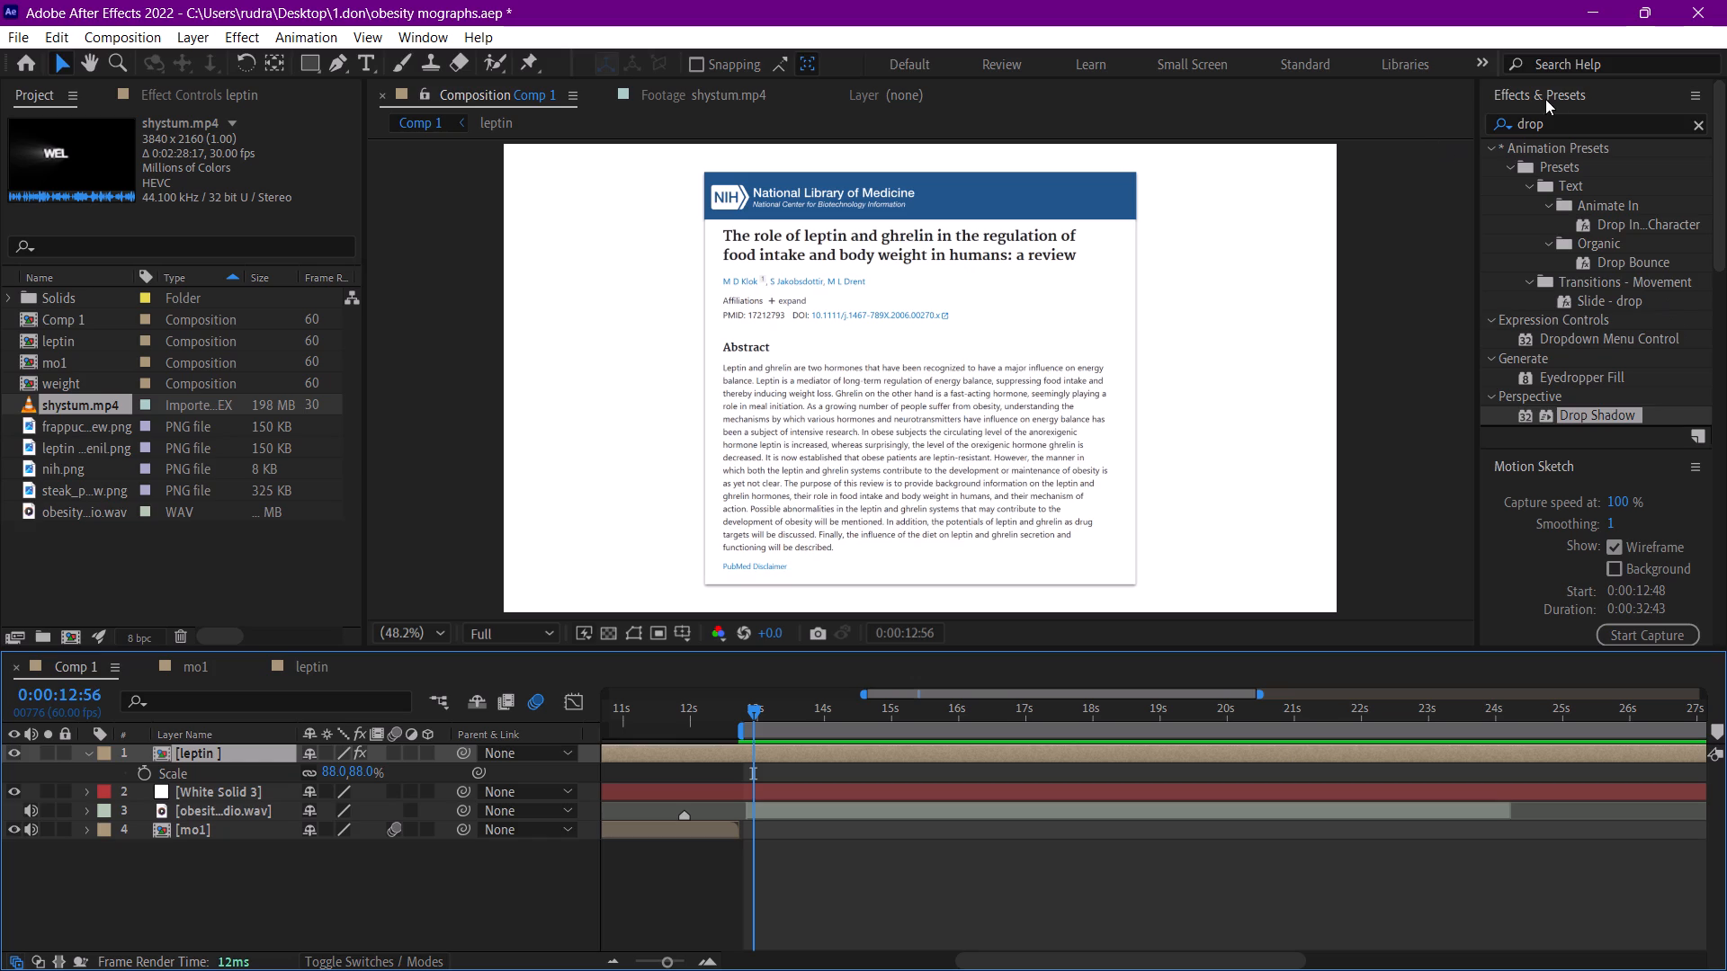
{"action": "left_click_drag", "start_coordinate": [1563, 118], "coordinate": [1480, 127]}
{"action": "key", "text": "c"}
{"action": "key", "text": "c"}
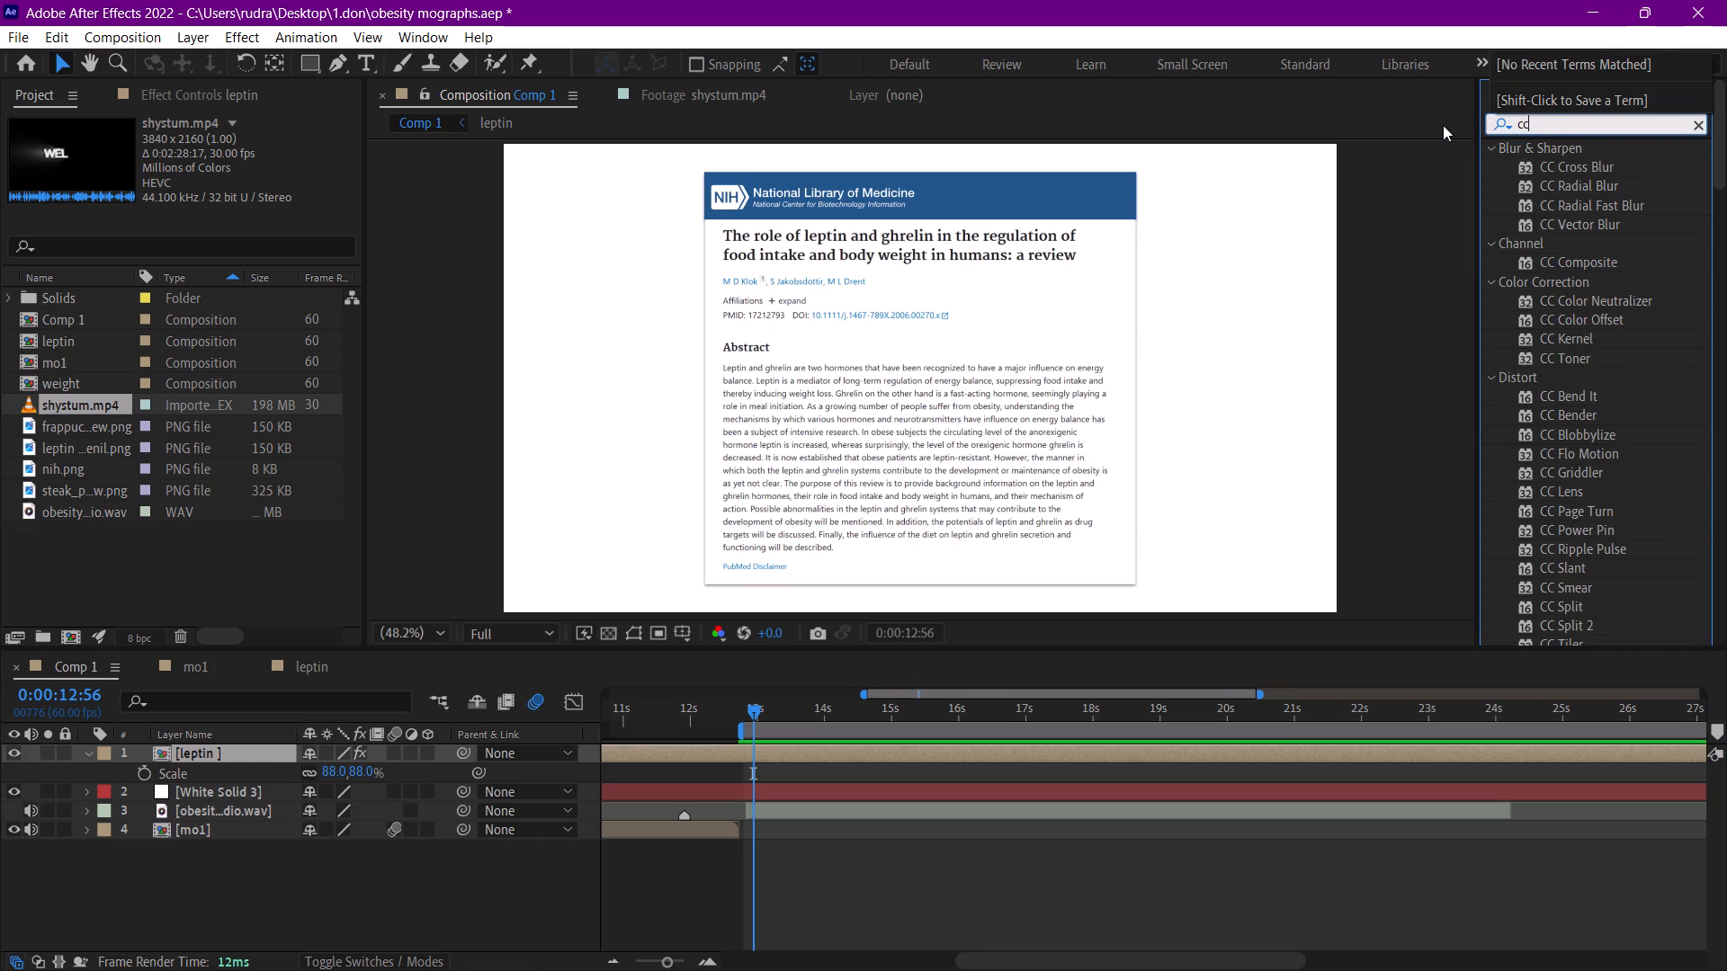
{"action": "key", "text": "space"}
{"action": "type", "text": "wa"}
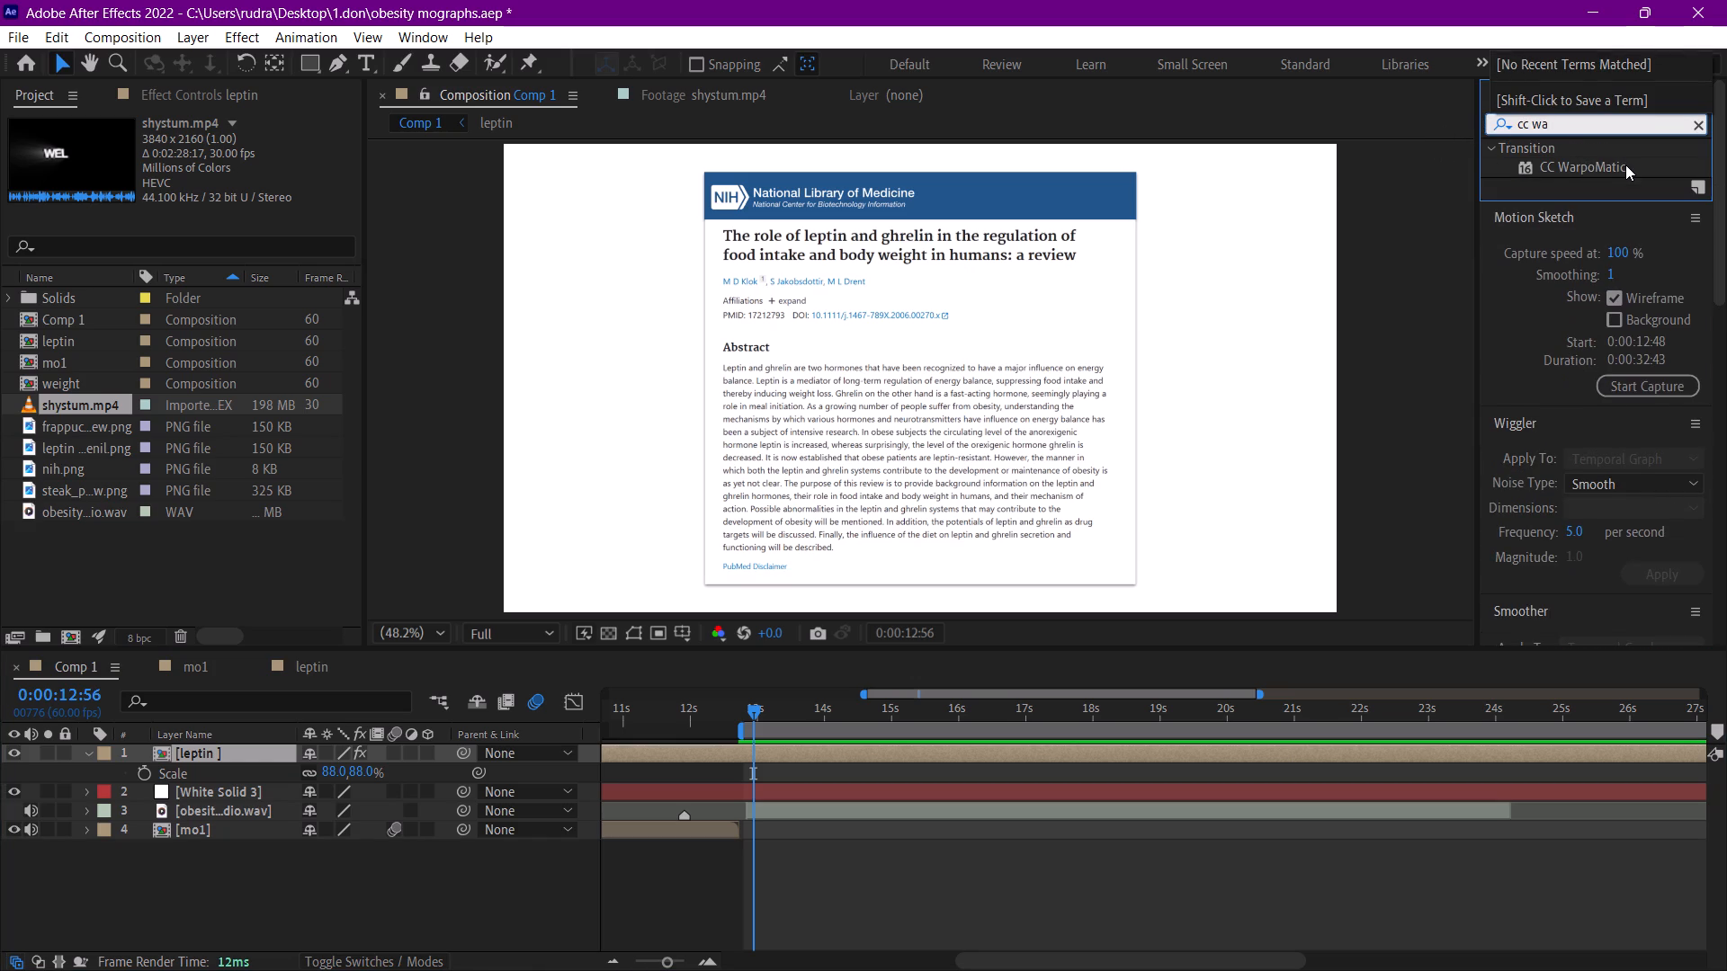
{"action": "key", "text": "BackSpace"}
{"action": "key", "text": "BackSpace"}
{"action": "key", "text": "BackSpace"}
{"action": "key", "text": "BackSpace"}
{"action": "key", "text": "BackSpace"}
{"action": "key", "text": "BackSpace"}
{"action": "key", "text": "BackSpace"}
{"action": "key", "text": "BackSpace"}
{"action": "key", "text": "BackSpace"}
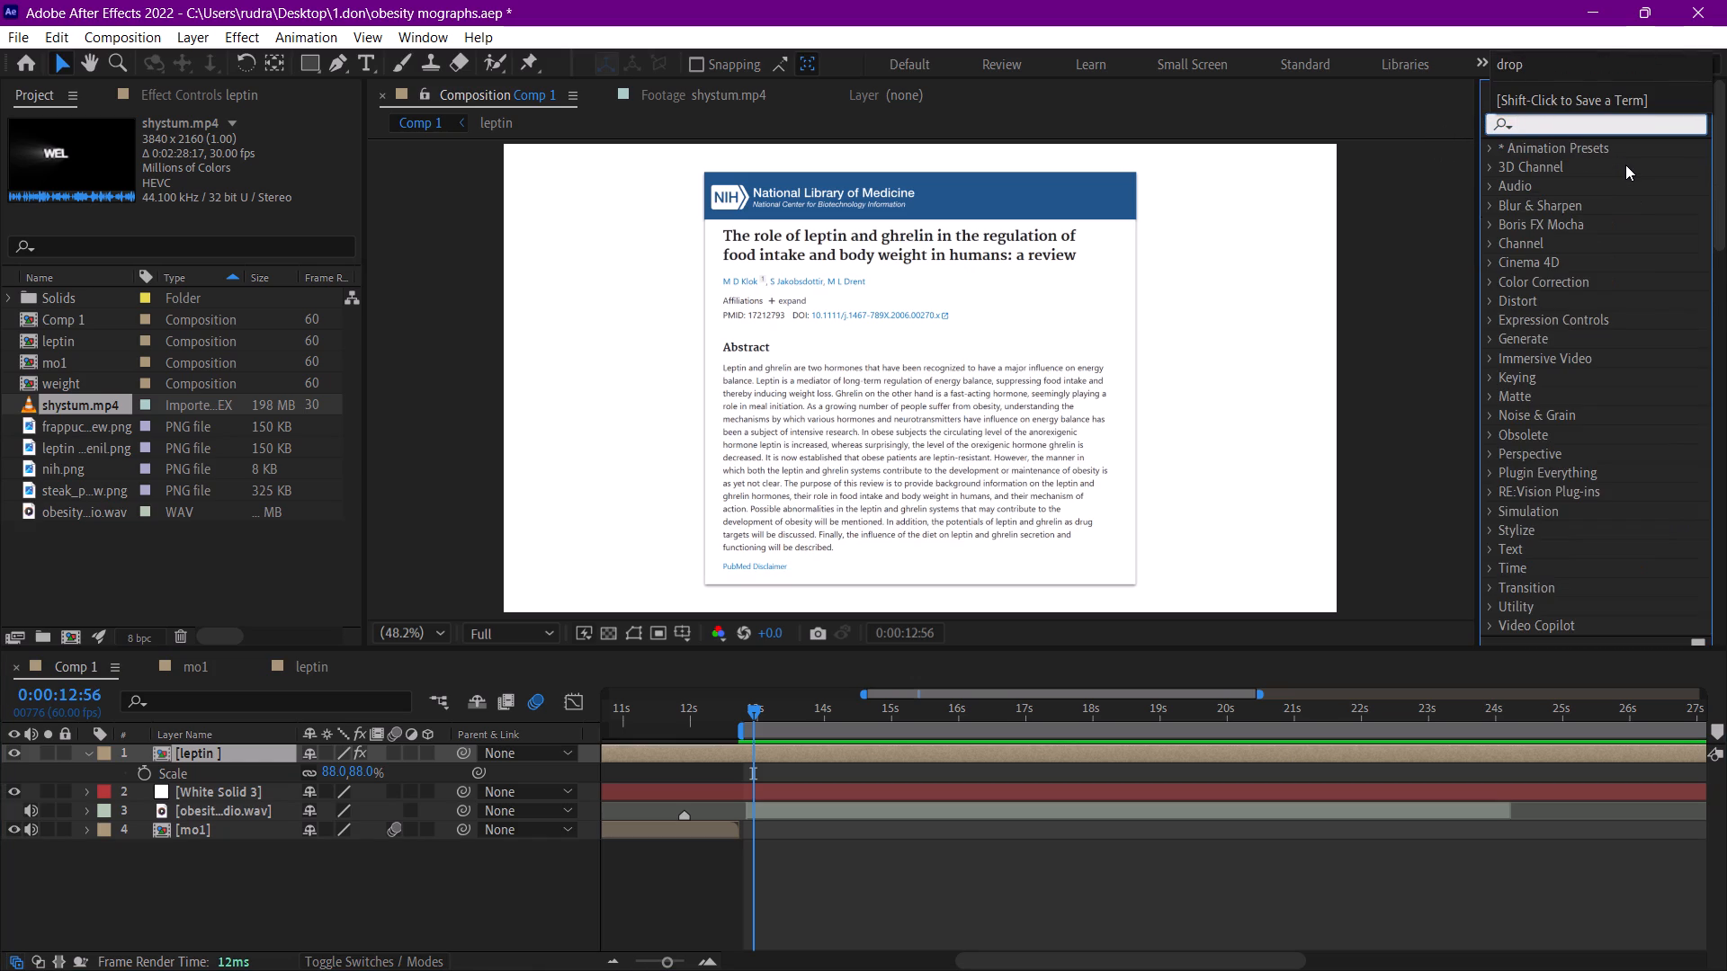
{"action": "type", "text": "warp"}
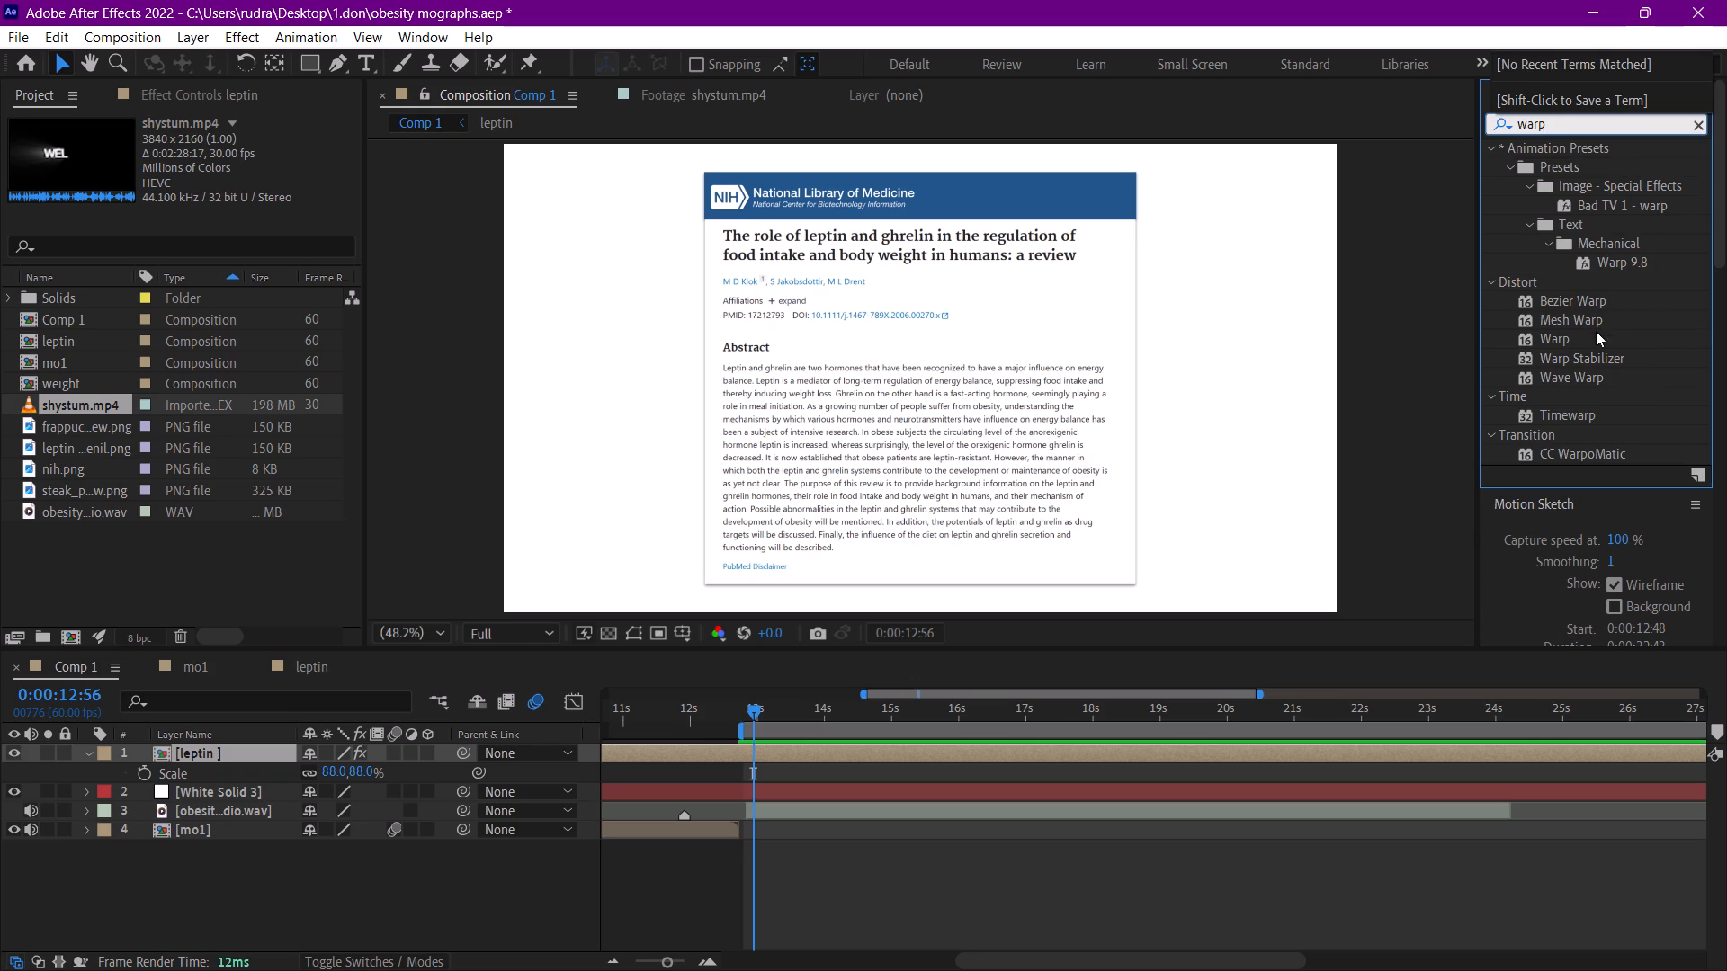
{"action": "left_click_drag", "start_coordinate": [1588, 344], "coordinate": [998, 365]}
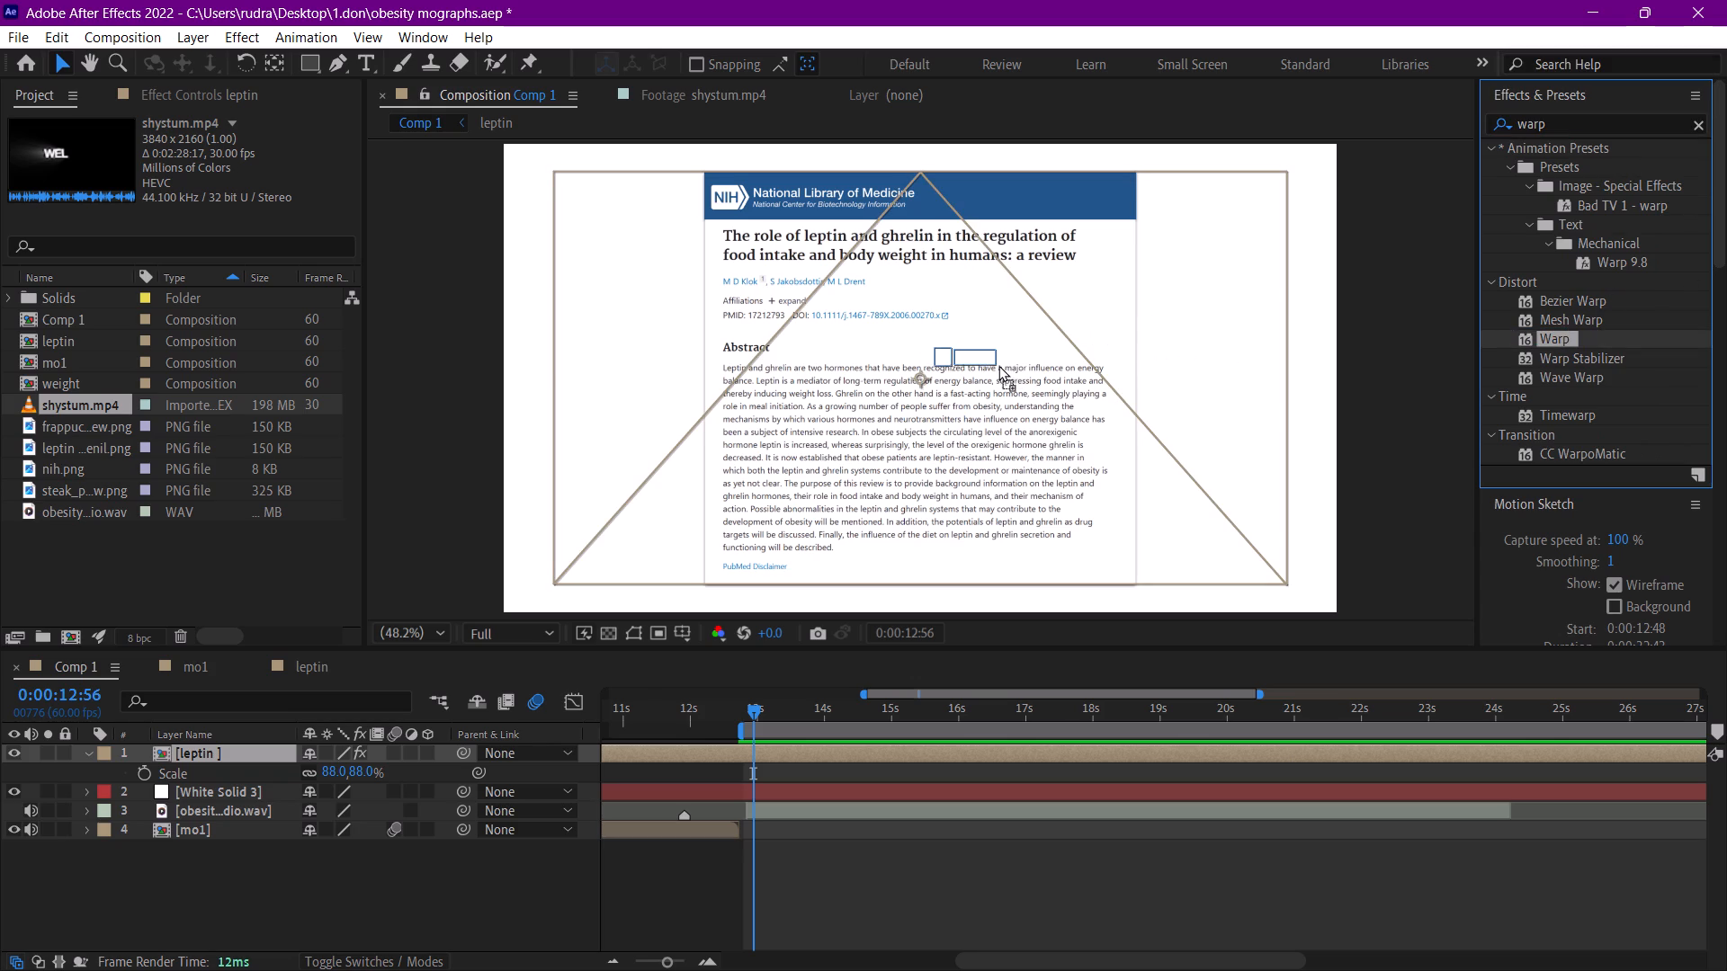
{"action": "left_click_drag", "start_coordinate": [998, 365], "coordinate": [998, 365]}
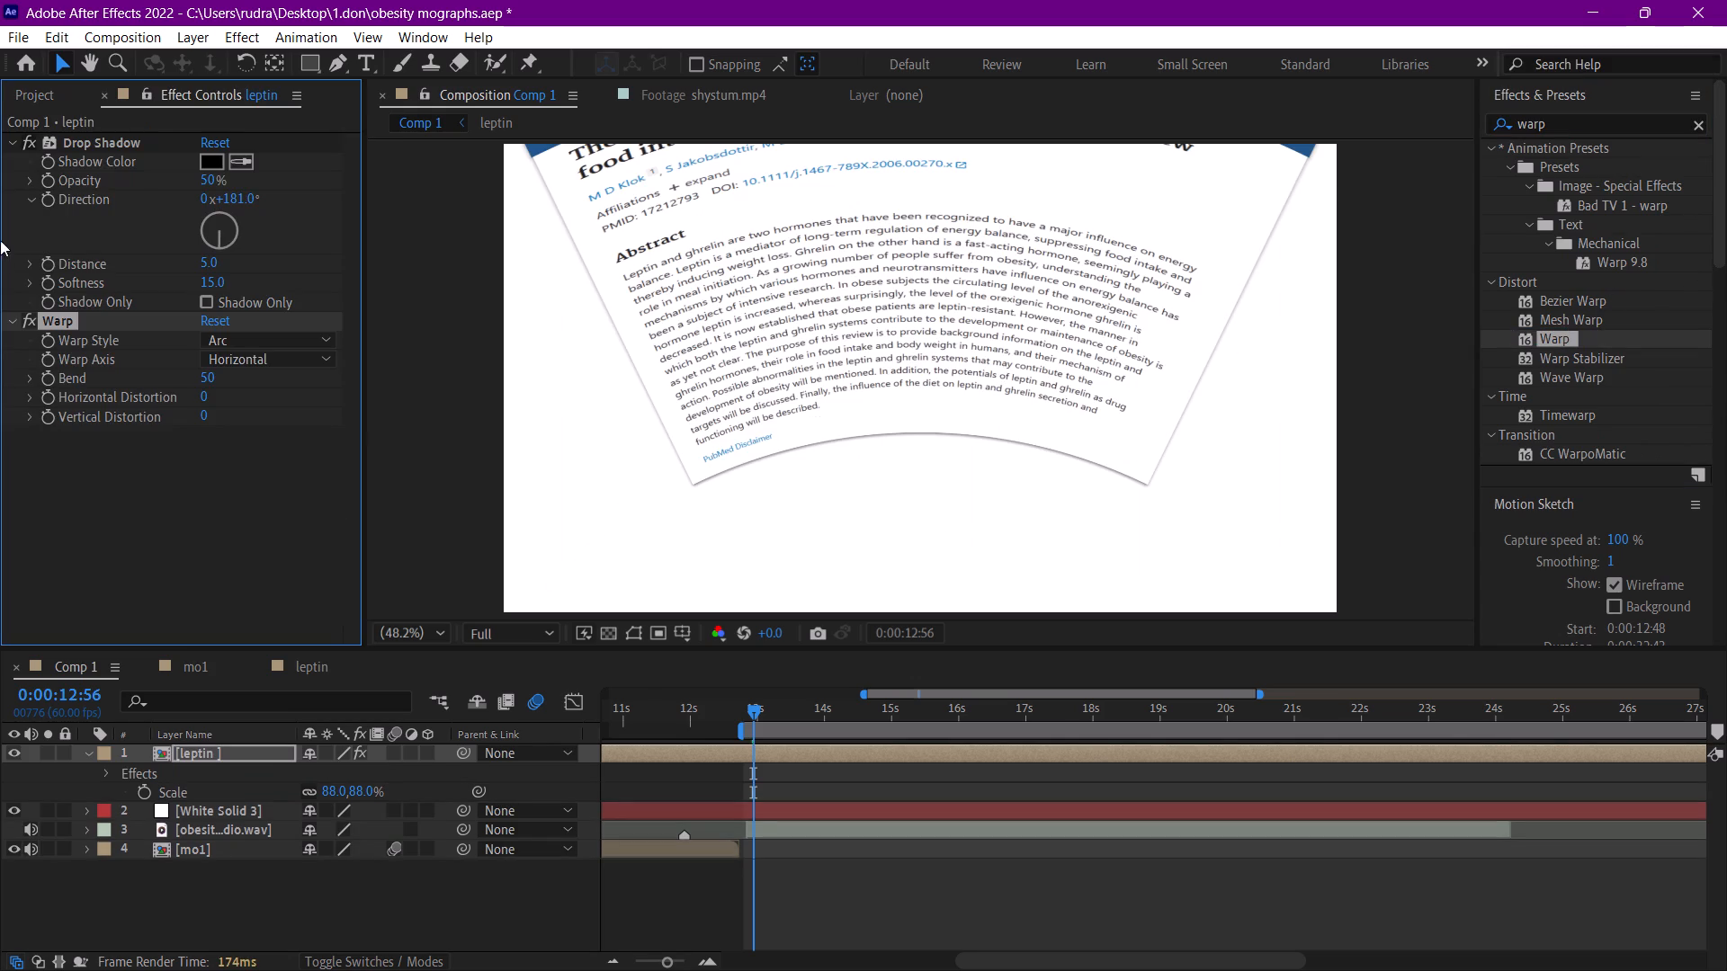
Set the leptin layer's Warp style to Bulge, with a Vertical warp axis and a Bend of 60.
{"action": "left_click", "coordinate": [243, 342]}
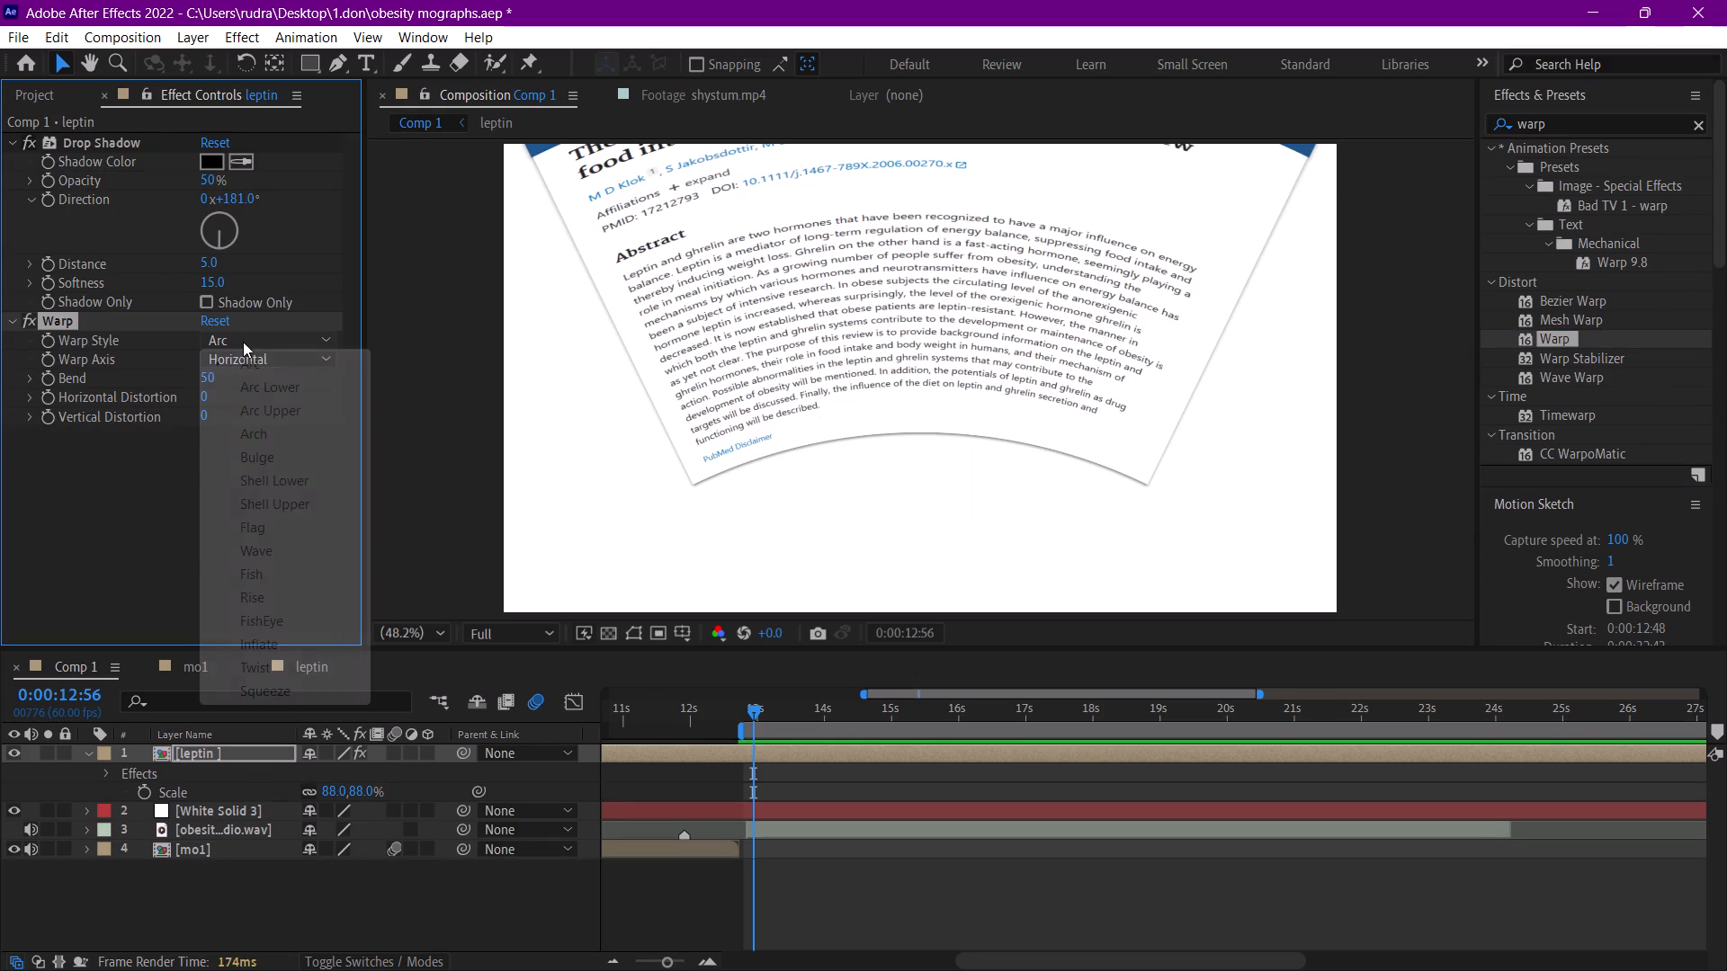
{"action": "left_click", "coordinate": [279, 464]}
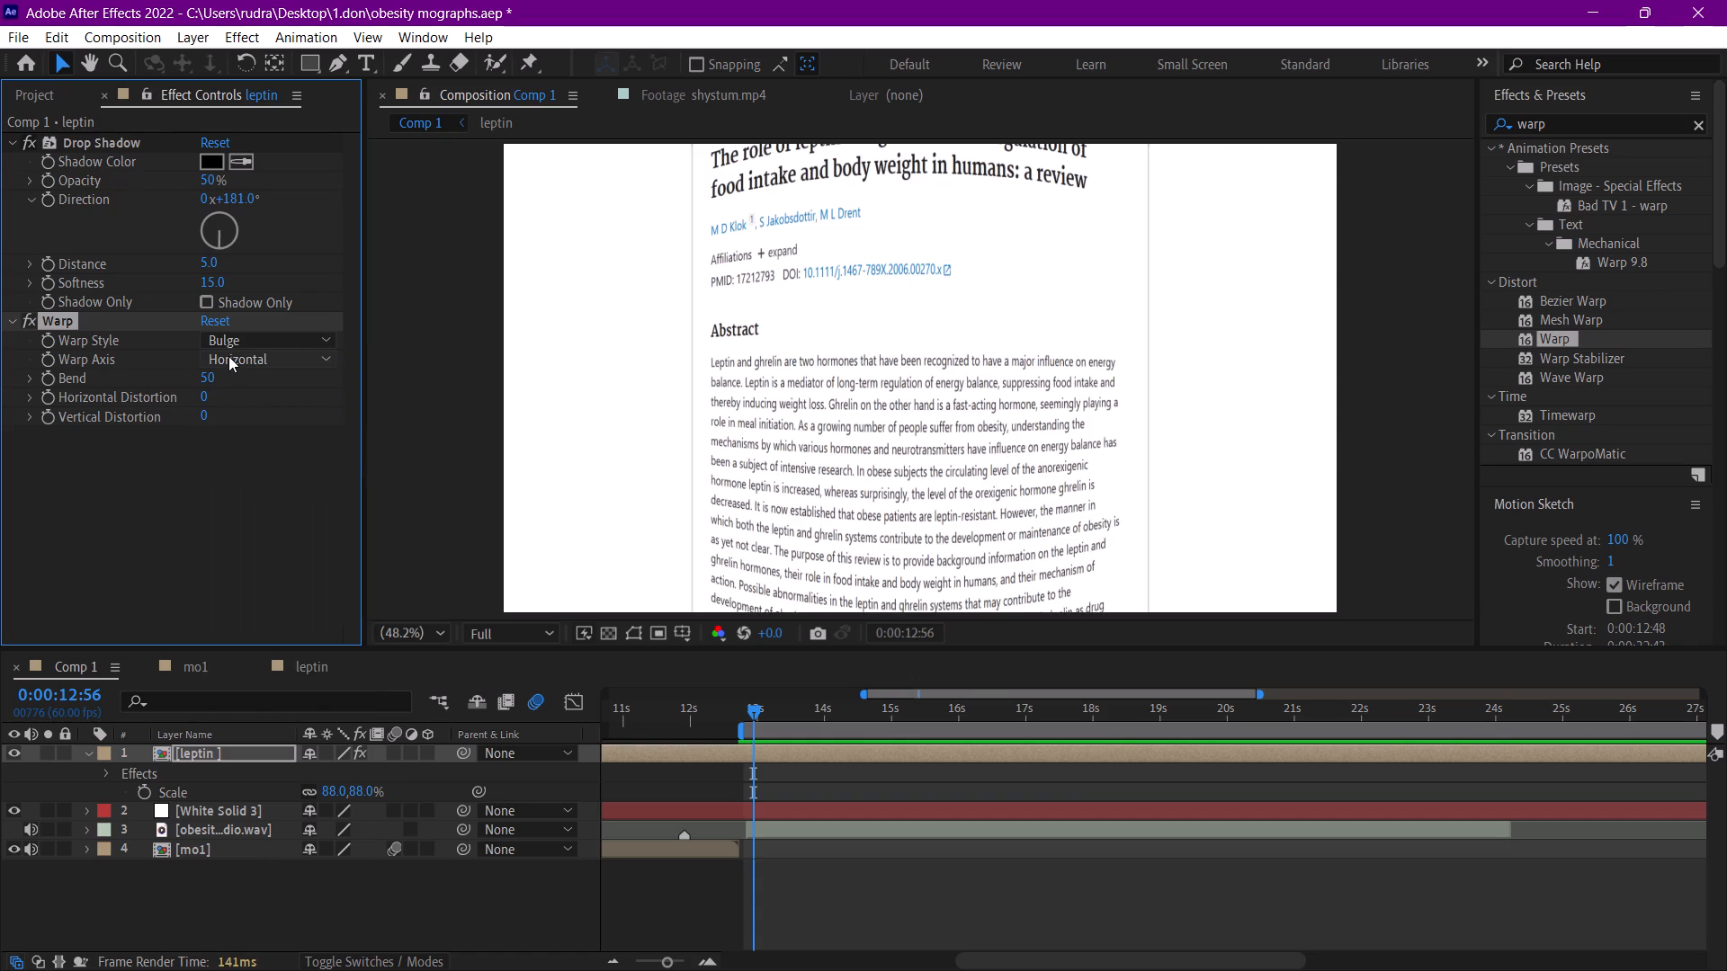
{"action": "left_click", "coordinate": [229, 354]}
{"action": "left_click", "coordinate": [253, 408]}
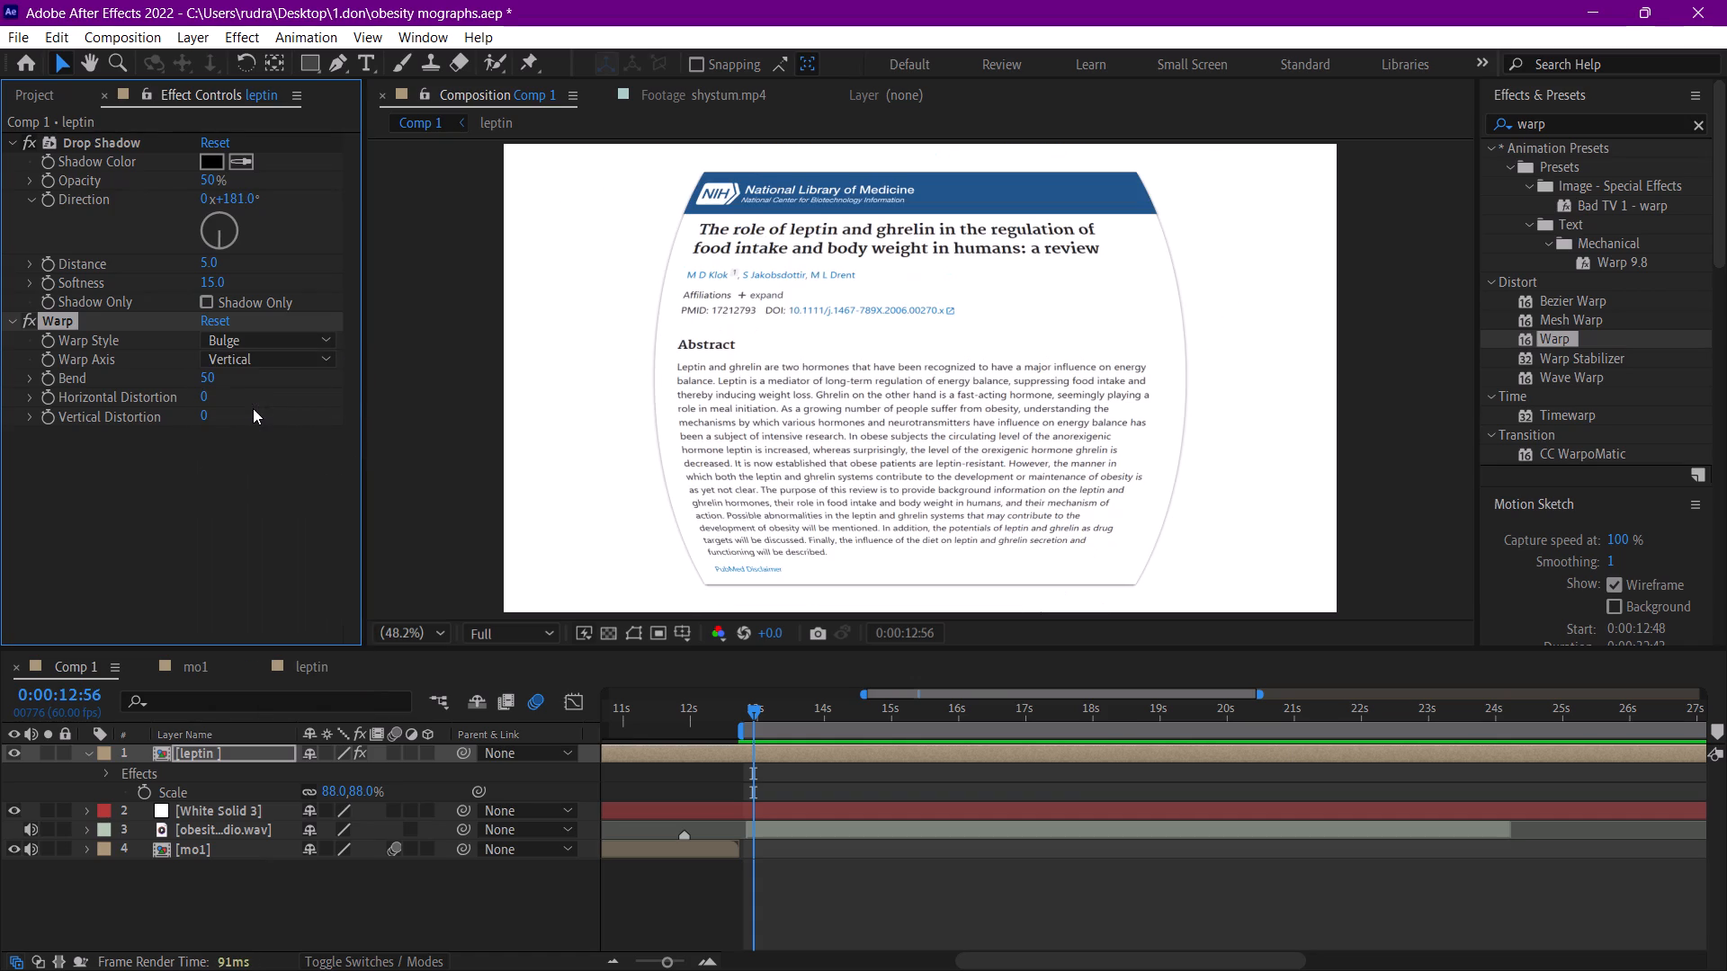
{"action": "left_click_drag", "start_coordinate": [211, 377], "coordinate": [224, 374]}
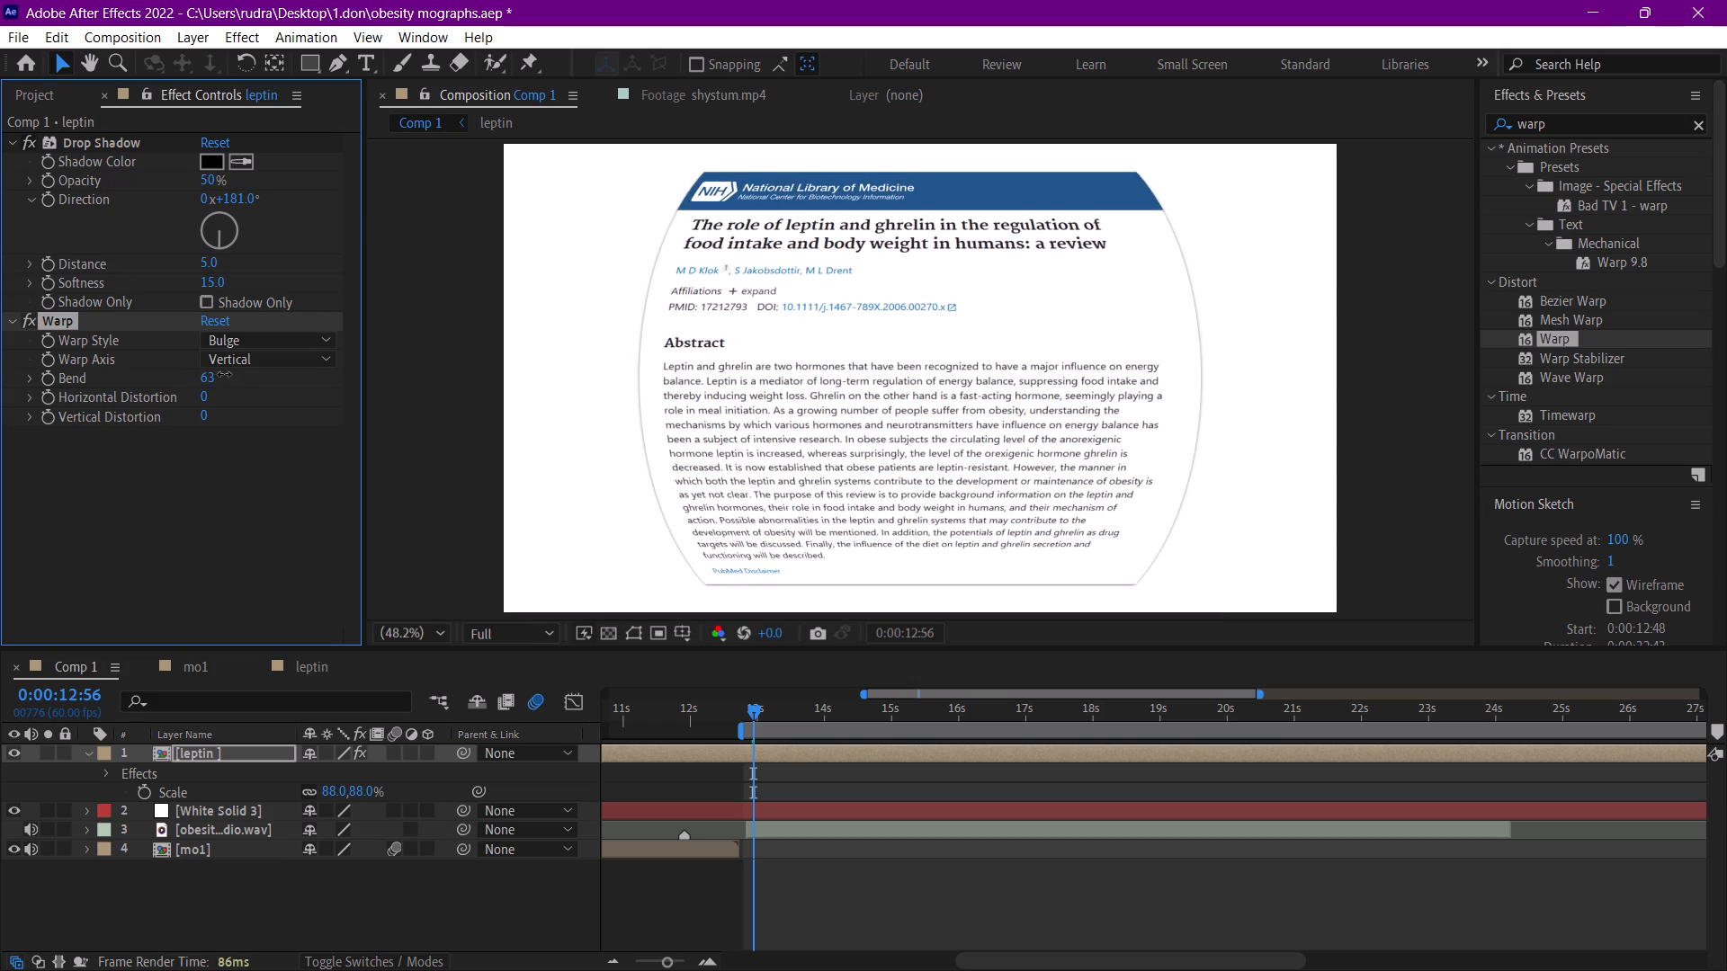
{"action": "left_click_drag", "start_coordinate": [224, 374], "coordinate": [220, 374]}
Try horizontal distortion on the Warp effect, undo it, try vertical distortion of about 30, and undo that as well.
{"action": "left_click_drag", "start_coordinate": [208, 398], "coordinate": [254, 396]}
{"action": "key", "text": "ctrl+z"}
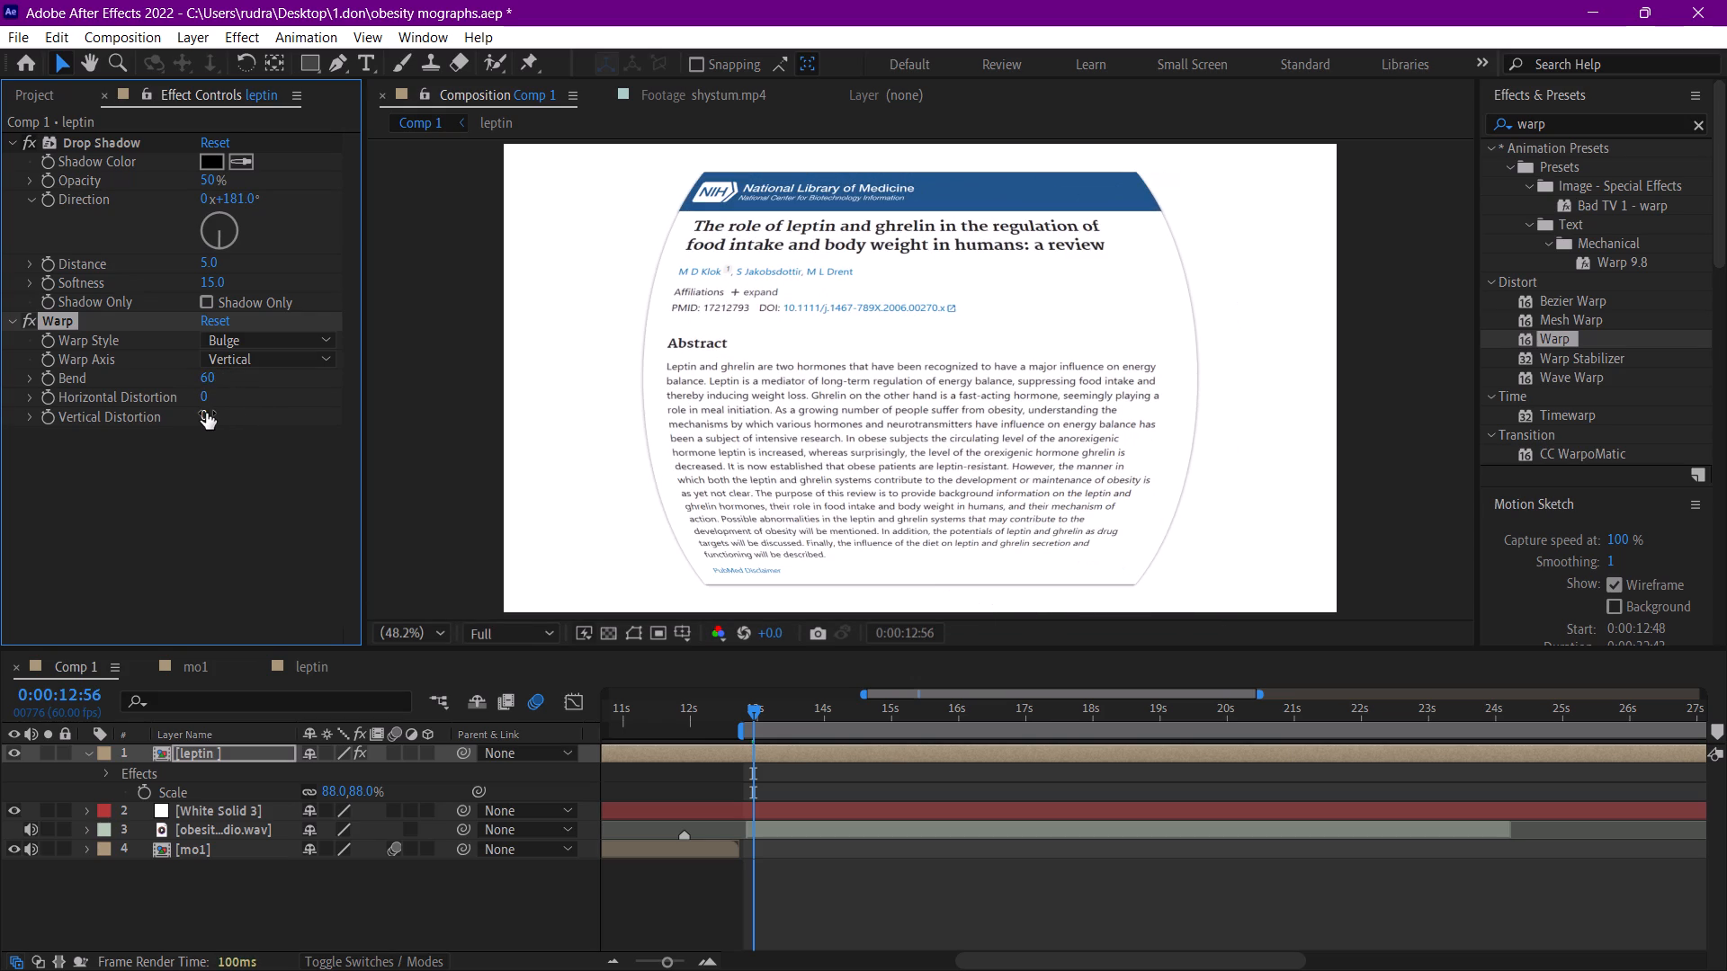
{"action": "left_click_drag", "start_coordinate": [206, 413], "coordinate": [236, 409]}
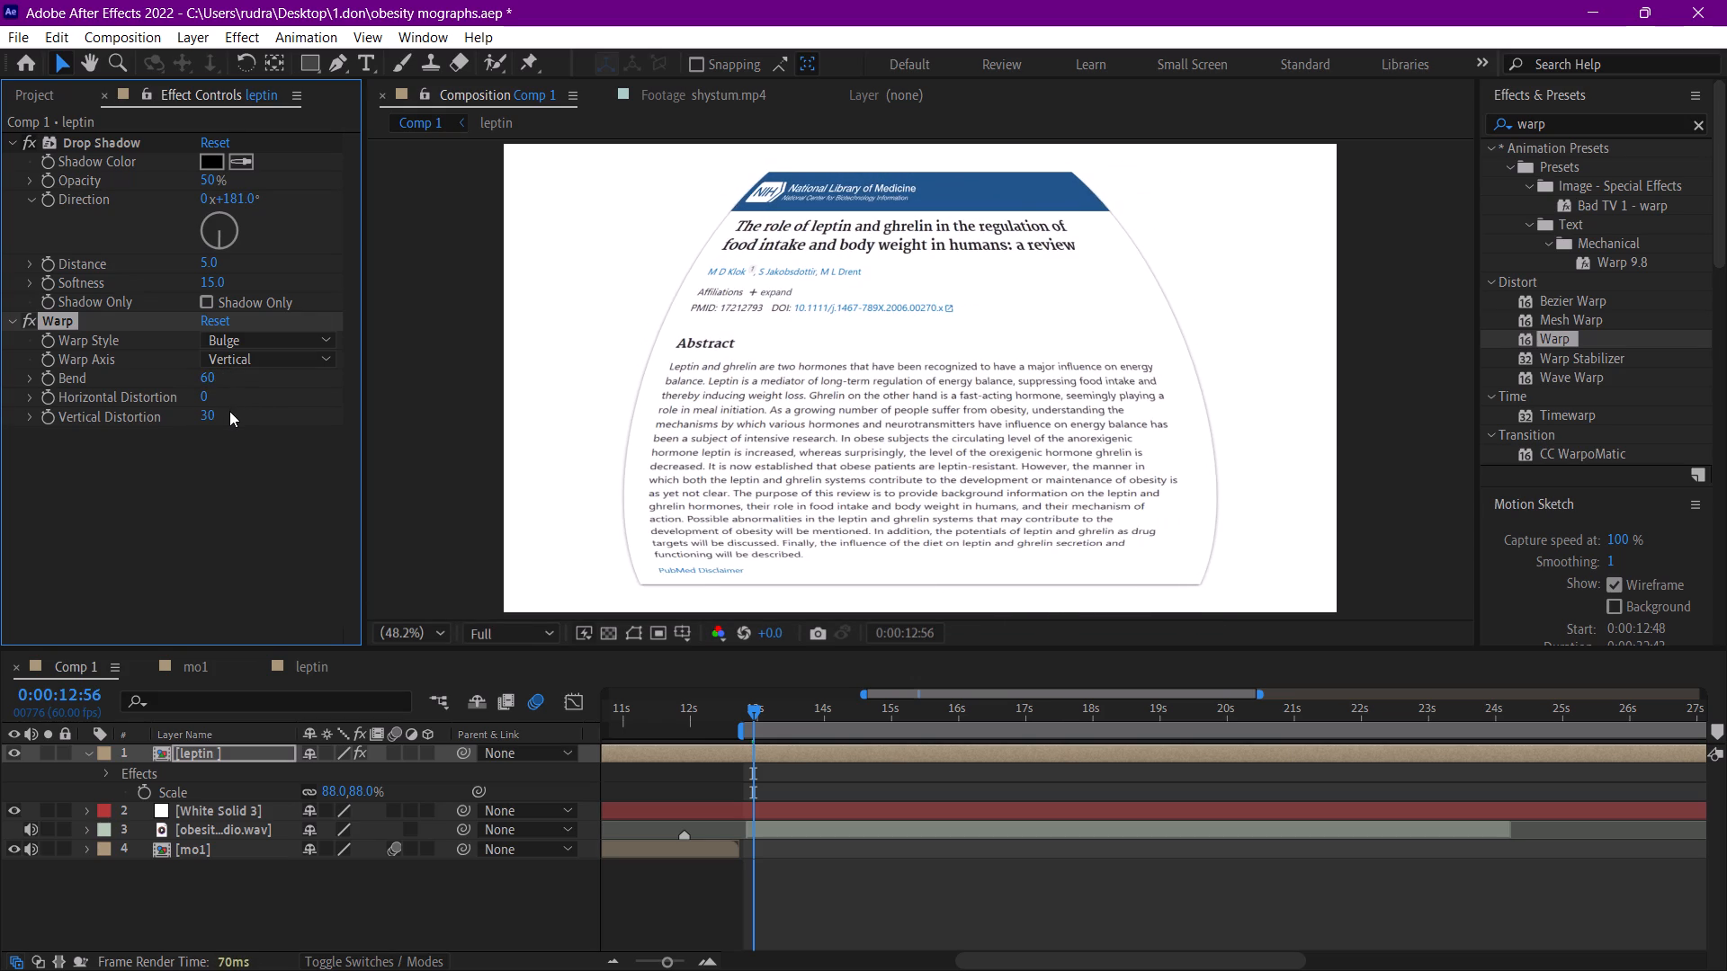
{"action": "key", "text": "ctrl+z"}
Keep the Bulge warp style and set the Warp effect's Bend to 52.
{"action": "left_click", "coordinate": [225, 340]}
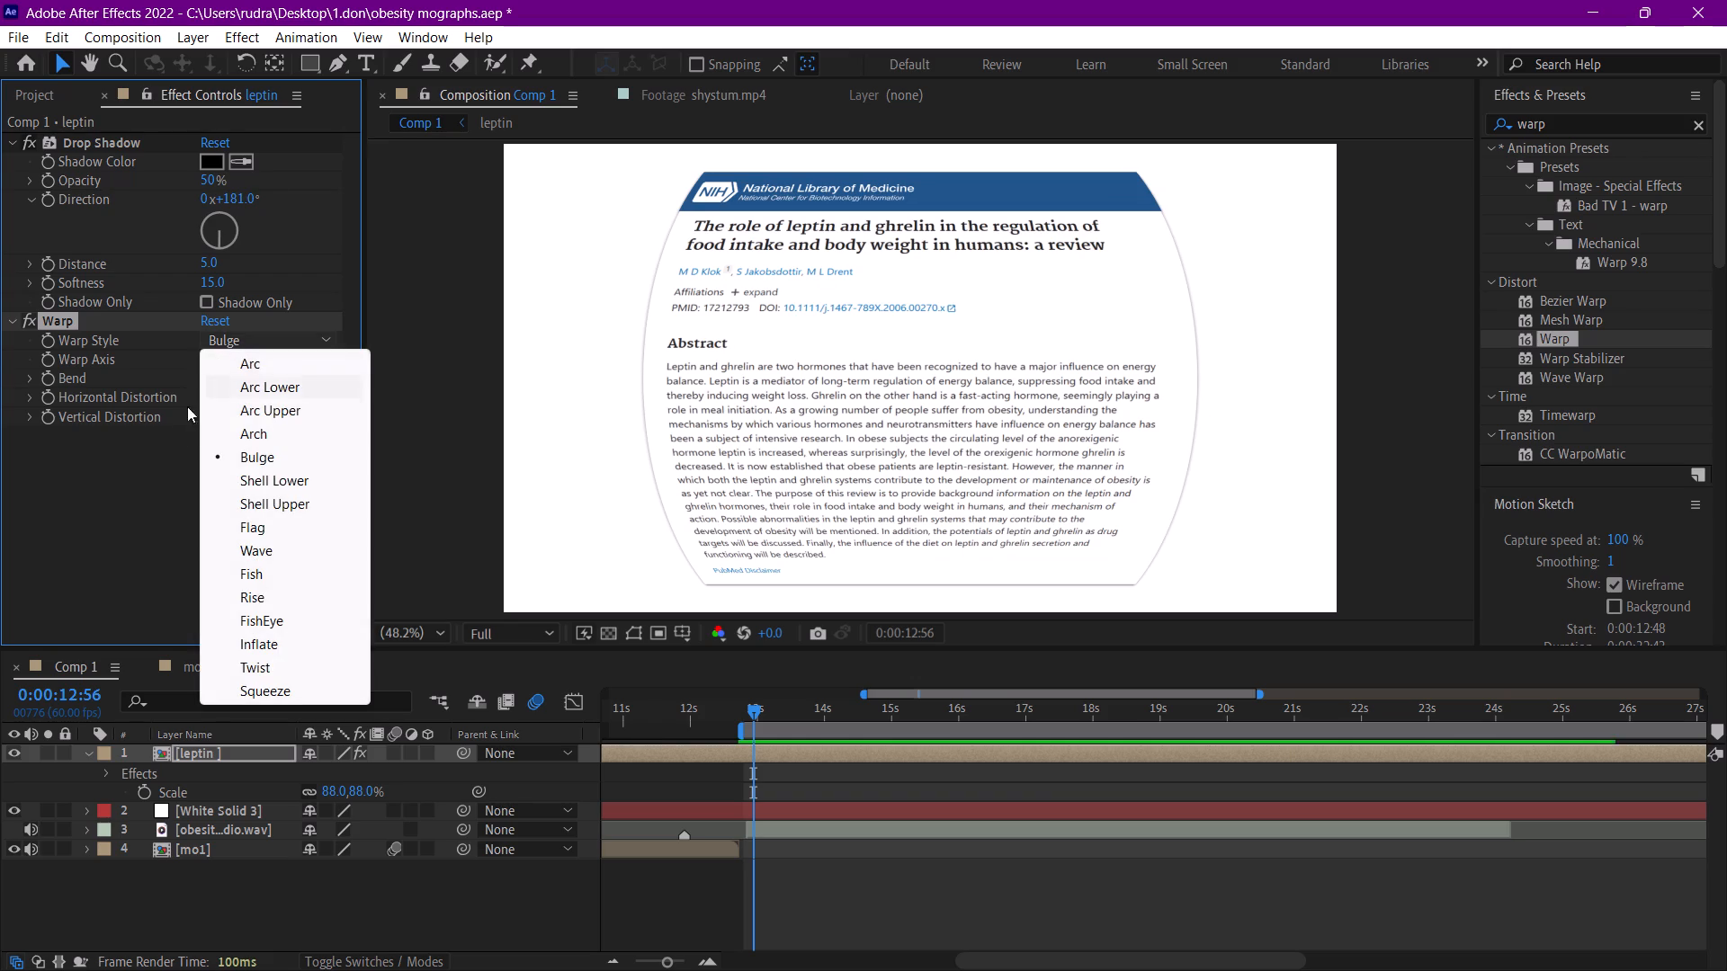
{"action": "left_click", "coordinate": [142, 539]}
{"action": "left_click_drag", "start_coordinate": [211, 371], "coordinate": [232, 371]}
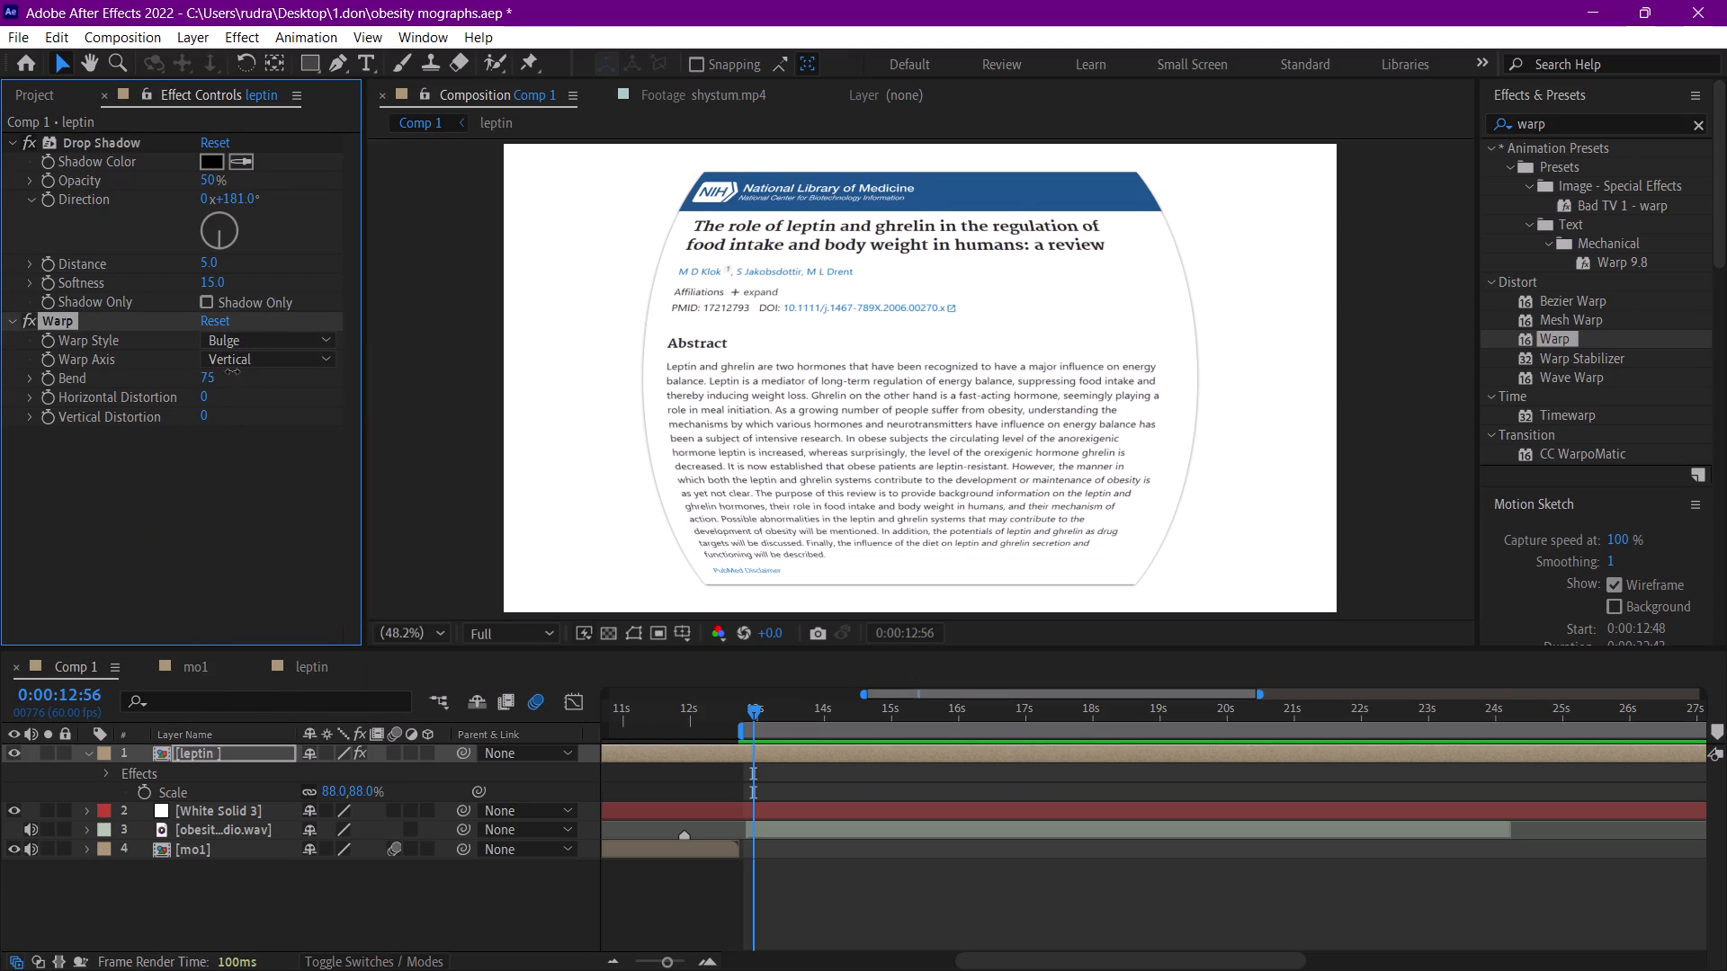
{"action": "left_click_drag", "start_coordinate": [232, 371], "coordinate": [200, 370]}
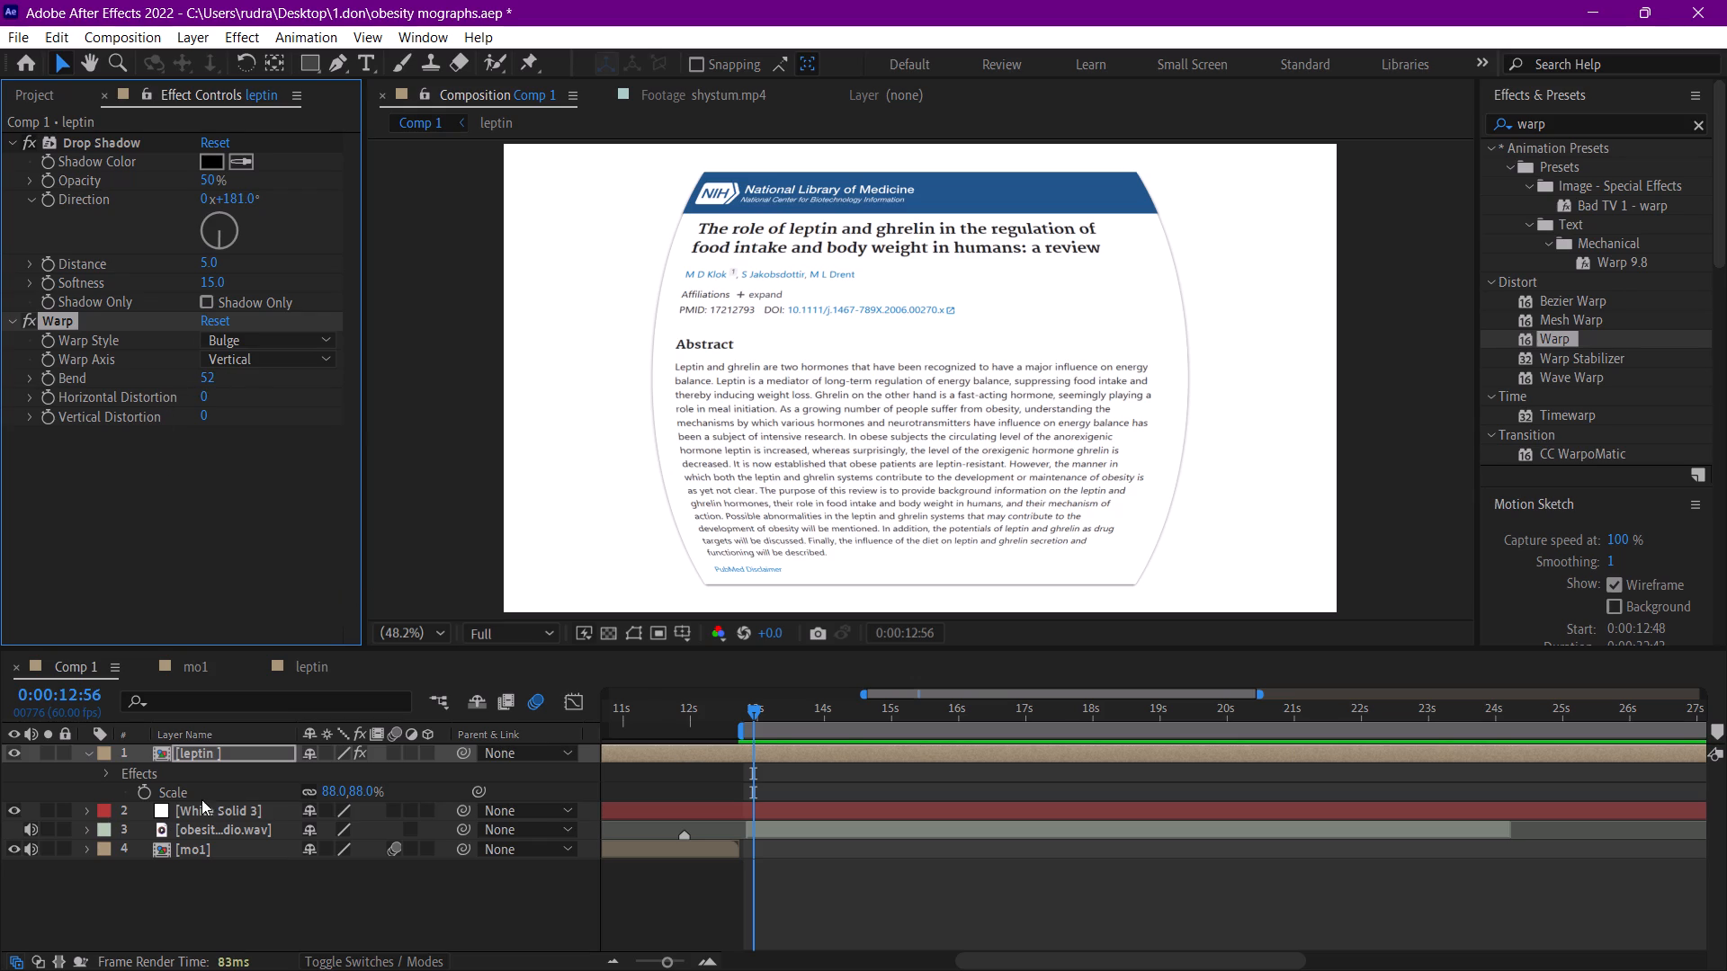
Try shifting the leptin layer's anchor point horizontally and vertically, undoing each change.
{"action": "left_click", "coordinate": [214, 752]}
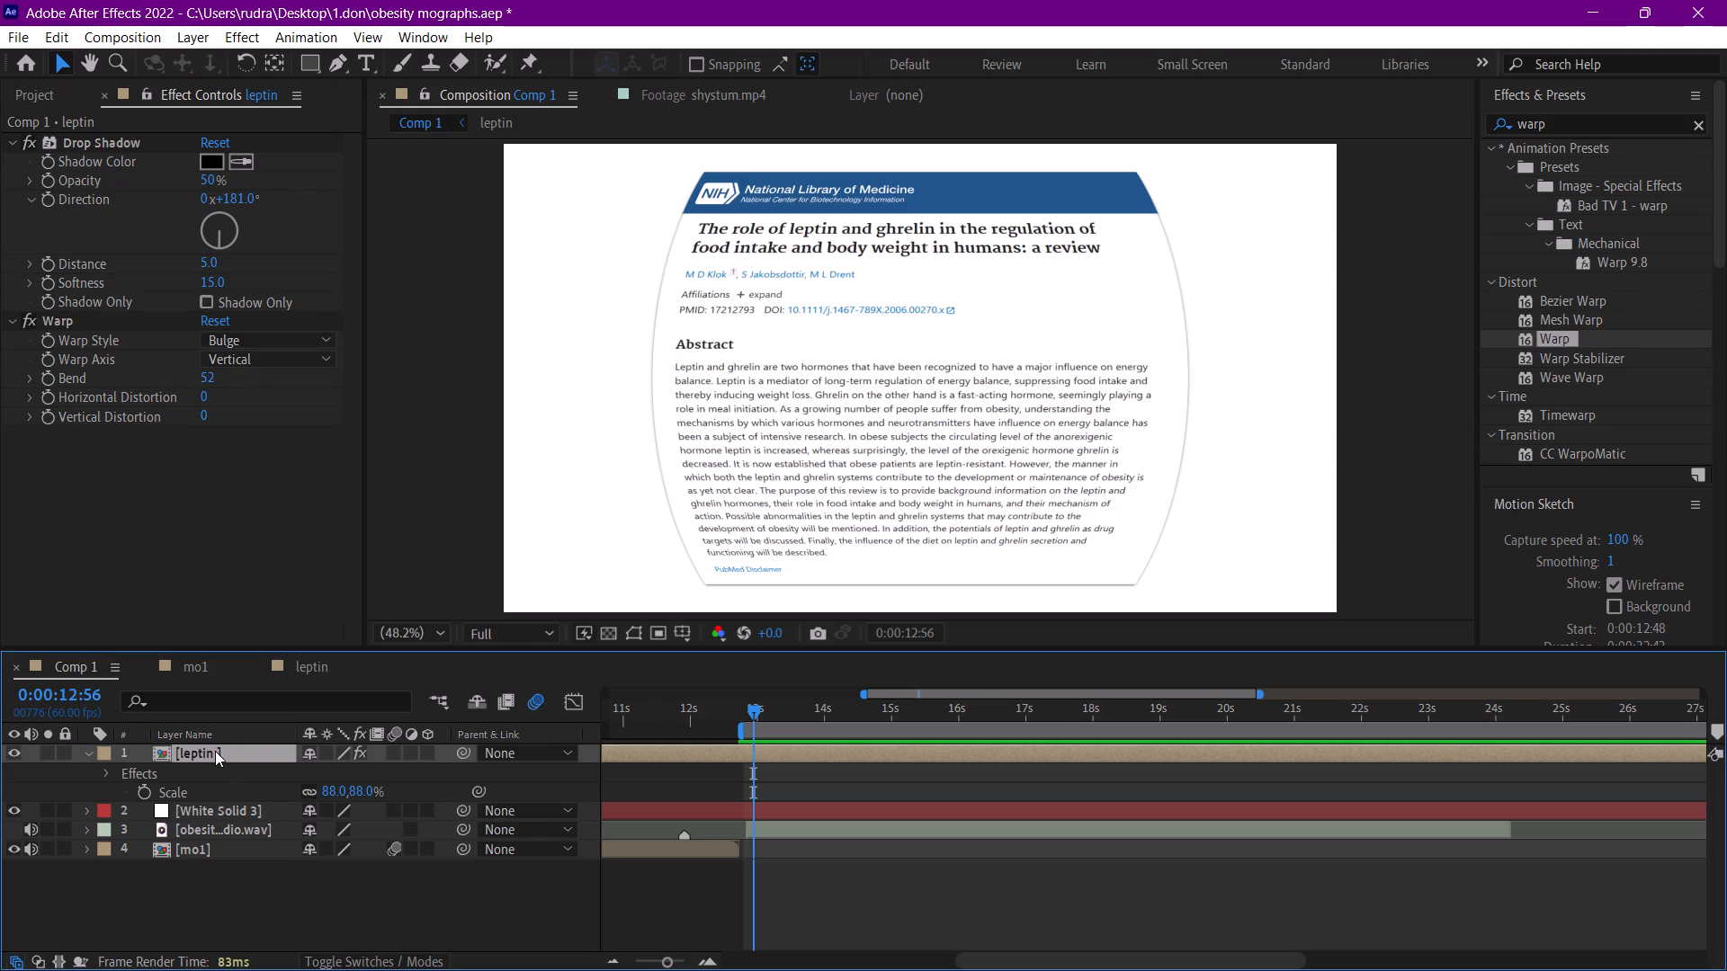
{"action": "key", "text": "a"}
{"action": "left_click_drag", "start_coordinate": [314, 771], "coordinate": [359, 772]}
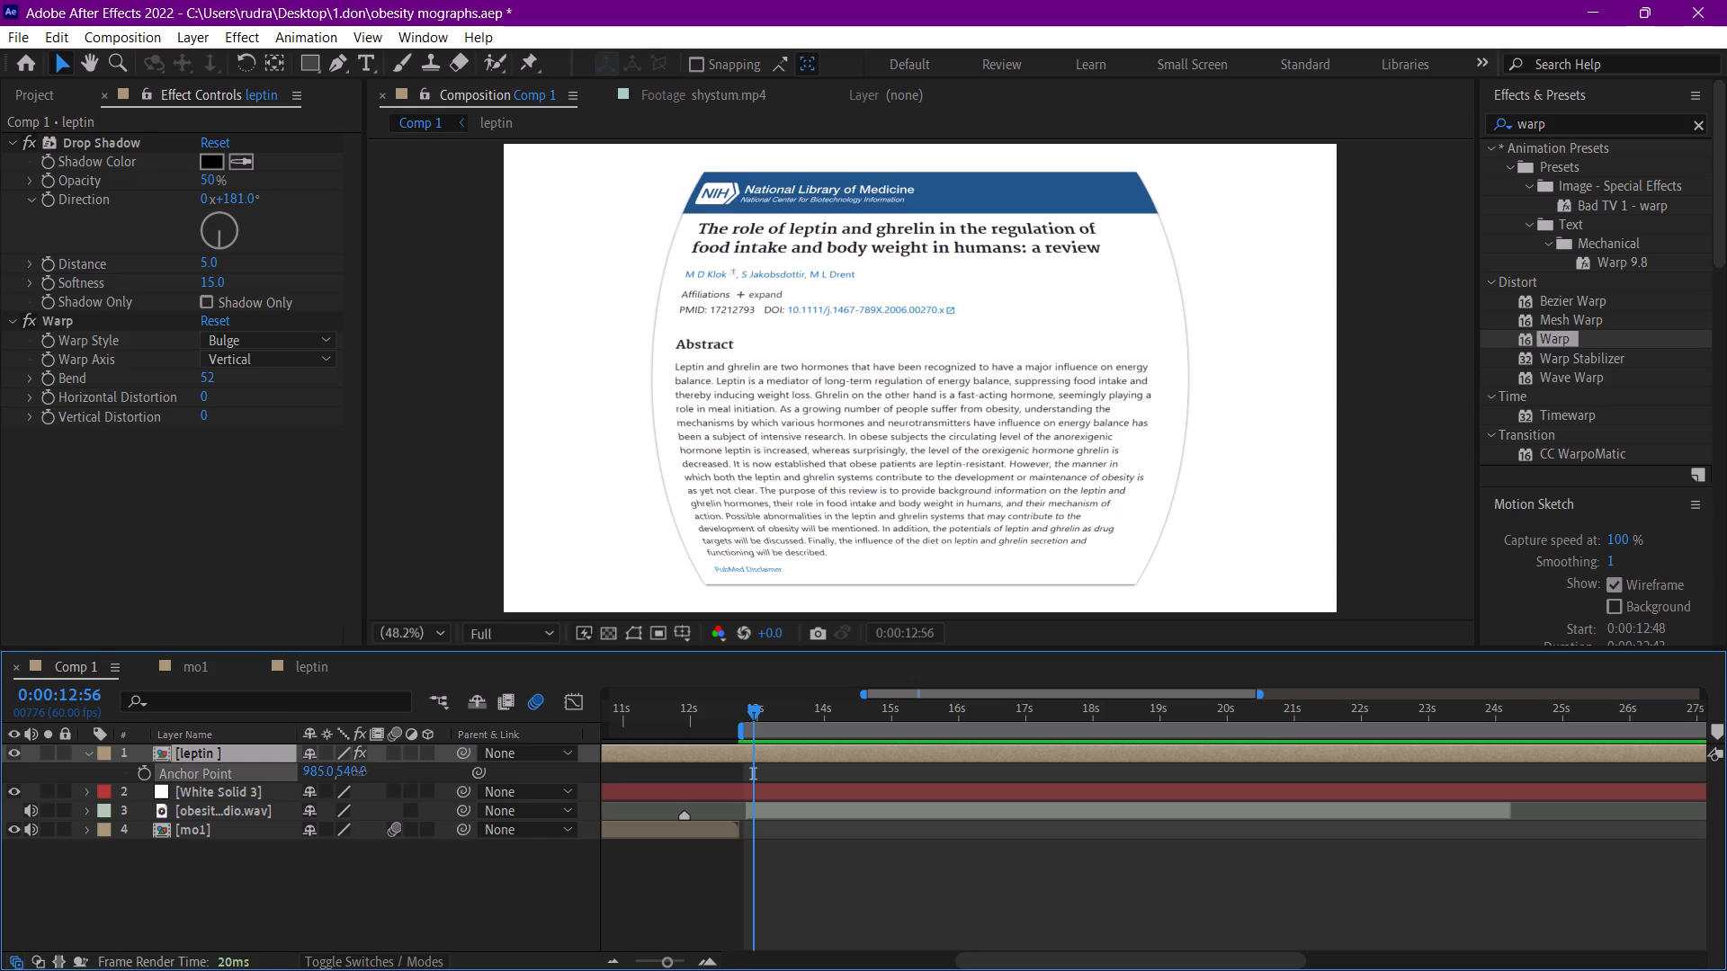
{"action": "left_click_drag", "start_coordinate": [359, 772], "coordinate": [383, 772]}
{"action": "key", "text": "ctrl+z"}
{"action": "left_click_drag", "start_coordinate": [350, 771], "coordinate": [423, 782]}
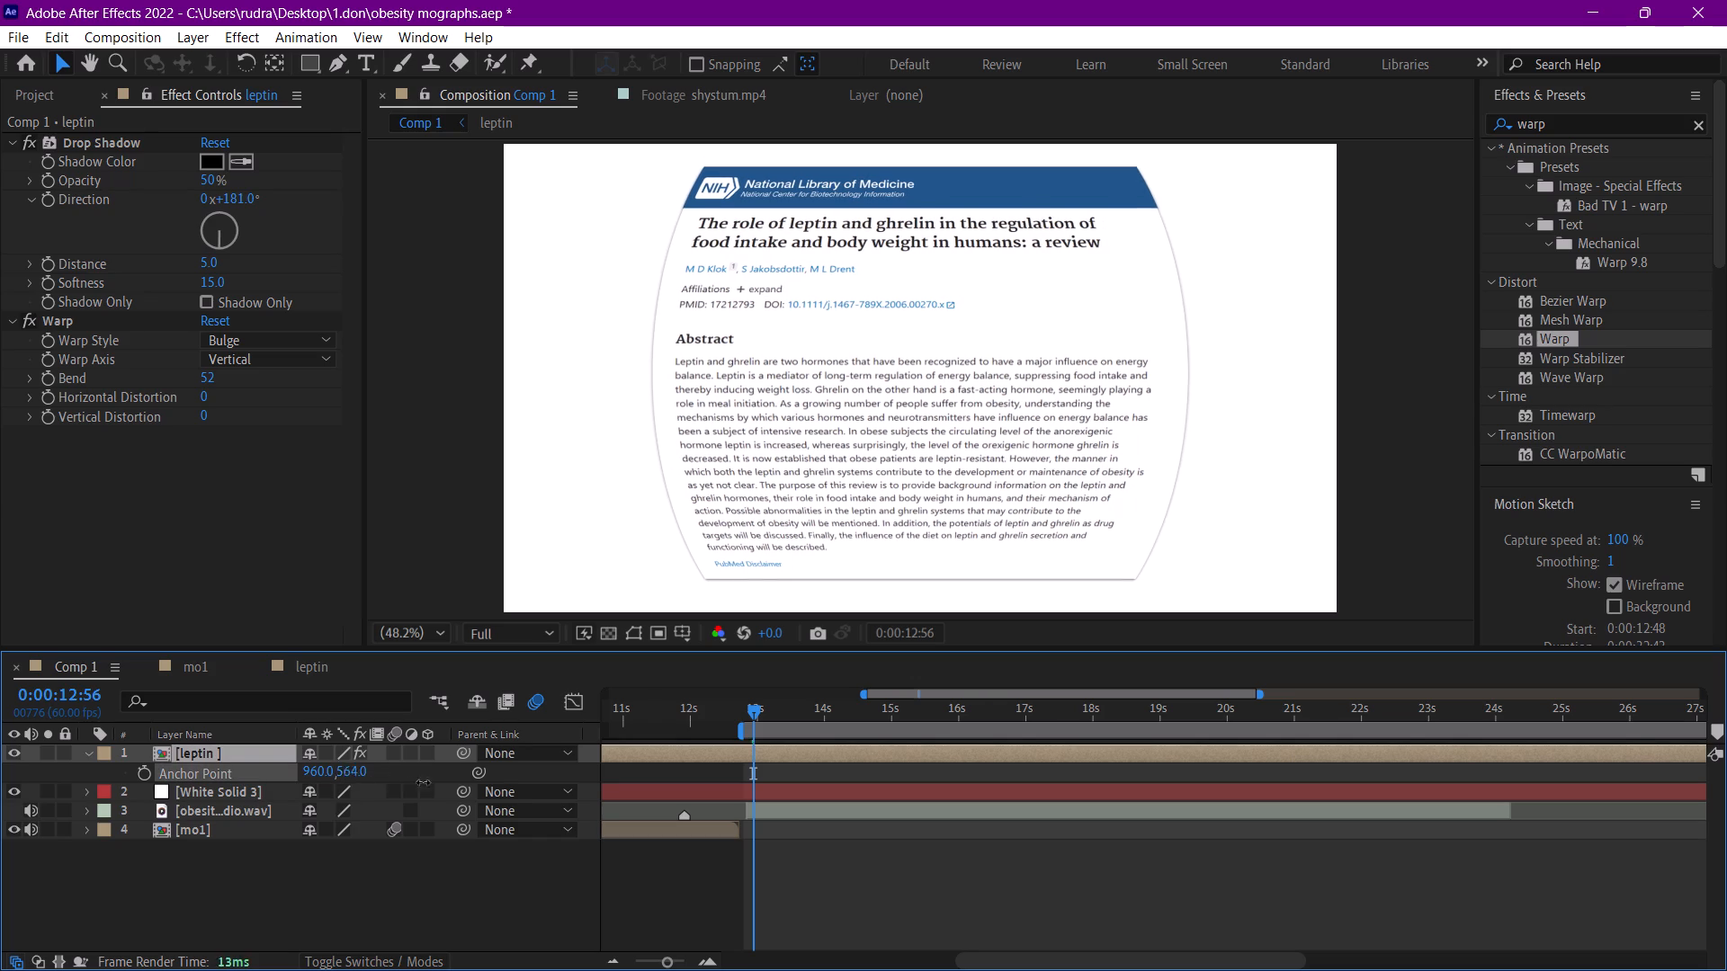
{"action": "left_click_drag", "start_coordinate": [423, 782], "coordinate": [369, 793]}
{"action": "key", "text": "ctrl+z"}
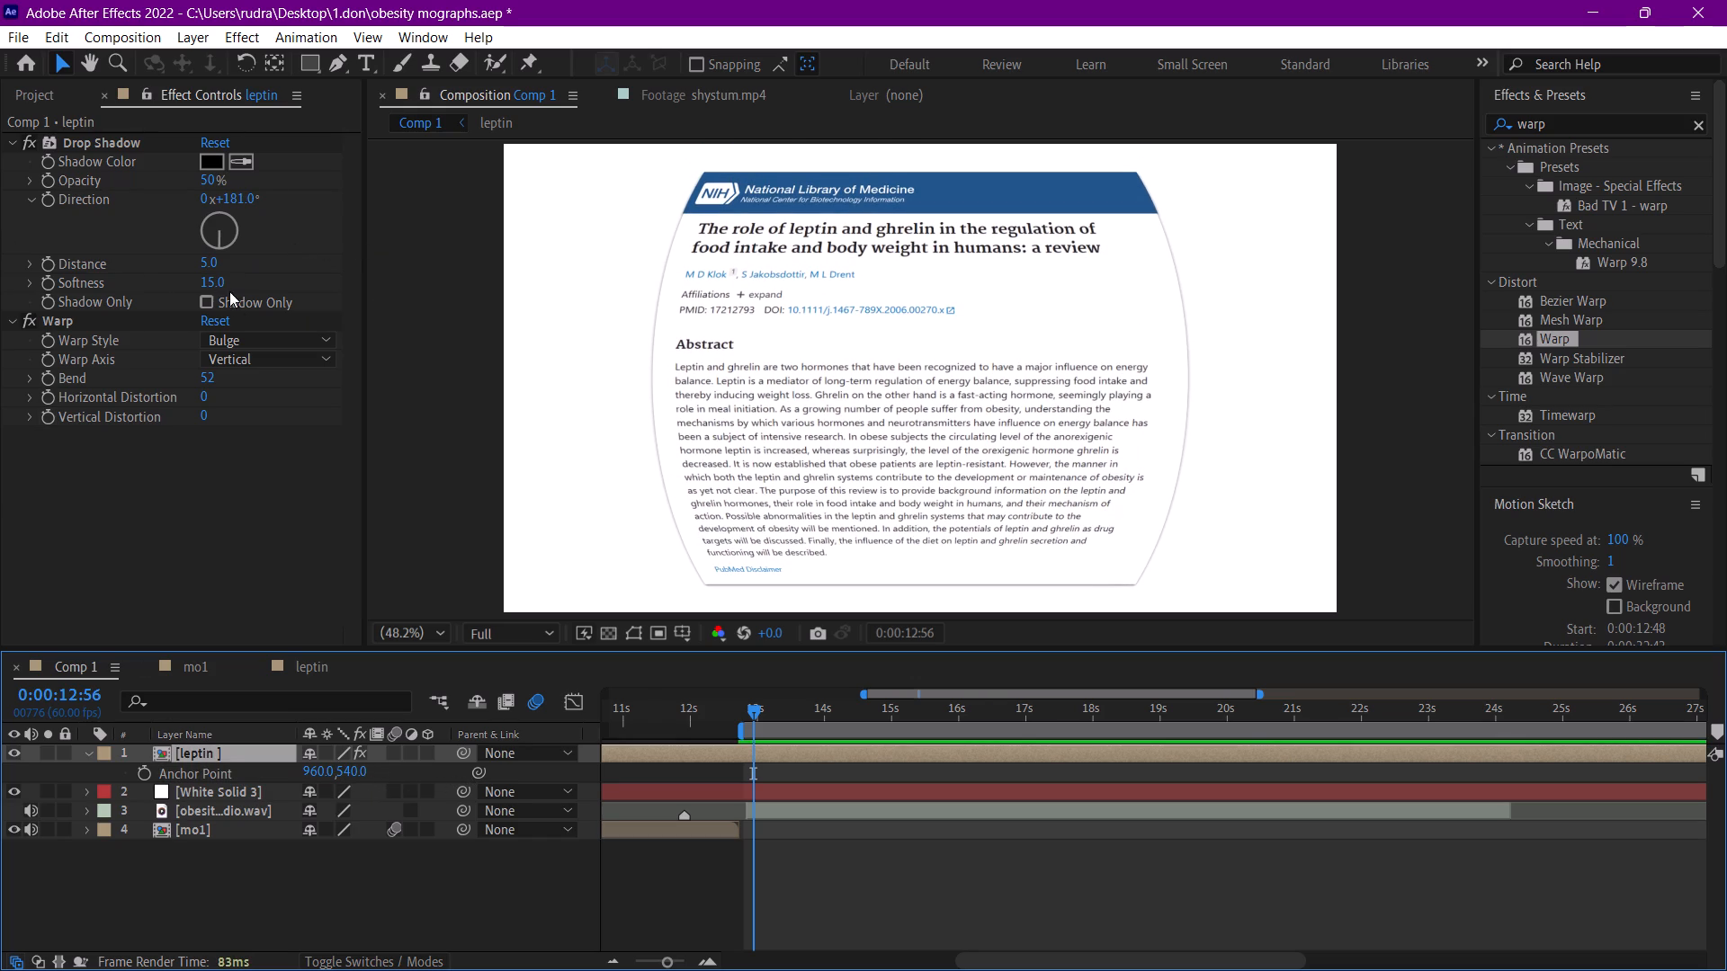
Try the Fish warp style on the leptin layer, settle on FishEye, and set its Bend to 77.
{"action": "left_click", "coordinate": [233, 342]}
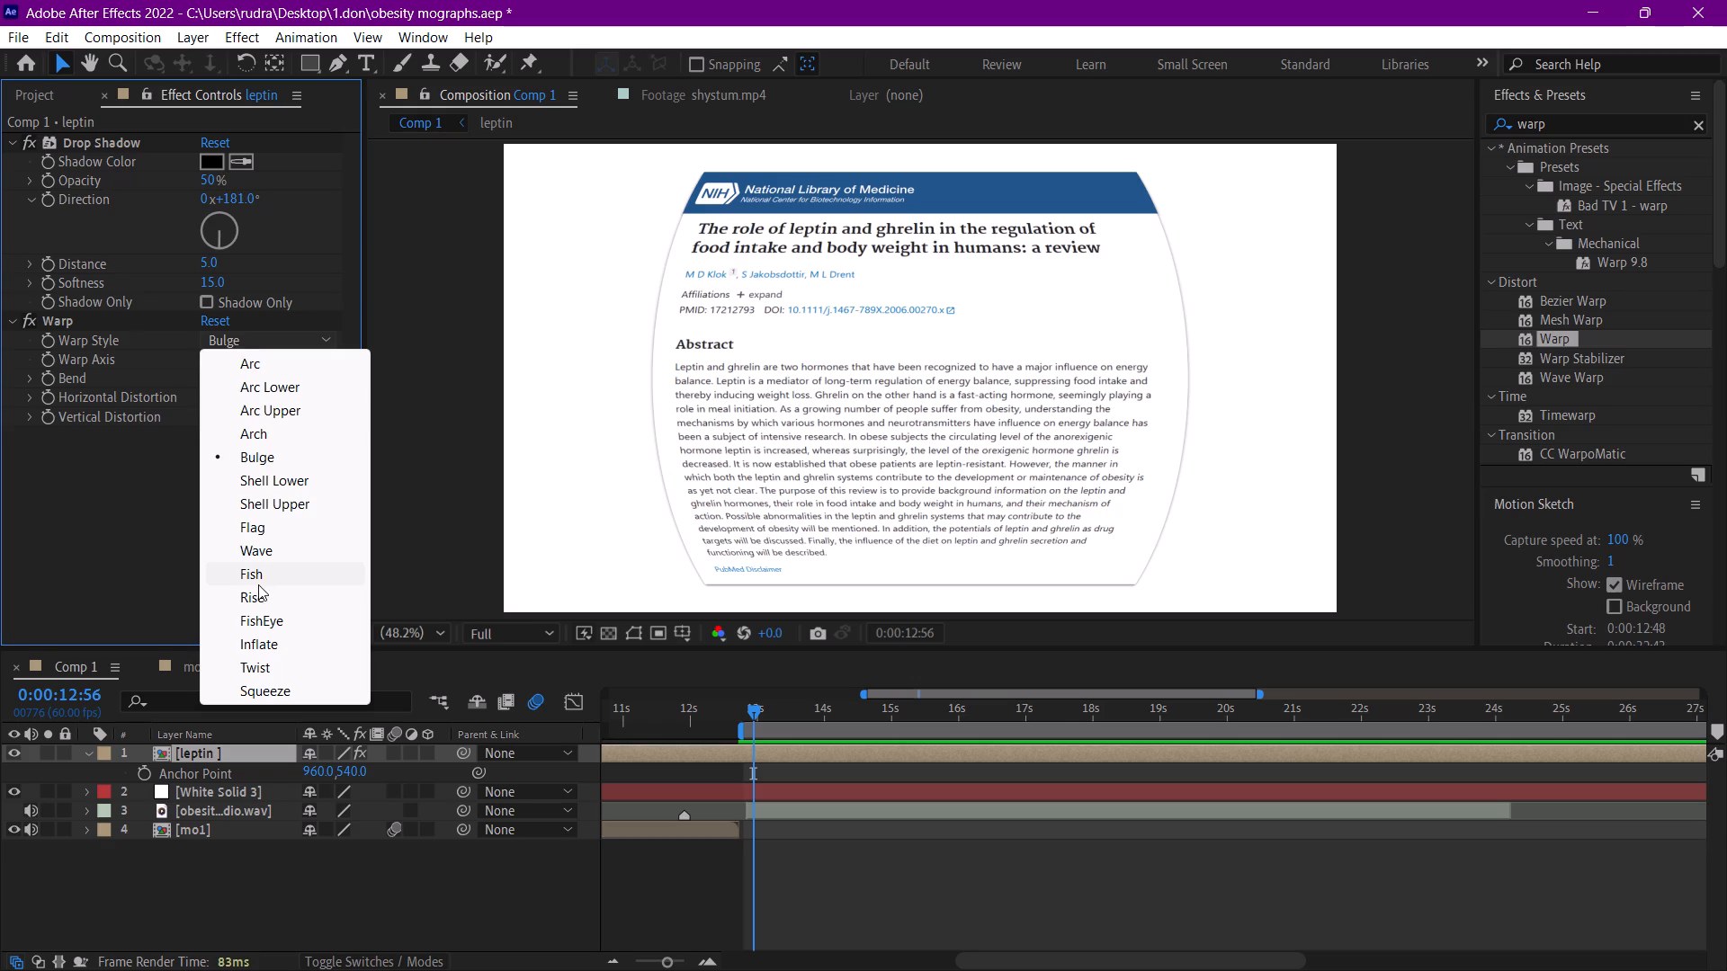
{"action": "left_click", "coordinate": [259, 574]}
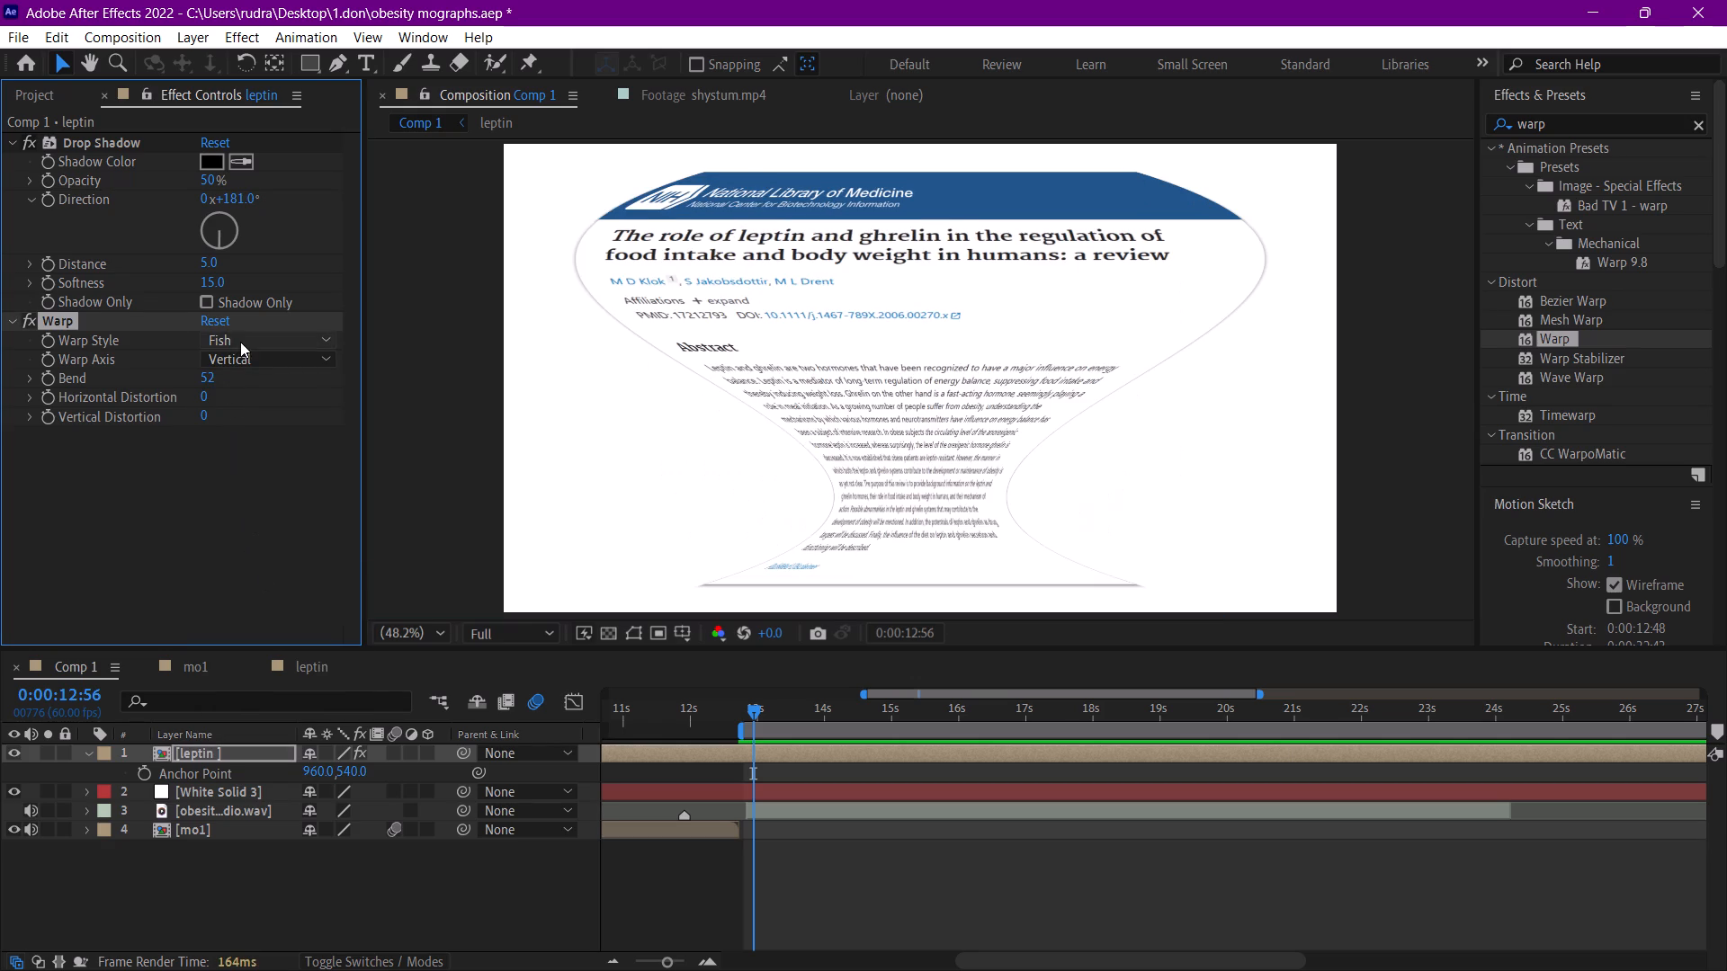
{"action": "left_click", "coordinate": [240, 342]}
{"action": "left_click", "coordinate": [265, 617]}
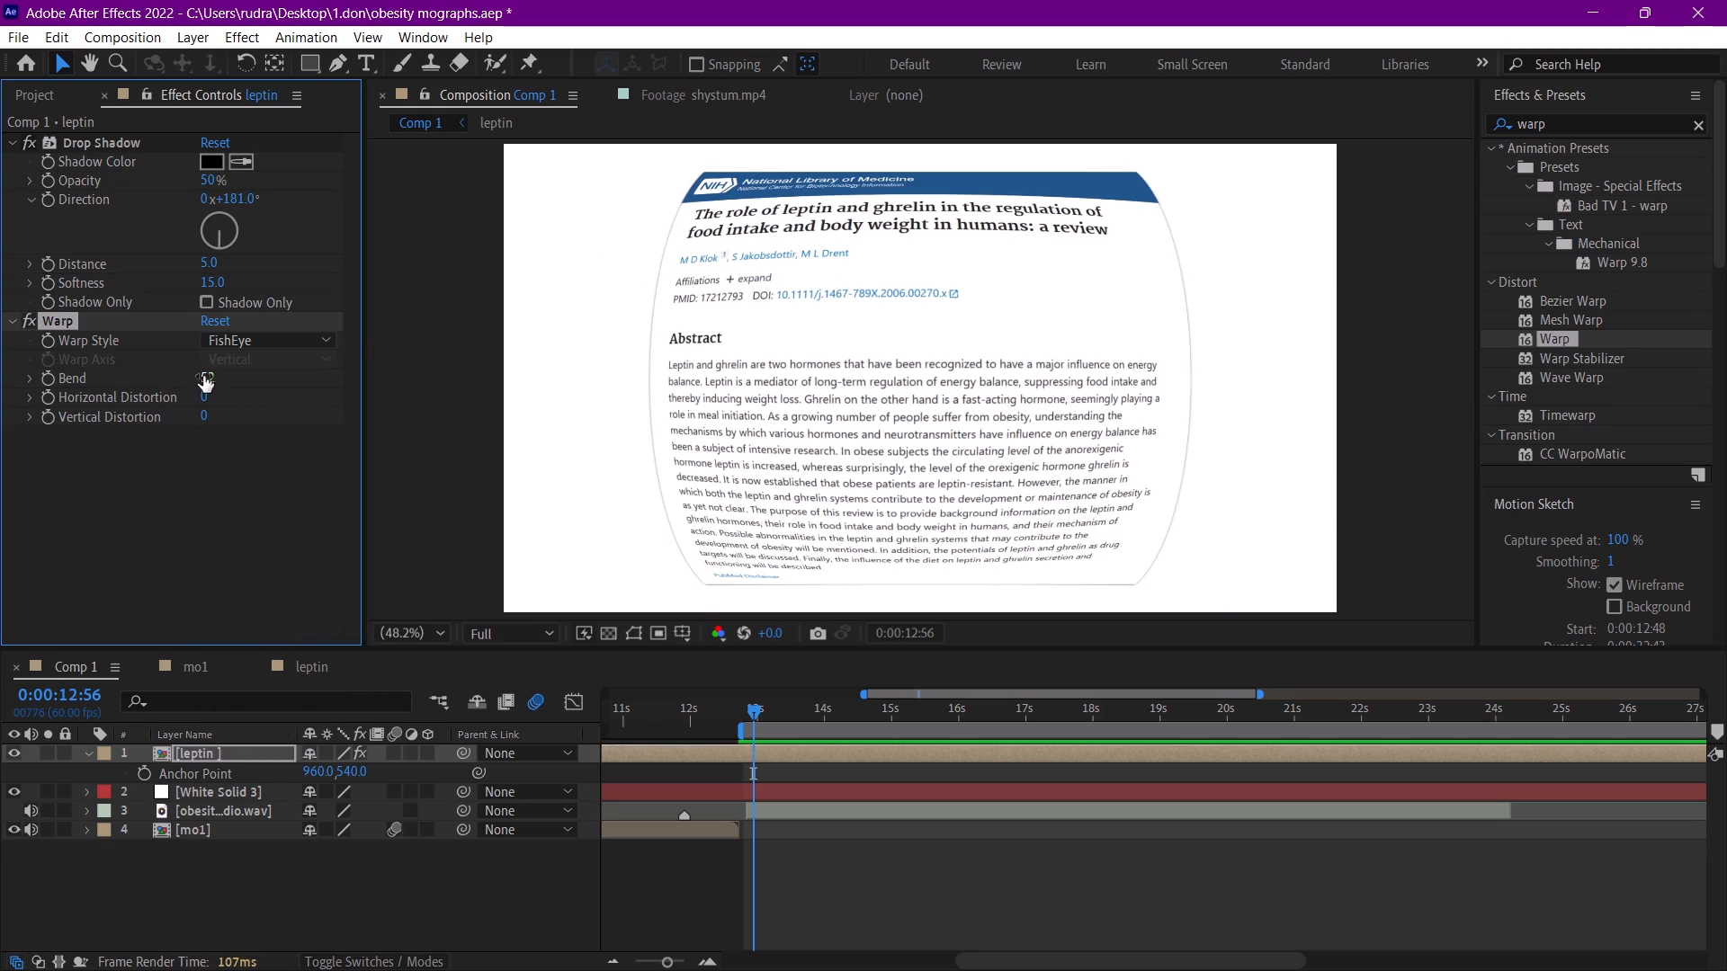
{"action": "left_click_drag", "start_coordinate": [207, 381], "coordinate": [241, 381]}
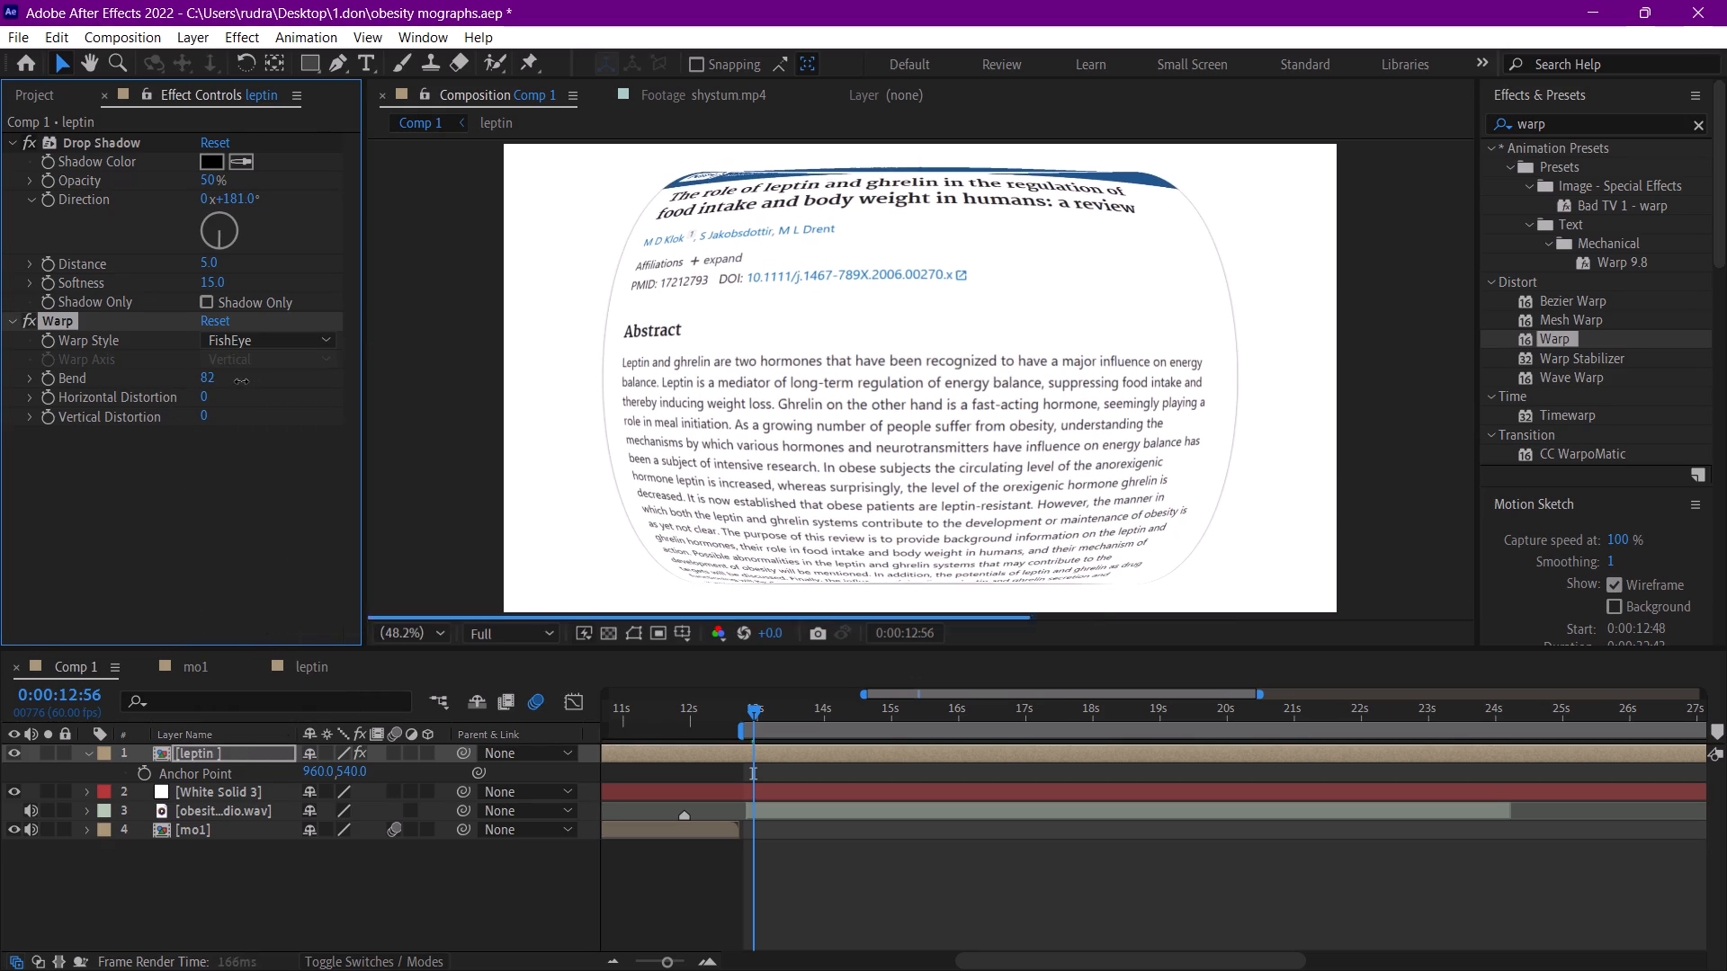
{"action": "left_click_drag", "start_coordinate": [241, 381], "coordinate": [235, 381]}
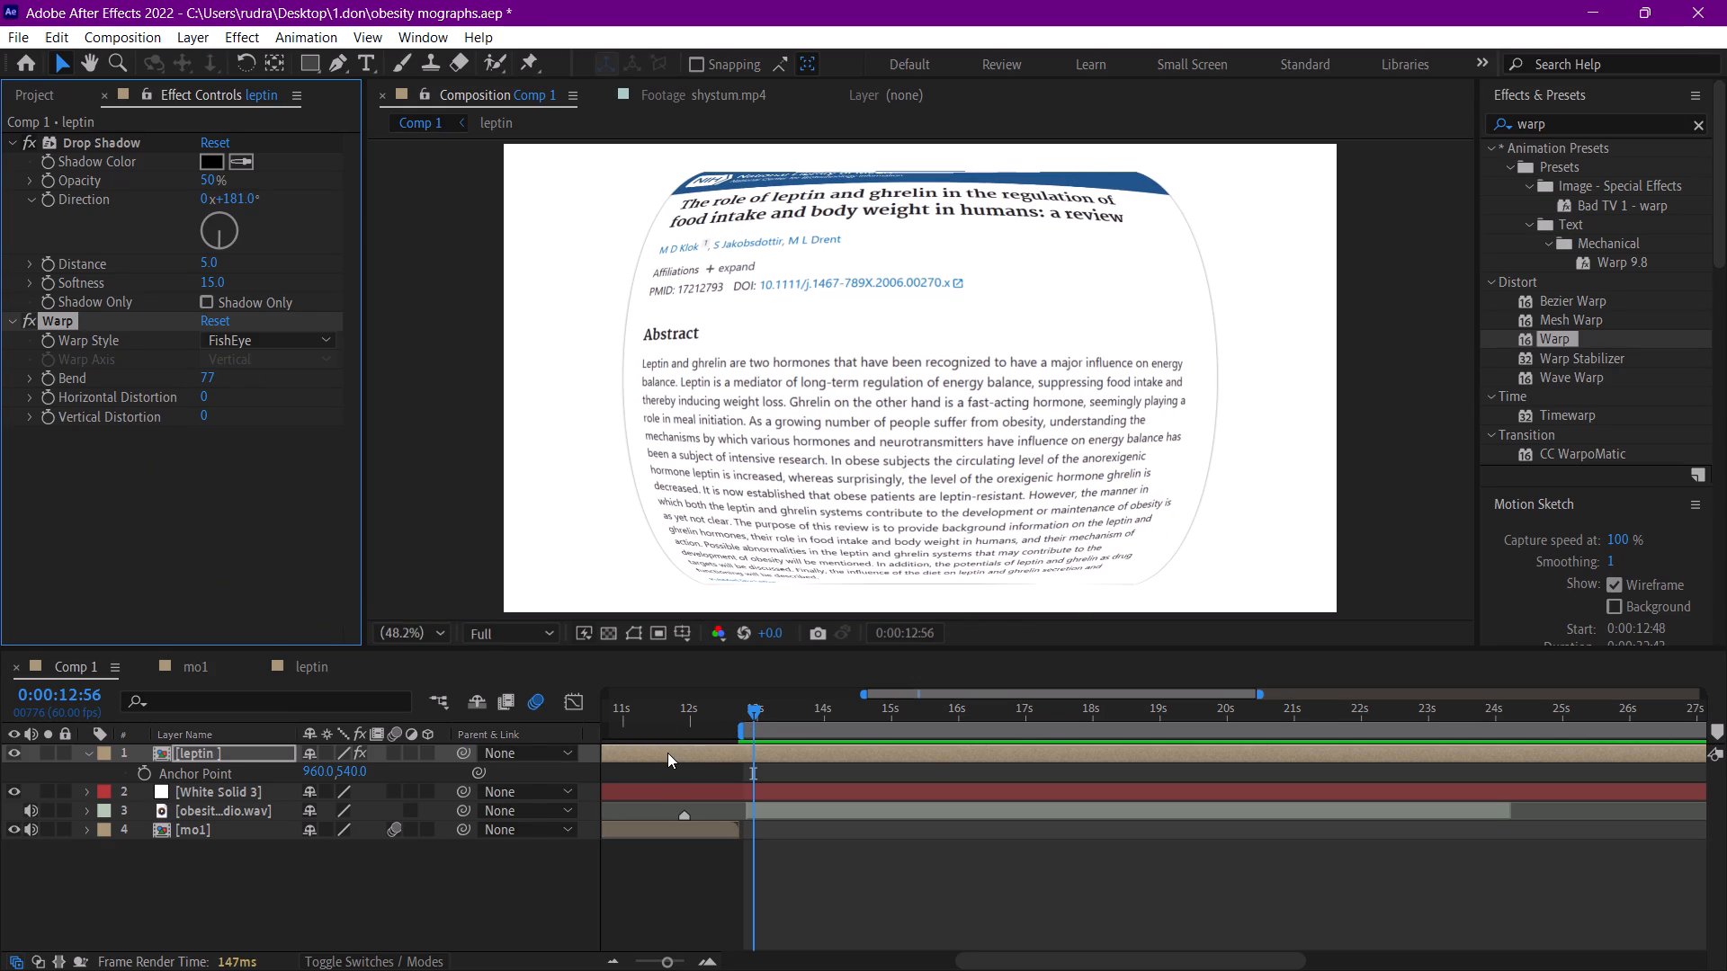
Shift the leptin layer in time to start at about 0:00:12:50, preview it, and park the playhead on that frame.
{"action": "left_click_drag", "start_coordinate": [667, 753], "coordinate": [1529, 753]}
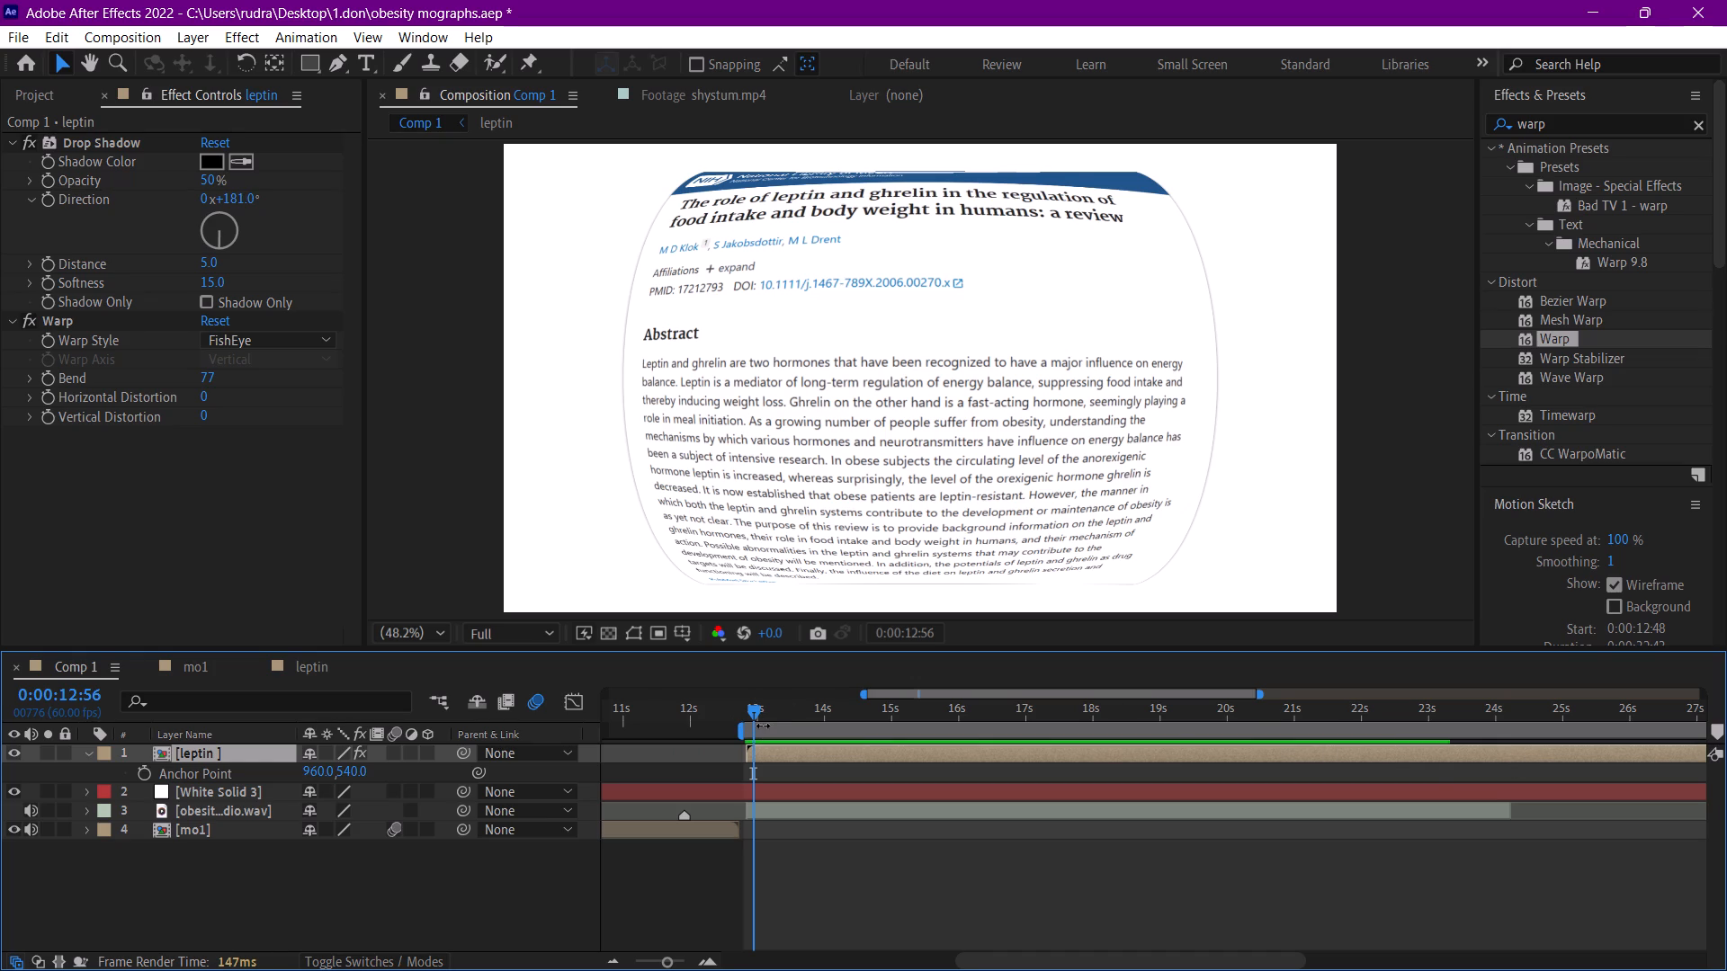
{"action": "left_click", "coordinate": [753, 708]}
{"action": "key", "text": "space"}
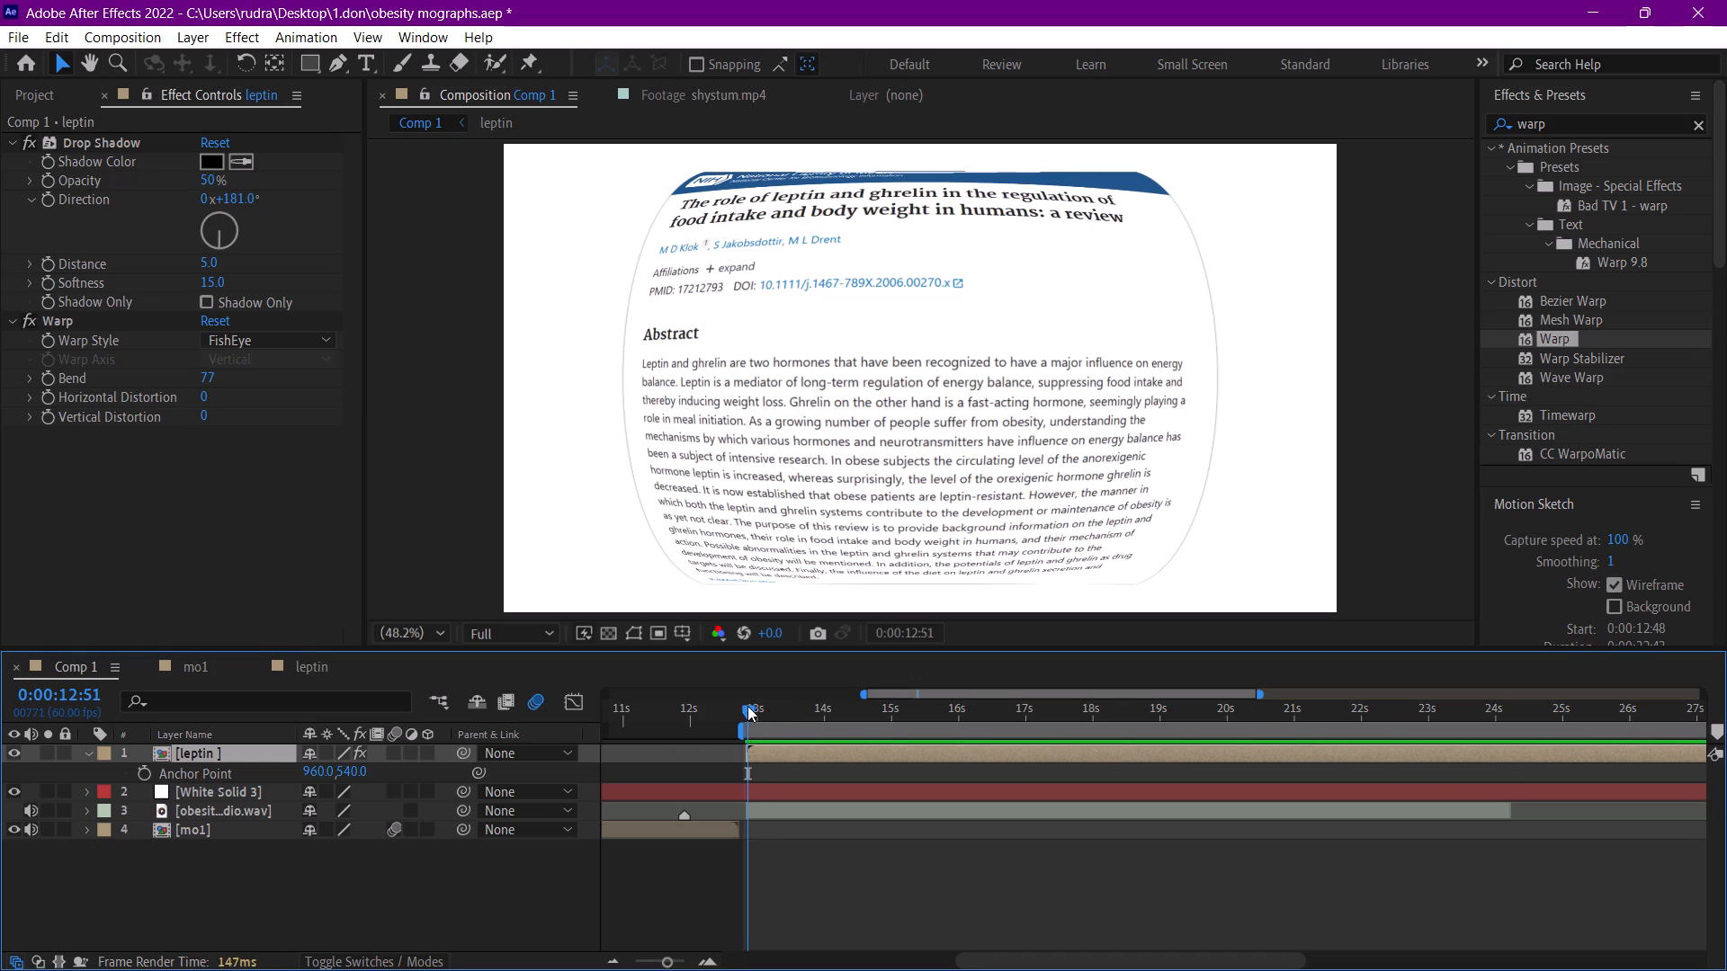
{"action": "key", "text": "space"}
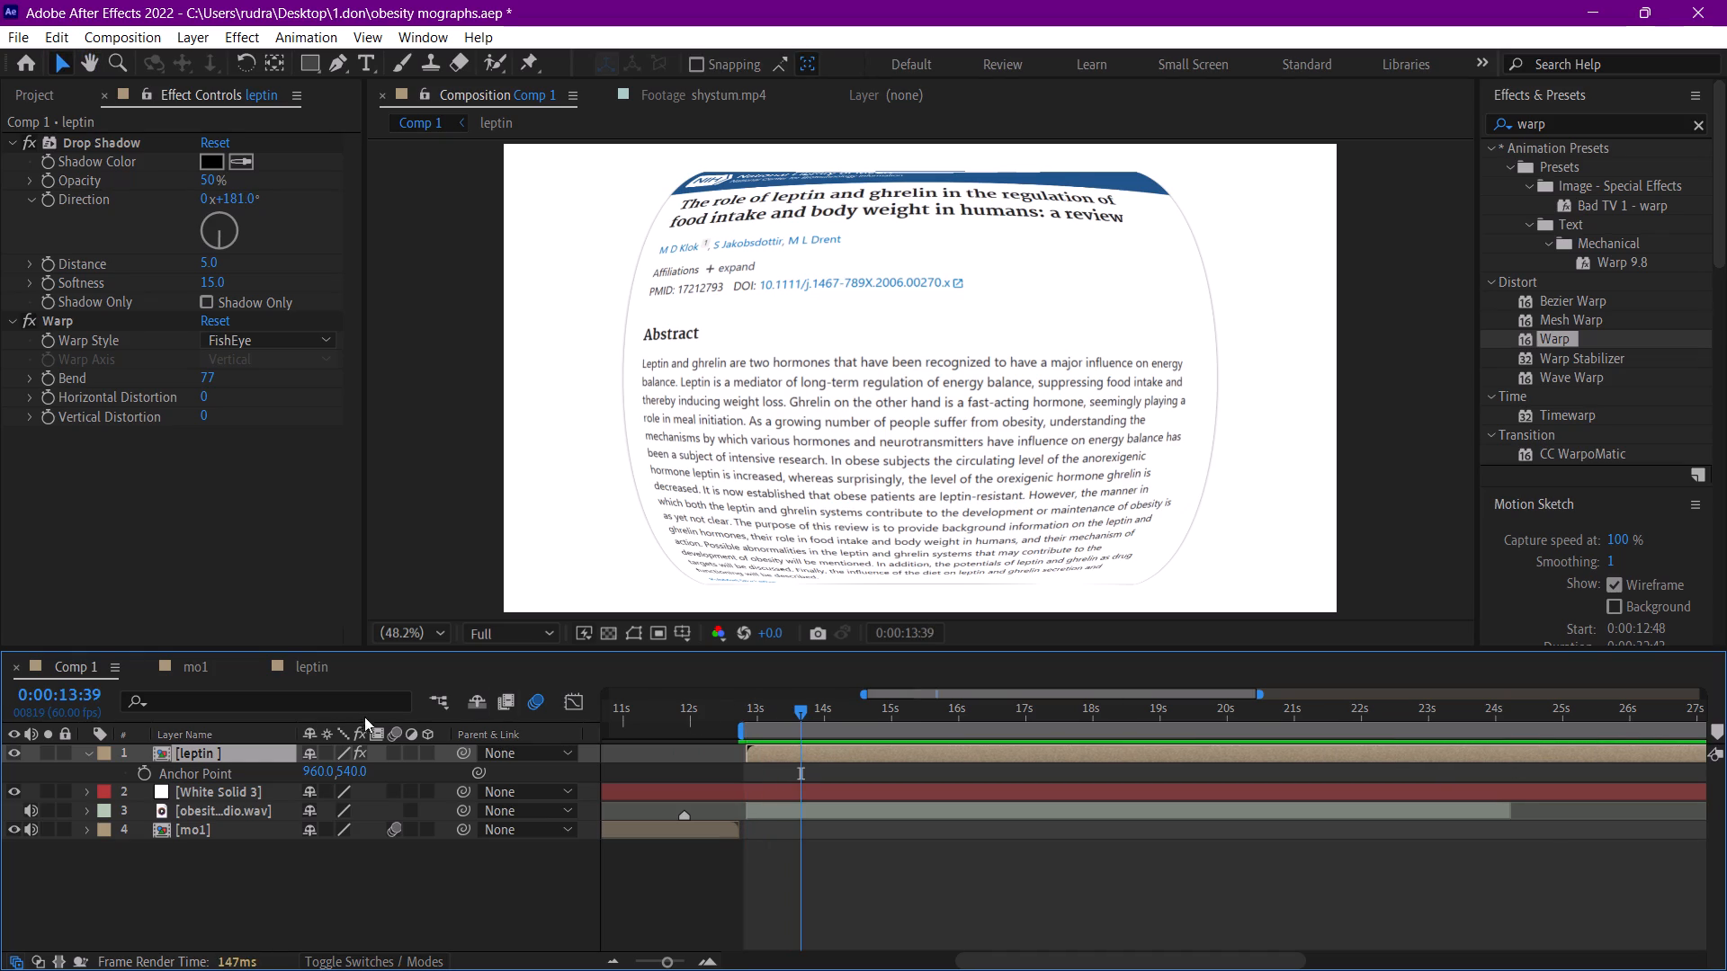
{"action": "left_click_drag", "start_coordinate": [762, 716], "coordinate": [746, 709]}
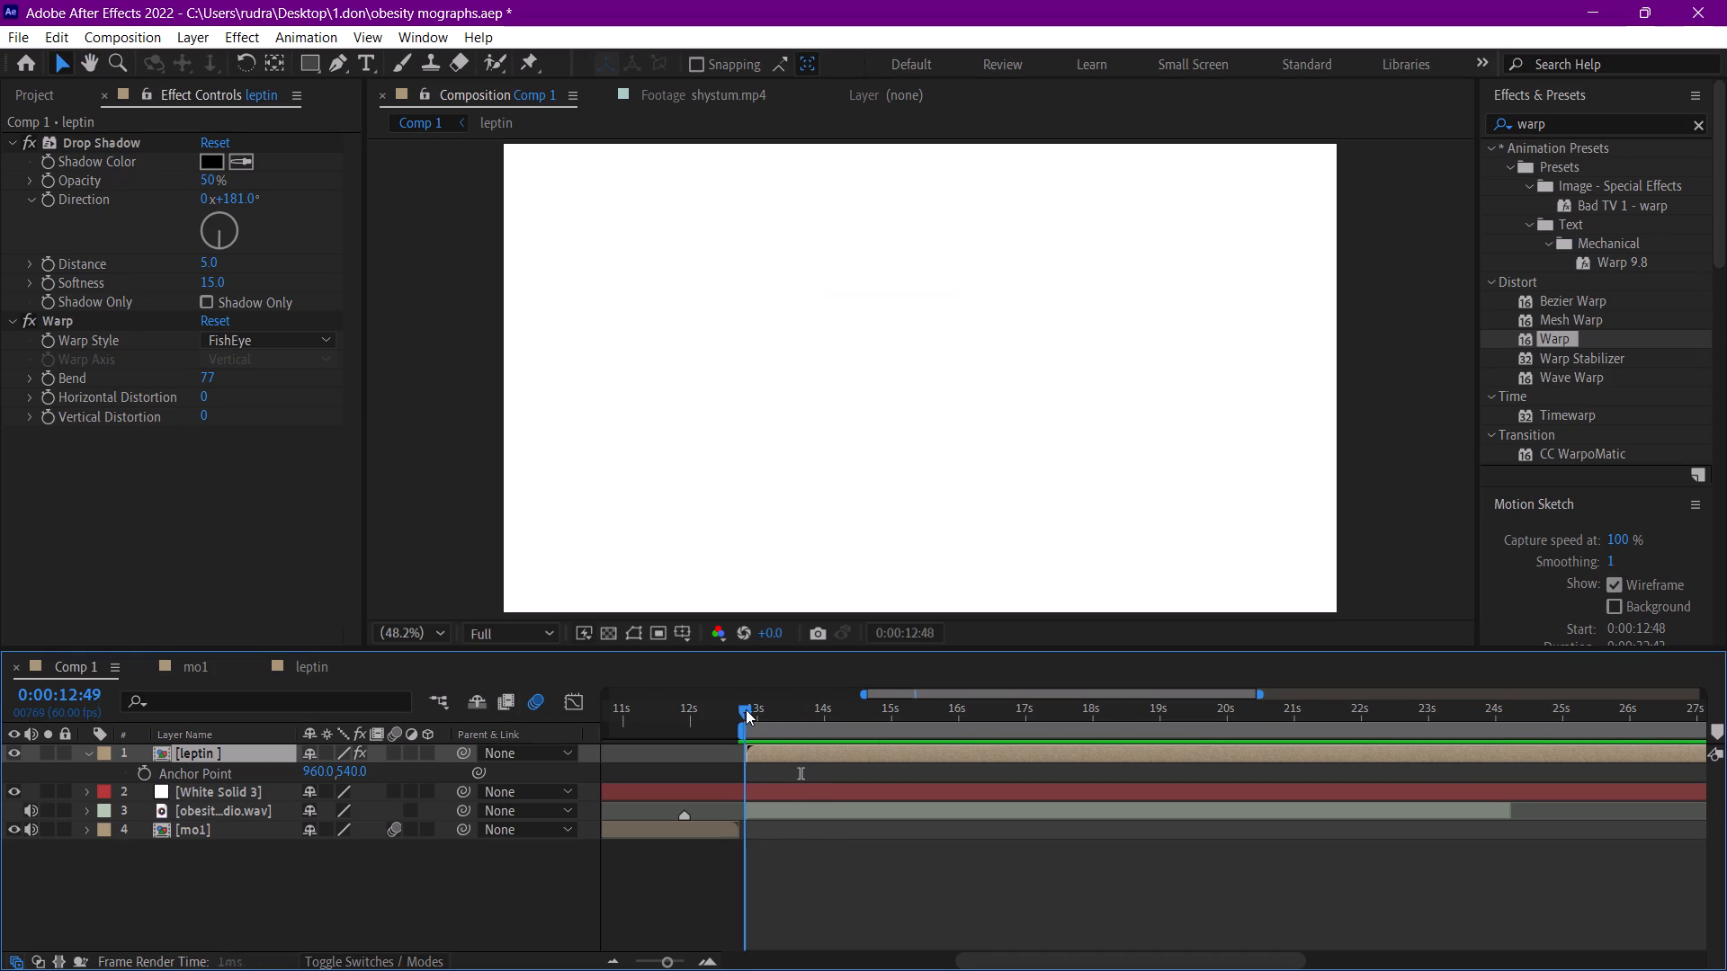
{"action": "left_click_drag", "start_coordinate": [746, 709], "coordinate": [747, 711]}
Check the leptin layer's Warp effect and scrub shystum.mp4 around its NIH Clinical Center shot to examine how the article's curve animates.
{"action": "left_click", "coordinate": [201, 755]}
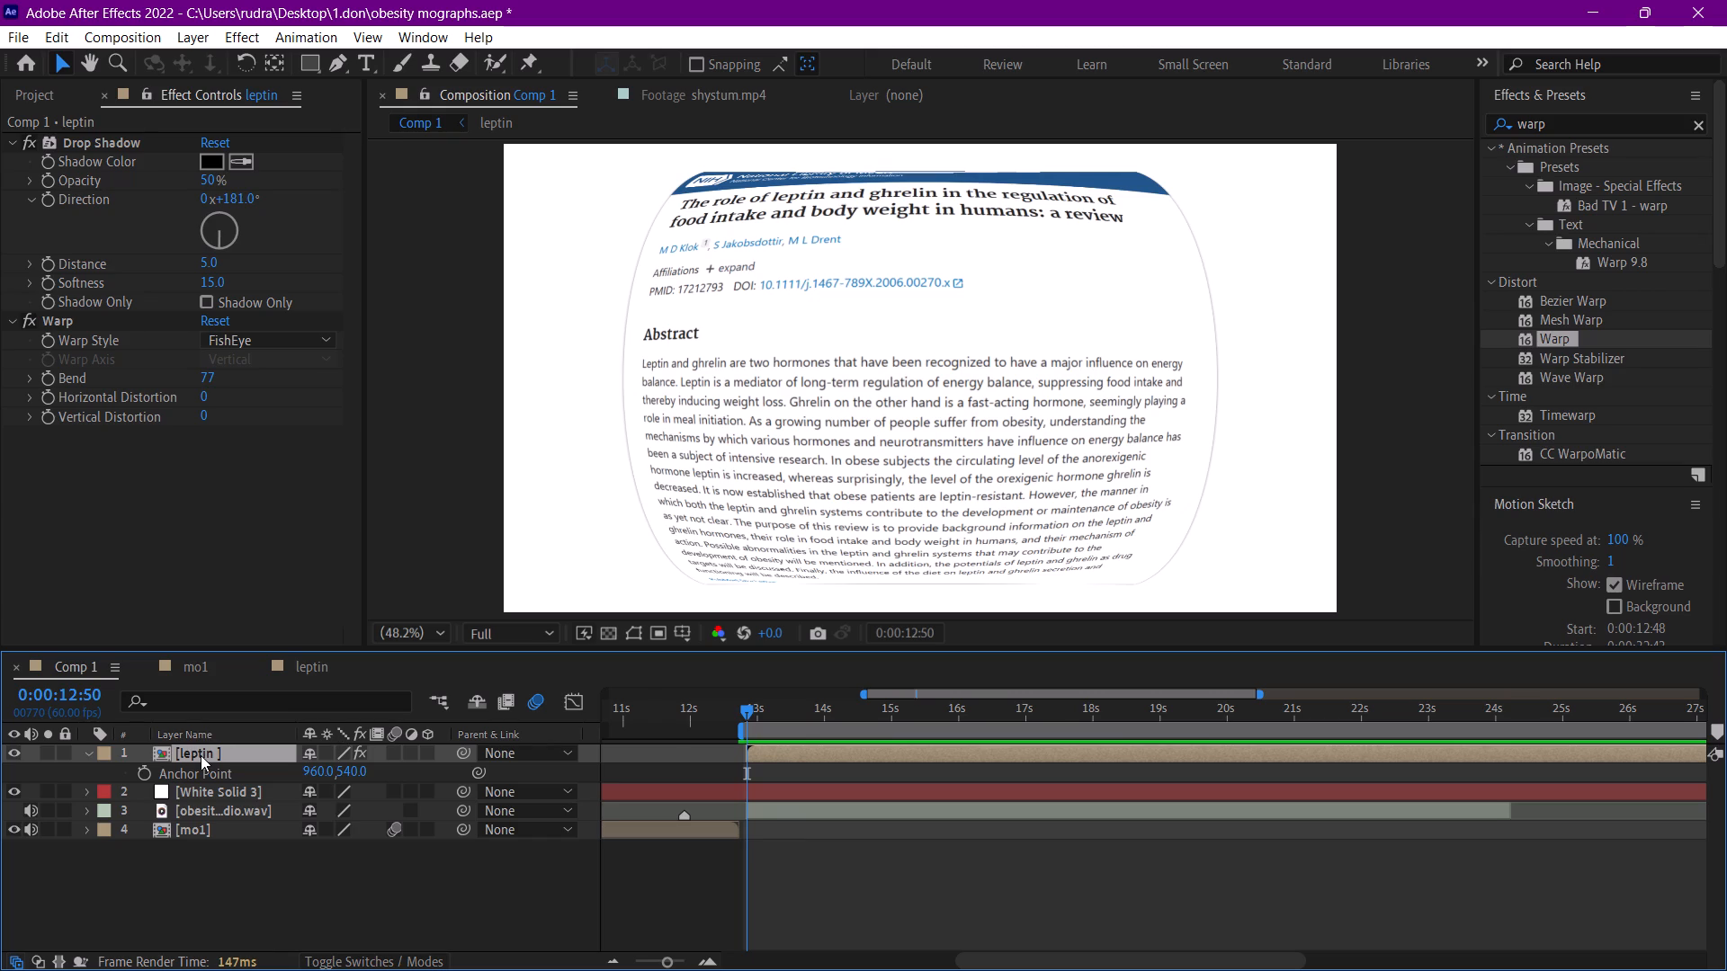
{"action": "left_click", "coordinate": [105, 318]}
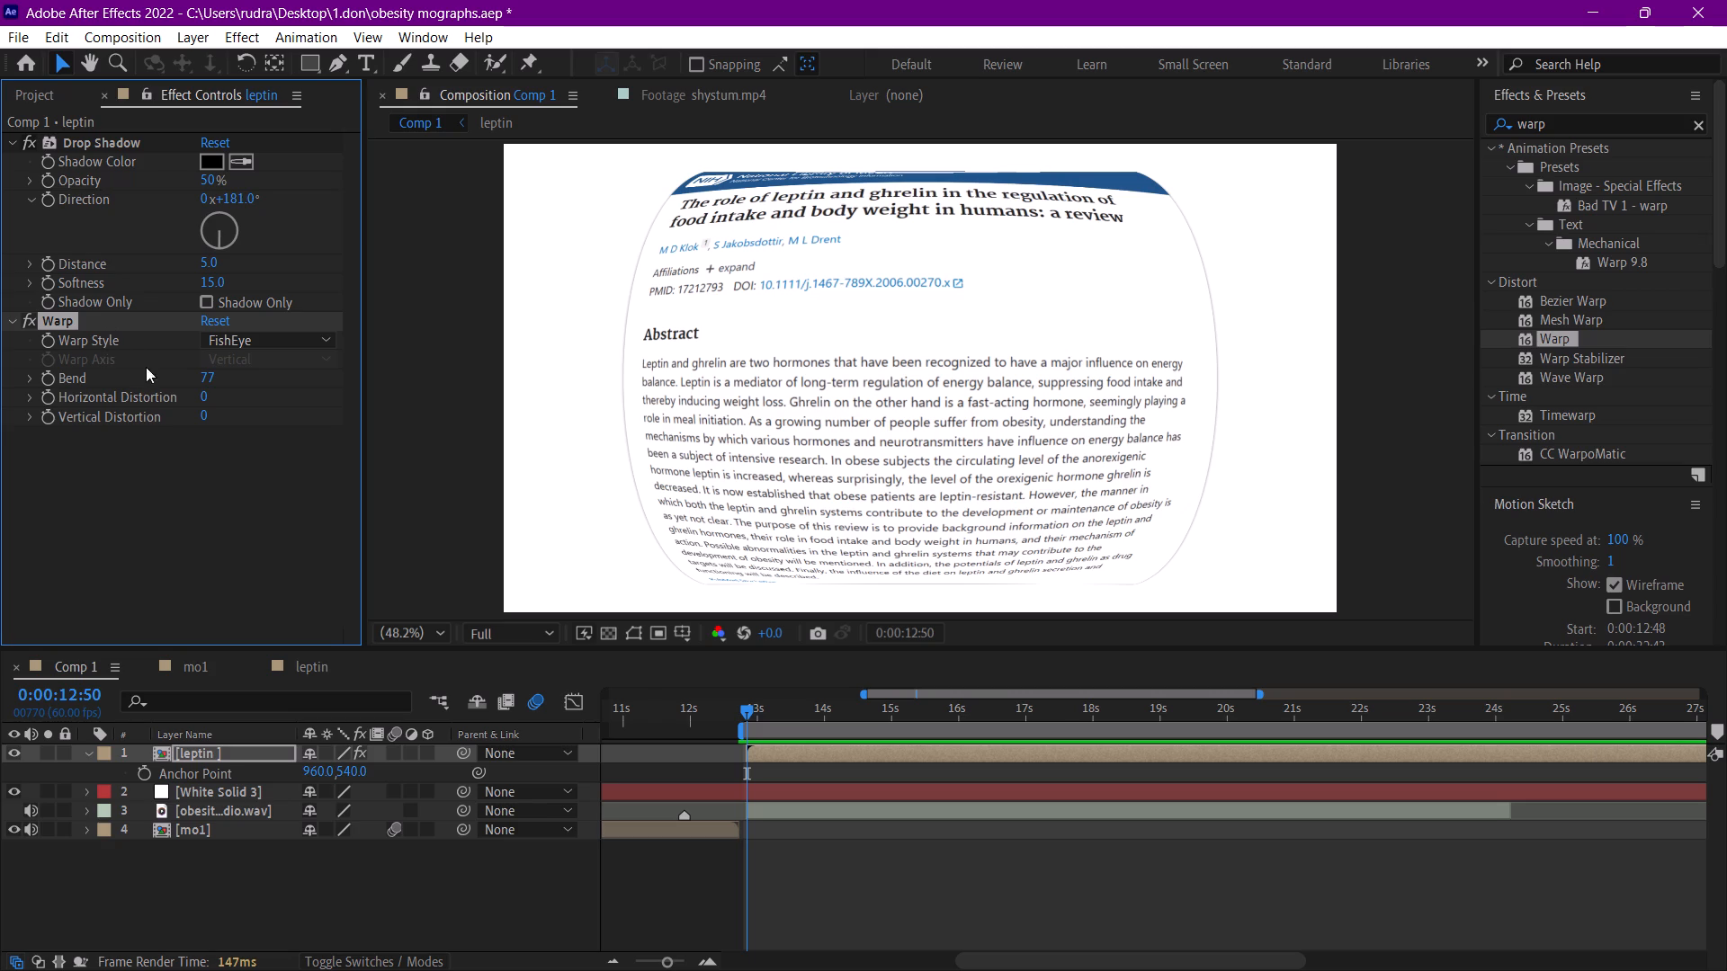
{"action": "left_click", "coordinate": [756, 92]}
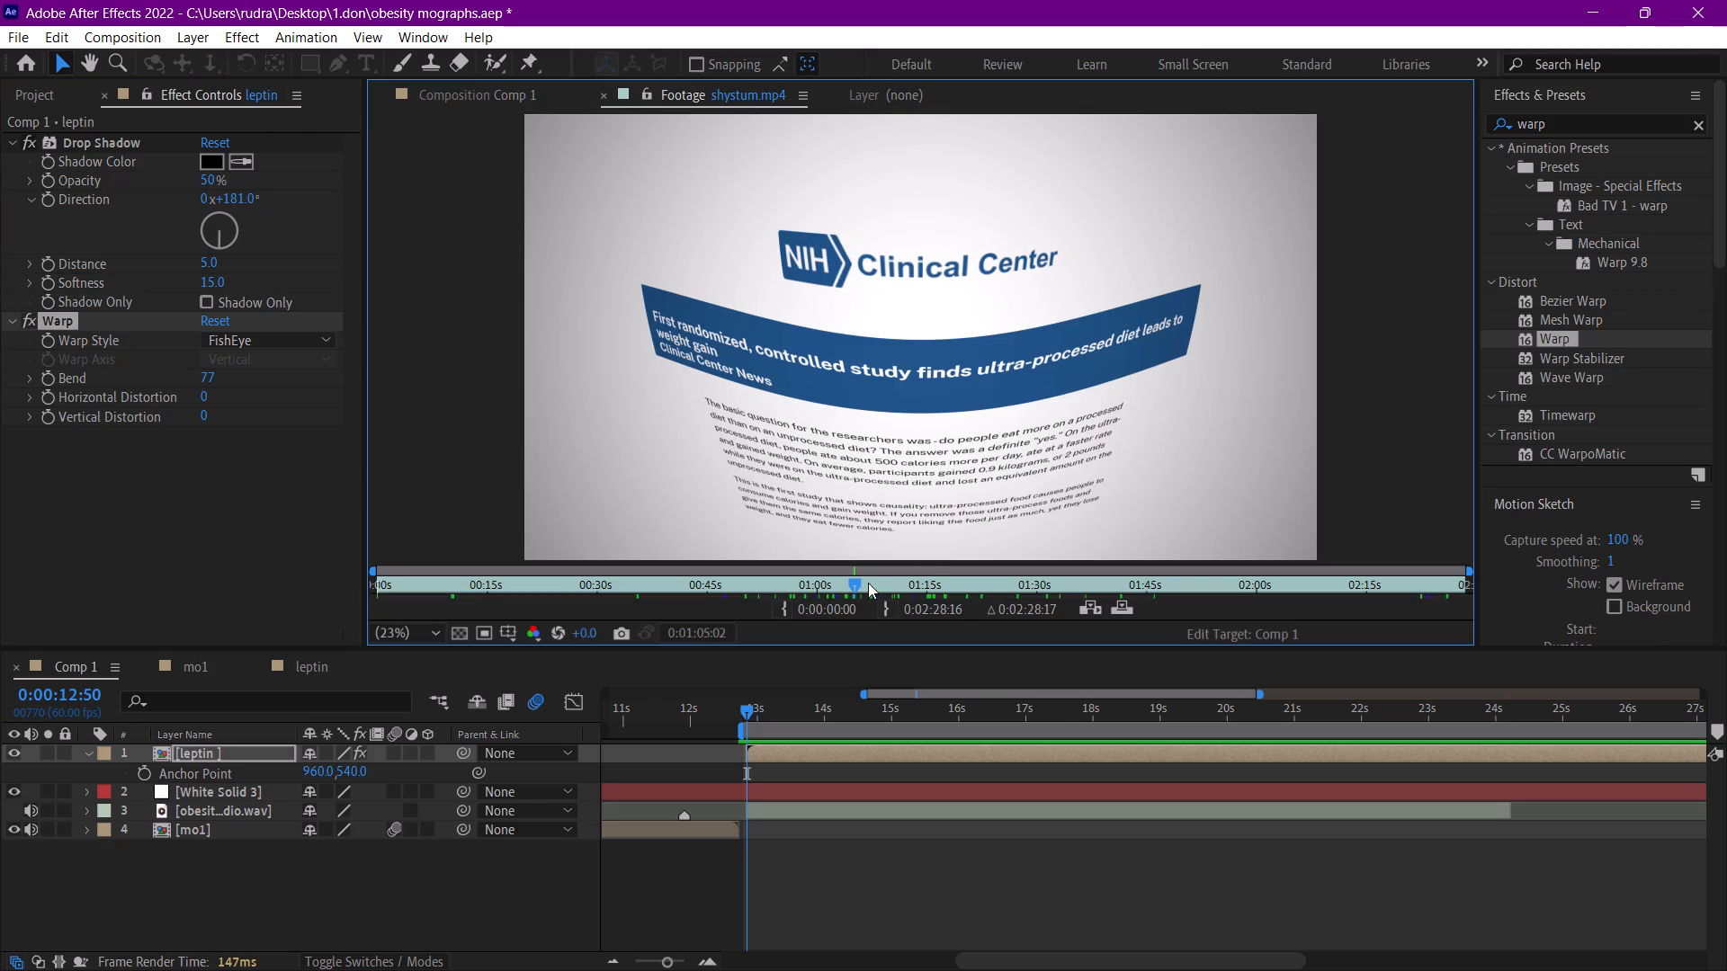
{"action": "left_click_drag", "start_coordinate": [845, 582], "coordinate": [873, 580]}
{"action": "left_click_drag", "start_coordinate": [871, 583], "coordinate": [922, 583]}
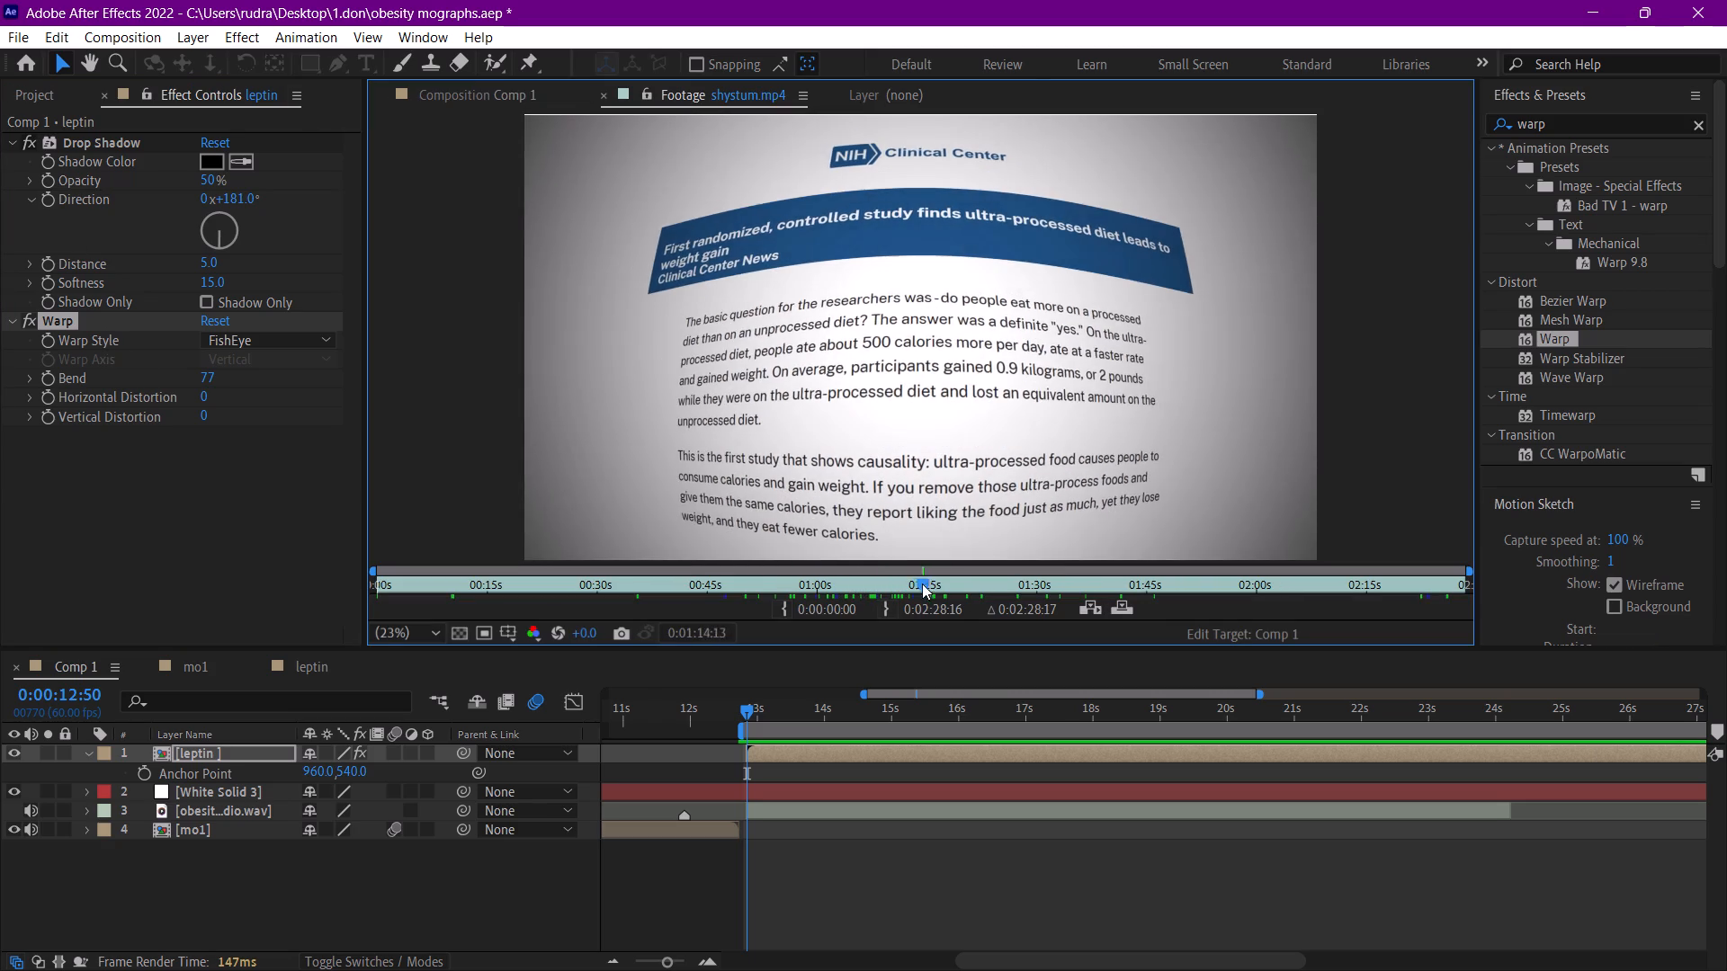
{"action": "left_click_drag", "start_coordinate": [922, 583], "coordinate": [824, 582]}
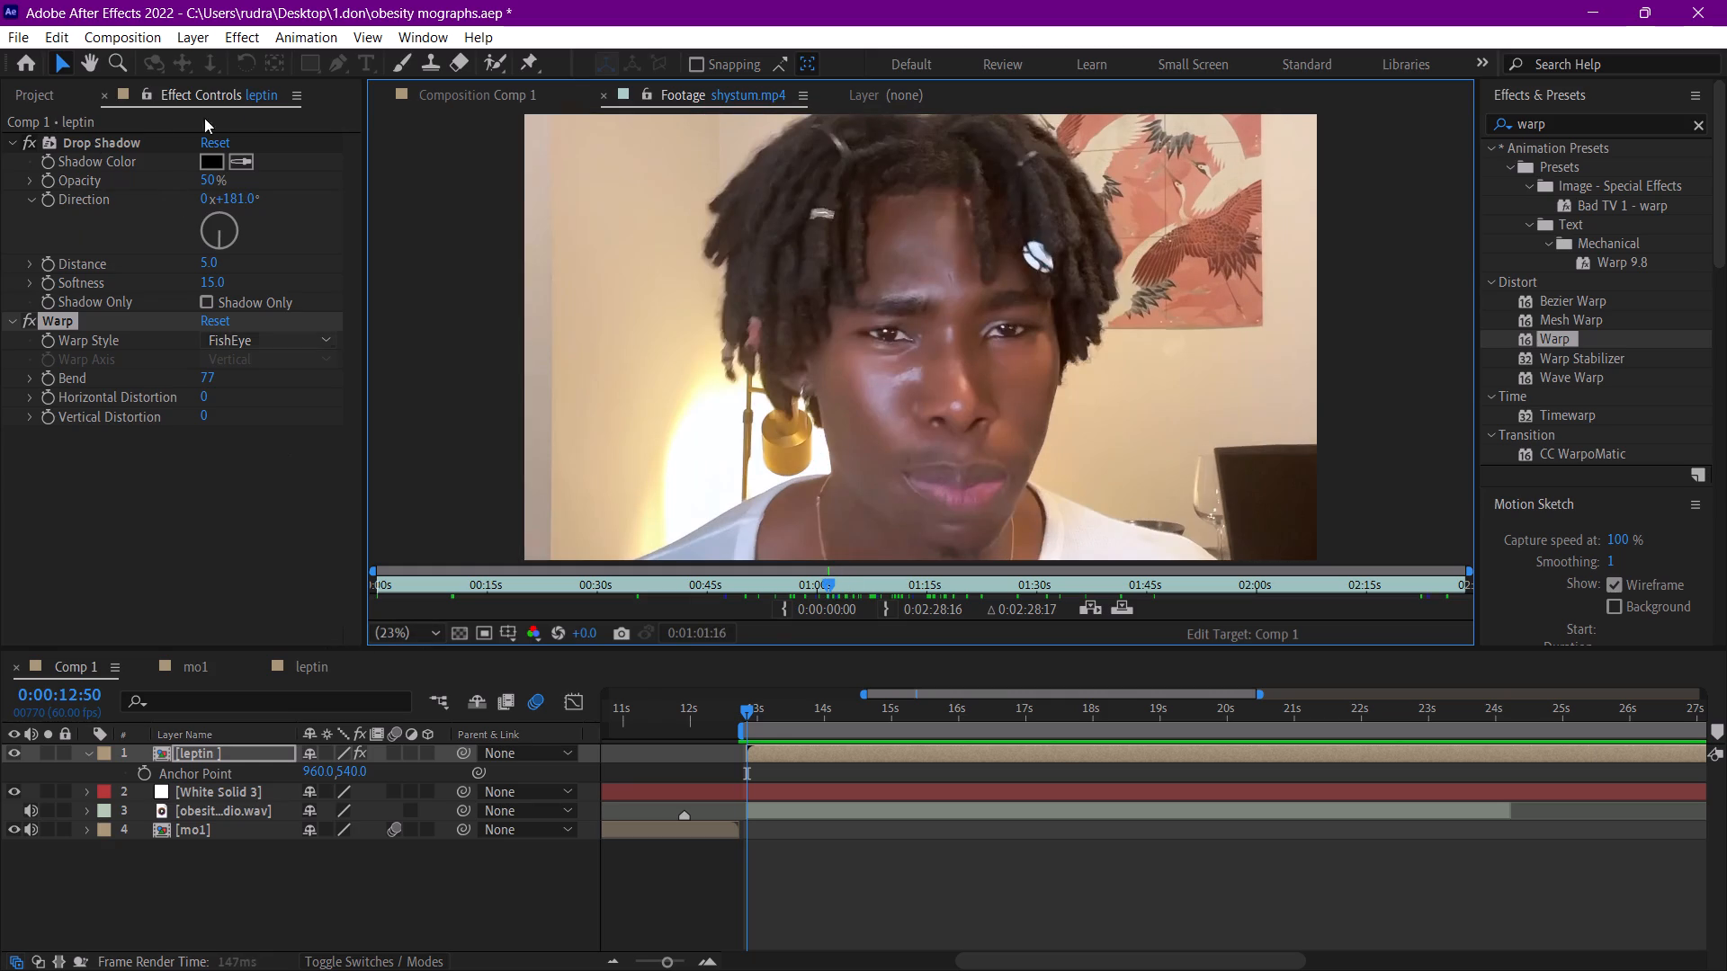
Return the viewer to Comp 1 and make the leptin layer 3D.
{"action": "left_click", "coordinate": [470, 102]}
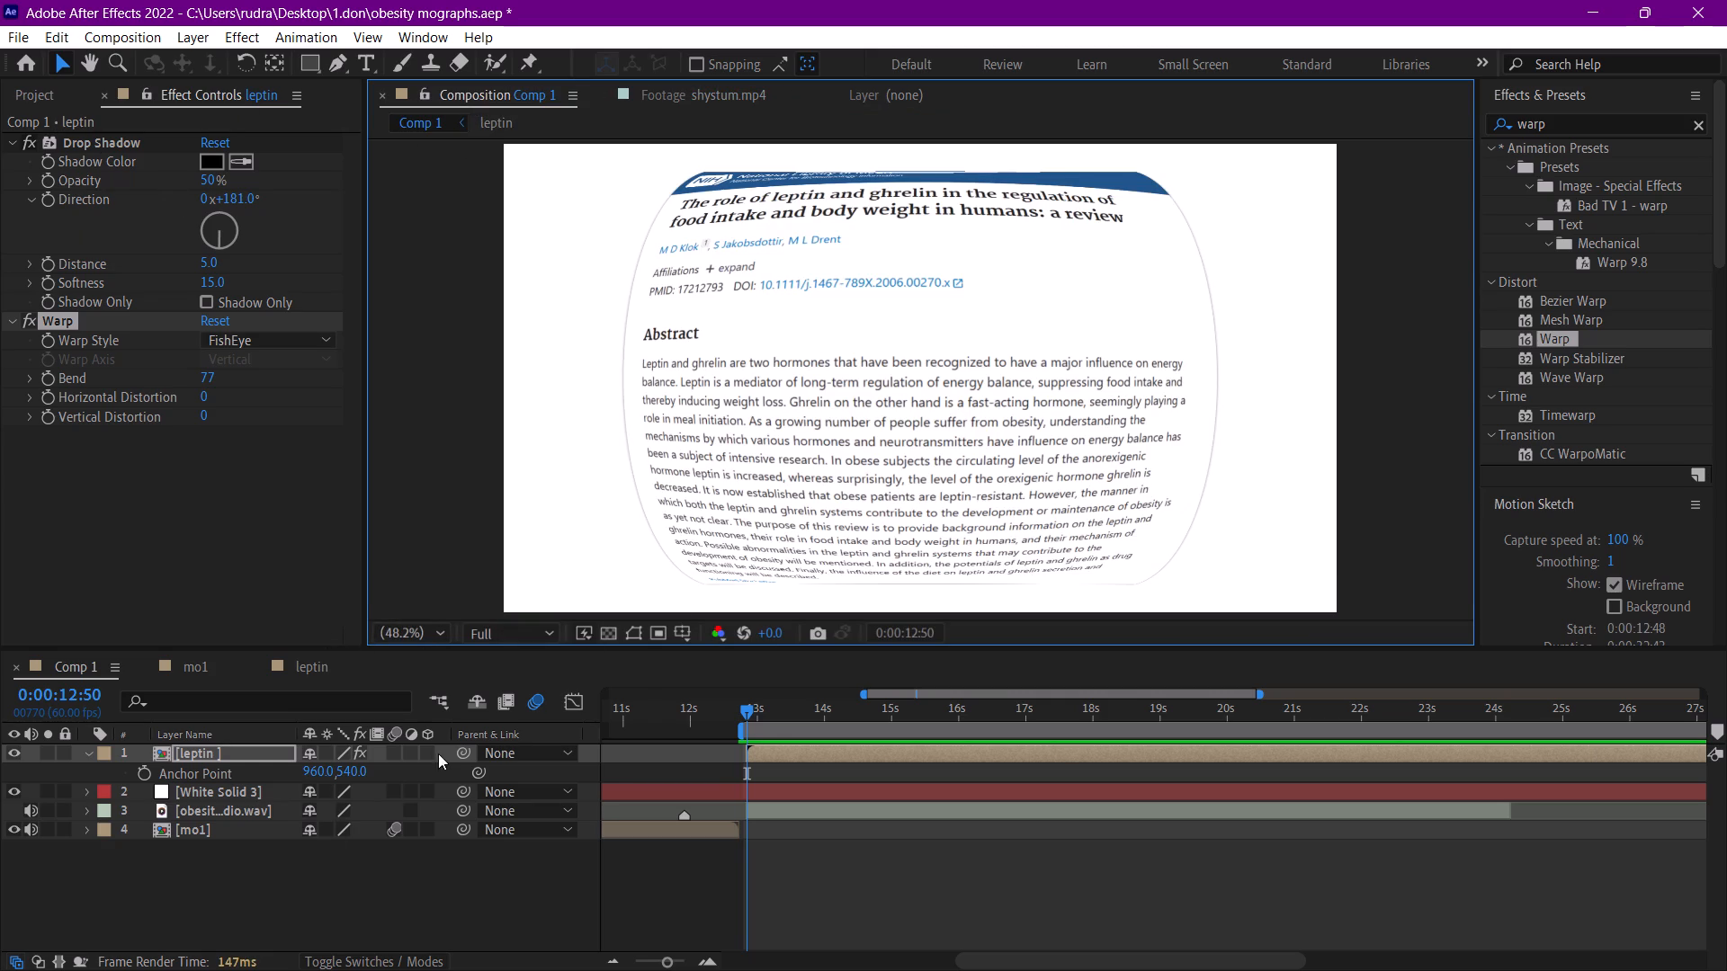
{"action": "left_click", "coordinate": [426, 756]}
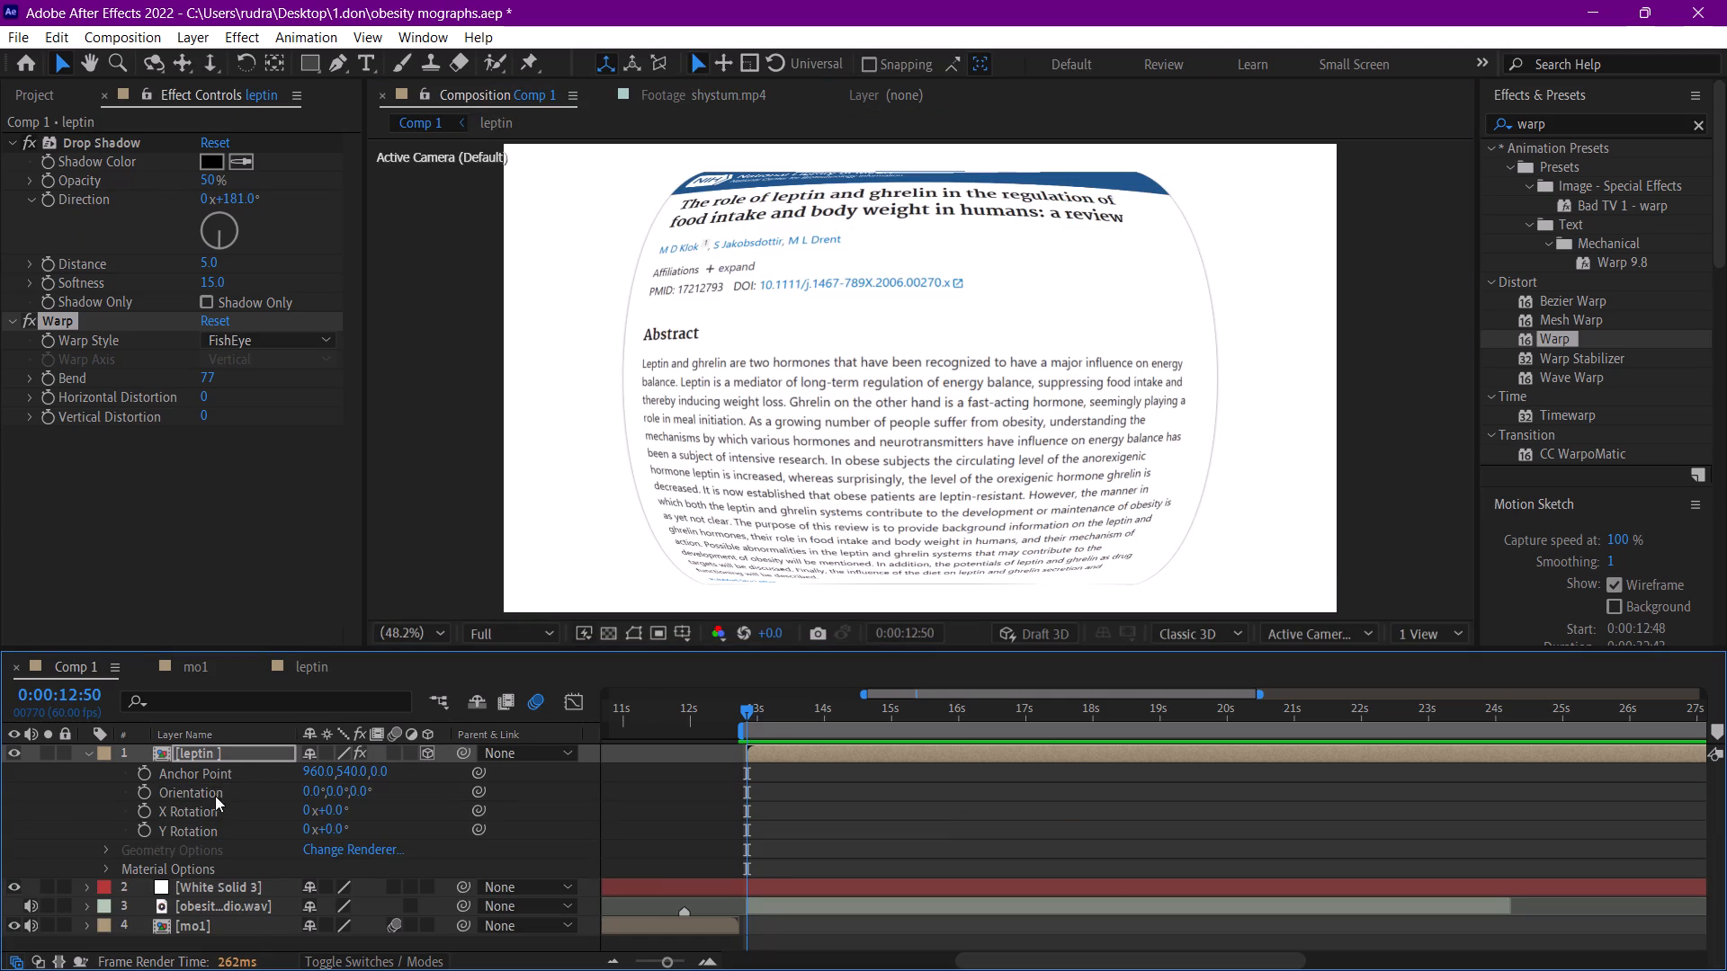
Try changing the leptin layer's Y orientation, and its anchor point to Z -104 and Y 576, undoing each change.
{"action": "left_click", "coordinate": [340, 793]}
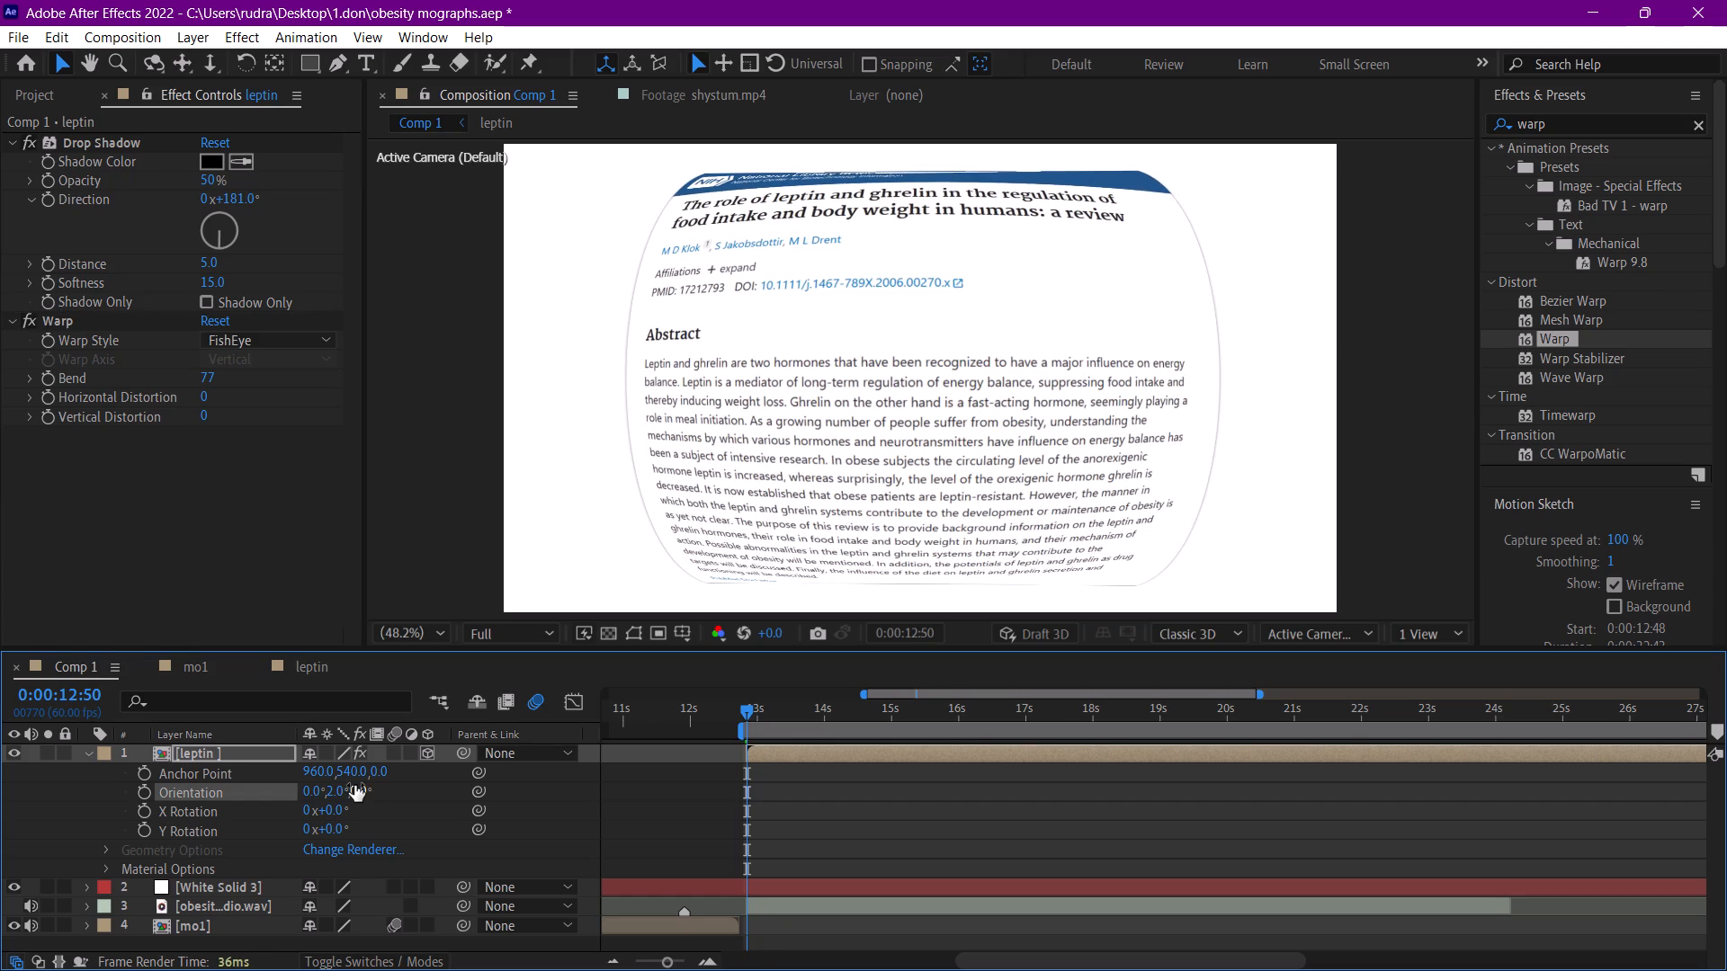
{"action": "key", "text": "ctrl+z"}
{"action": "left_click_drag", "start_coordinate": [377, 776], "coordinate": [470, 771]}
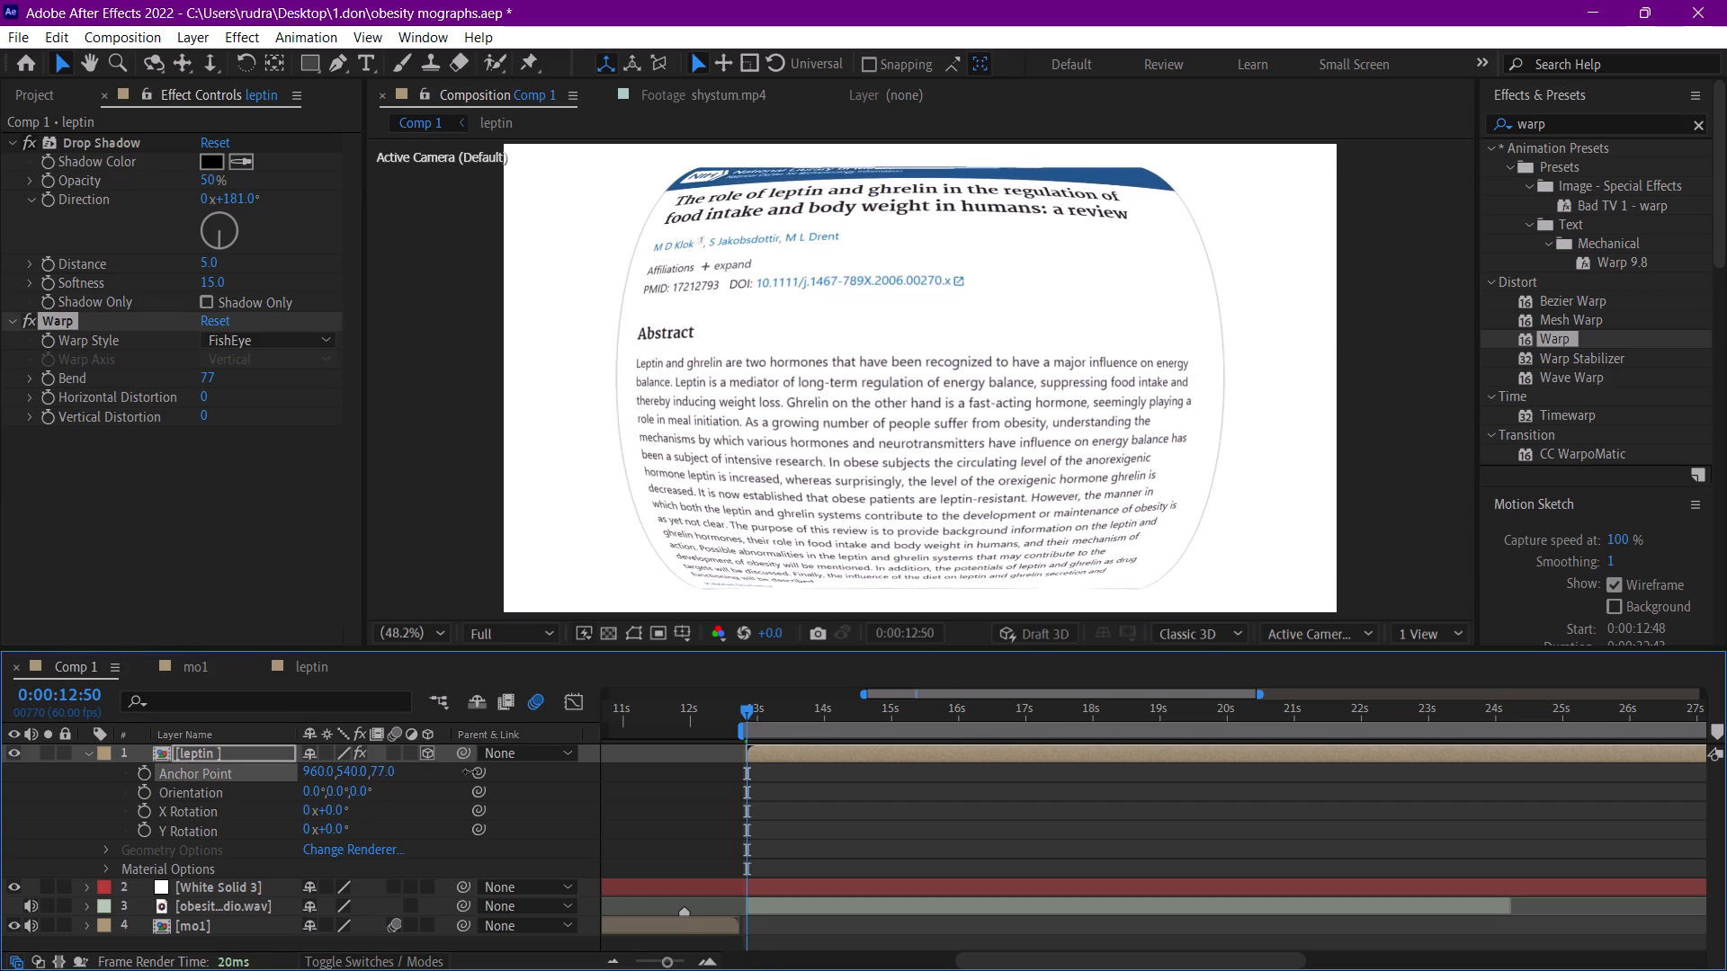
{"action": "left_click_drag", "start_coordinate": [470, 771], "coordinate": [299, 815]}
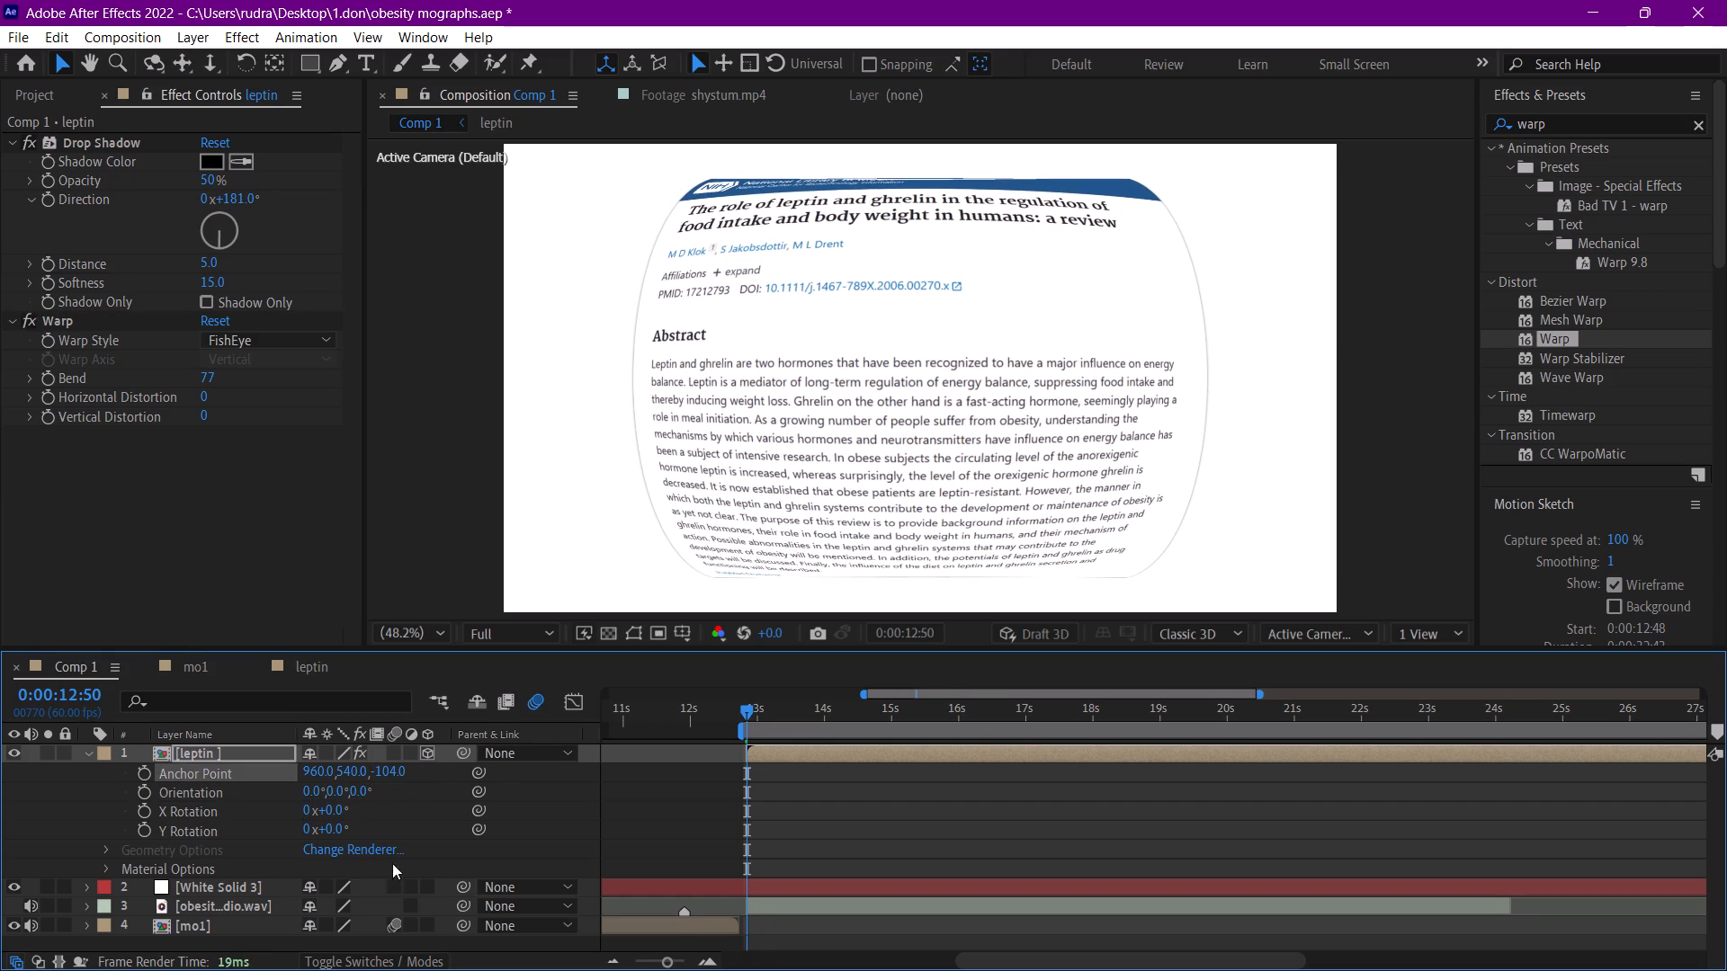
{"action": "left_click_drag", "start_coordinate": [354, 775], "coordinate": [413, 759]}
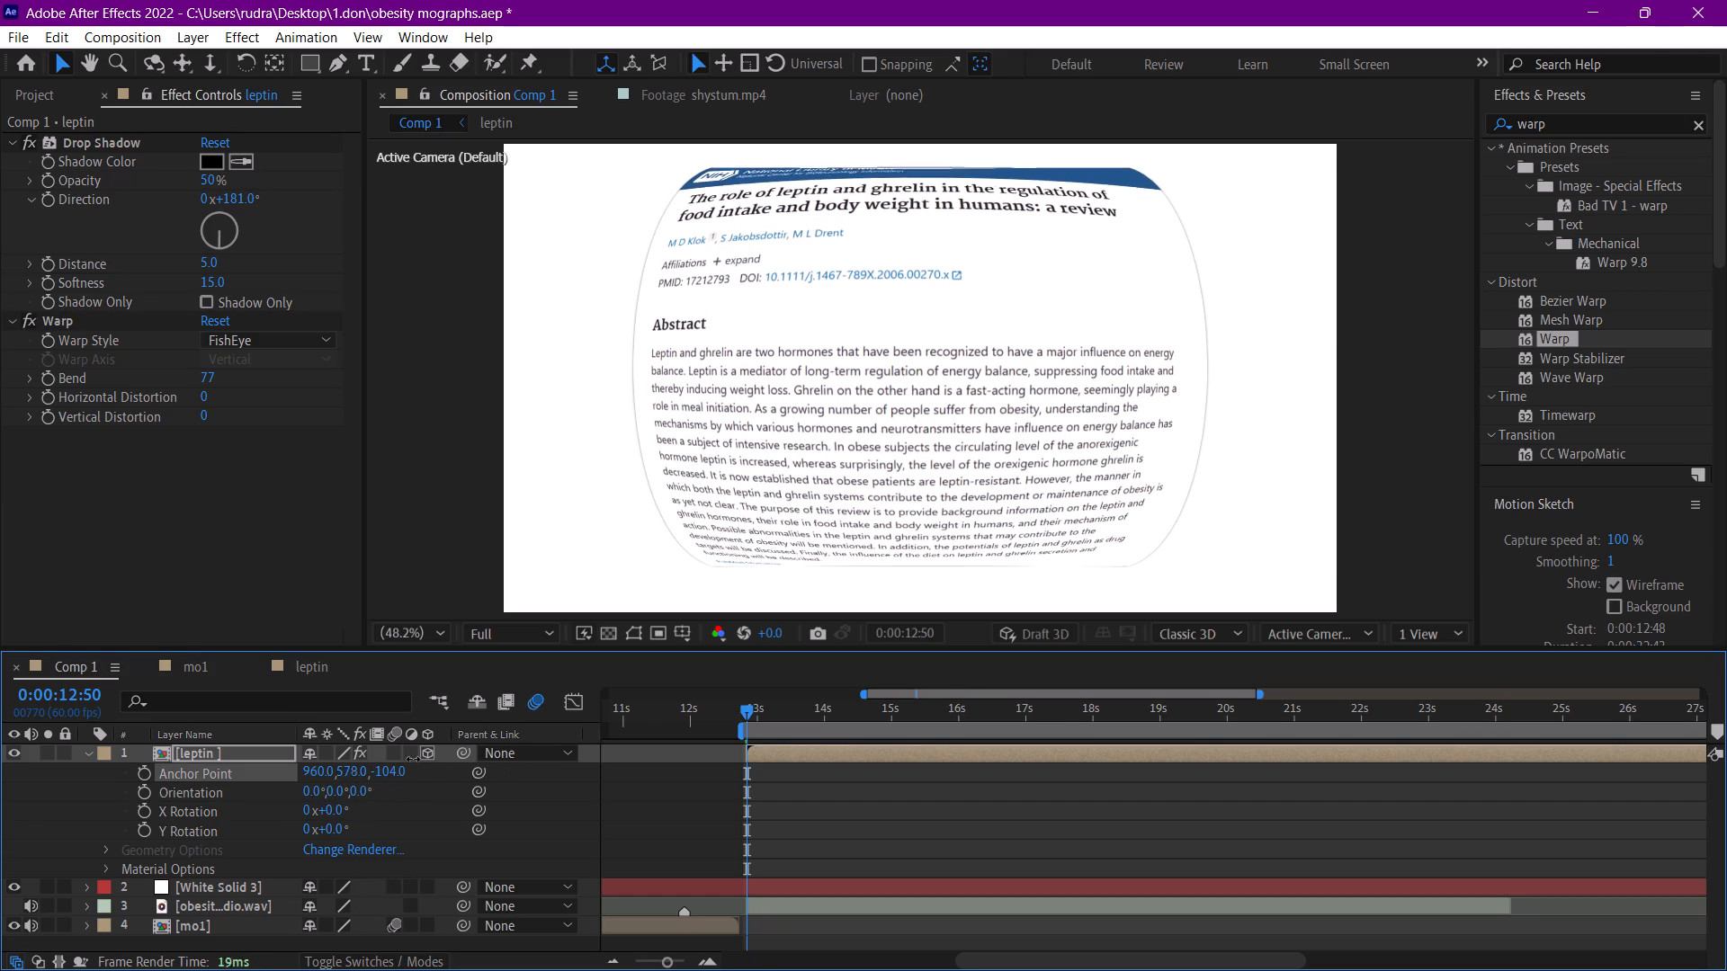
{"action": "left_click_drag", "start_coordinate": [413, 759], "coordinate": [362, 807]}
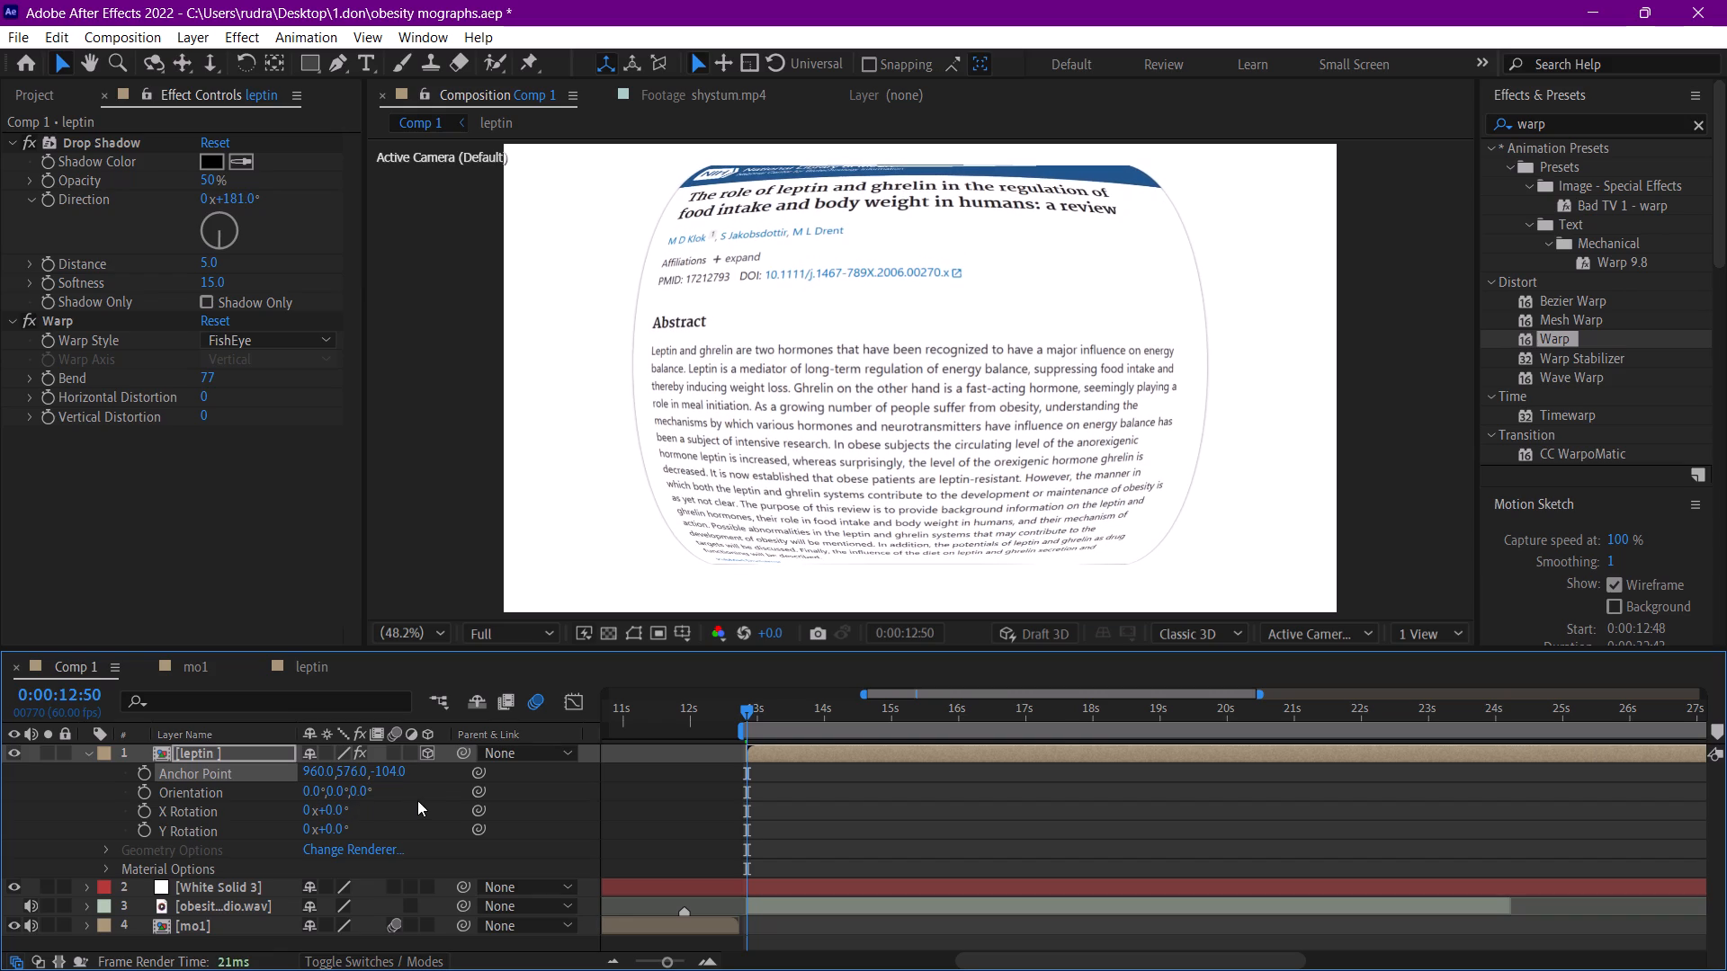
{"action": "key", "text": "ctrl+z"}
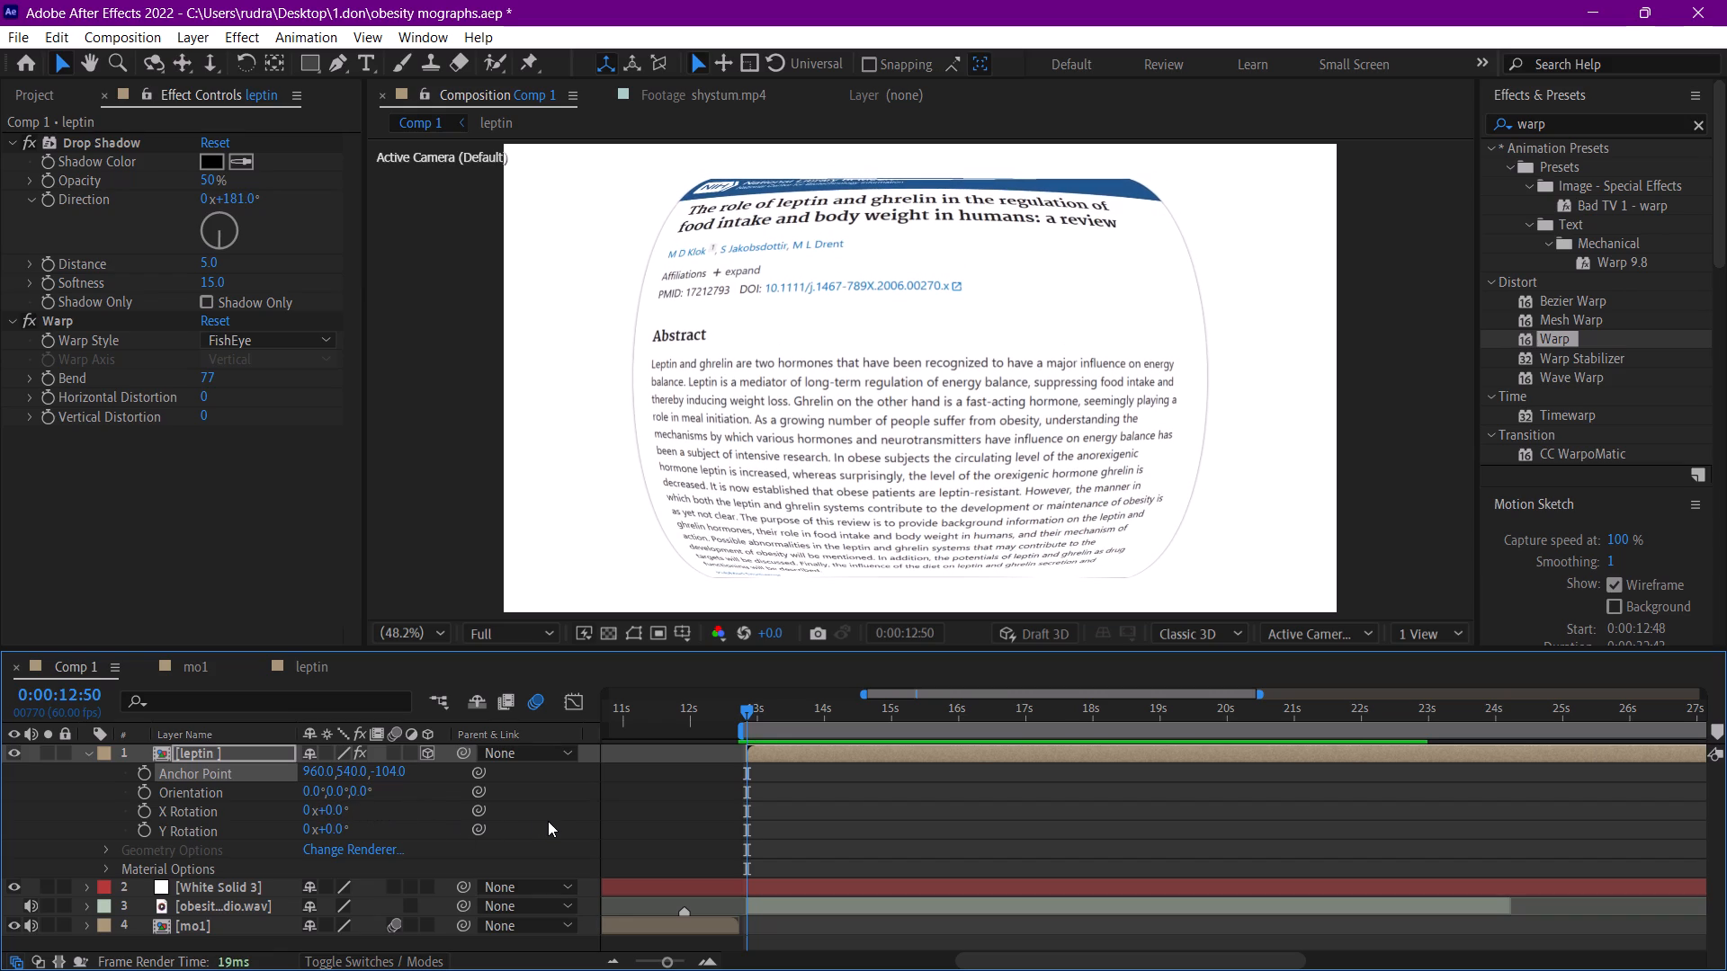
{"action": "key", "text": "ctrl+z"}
Add a new camera to Comp 1 with the offered camera settings.
{"action": "right_click", "coordinate": [551, 826]}
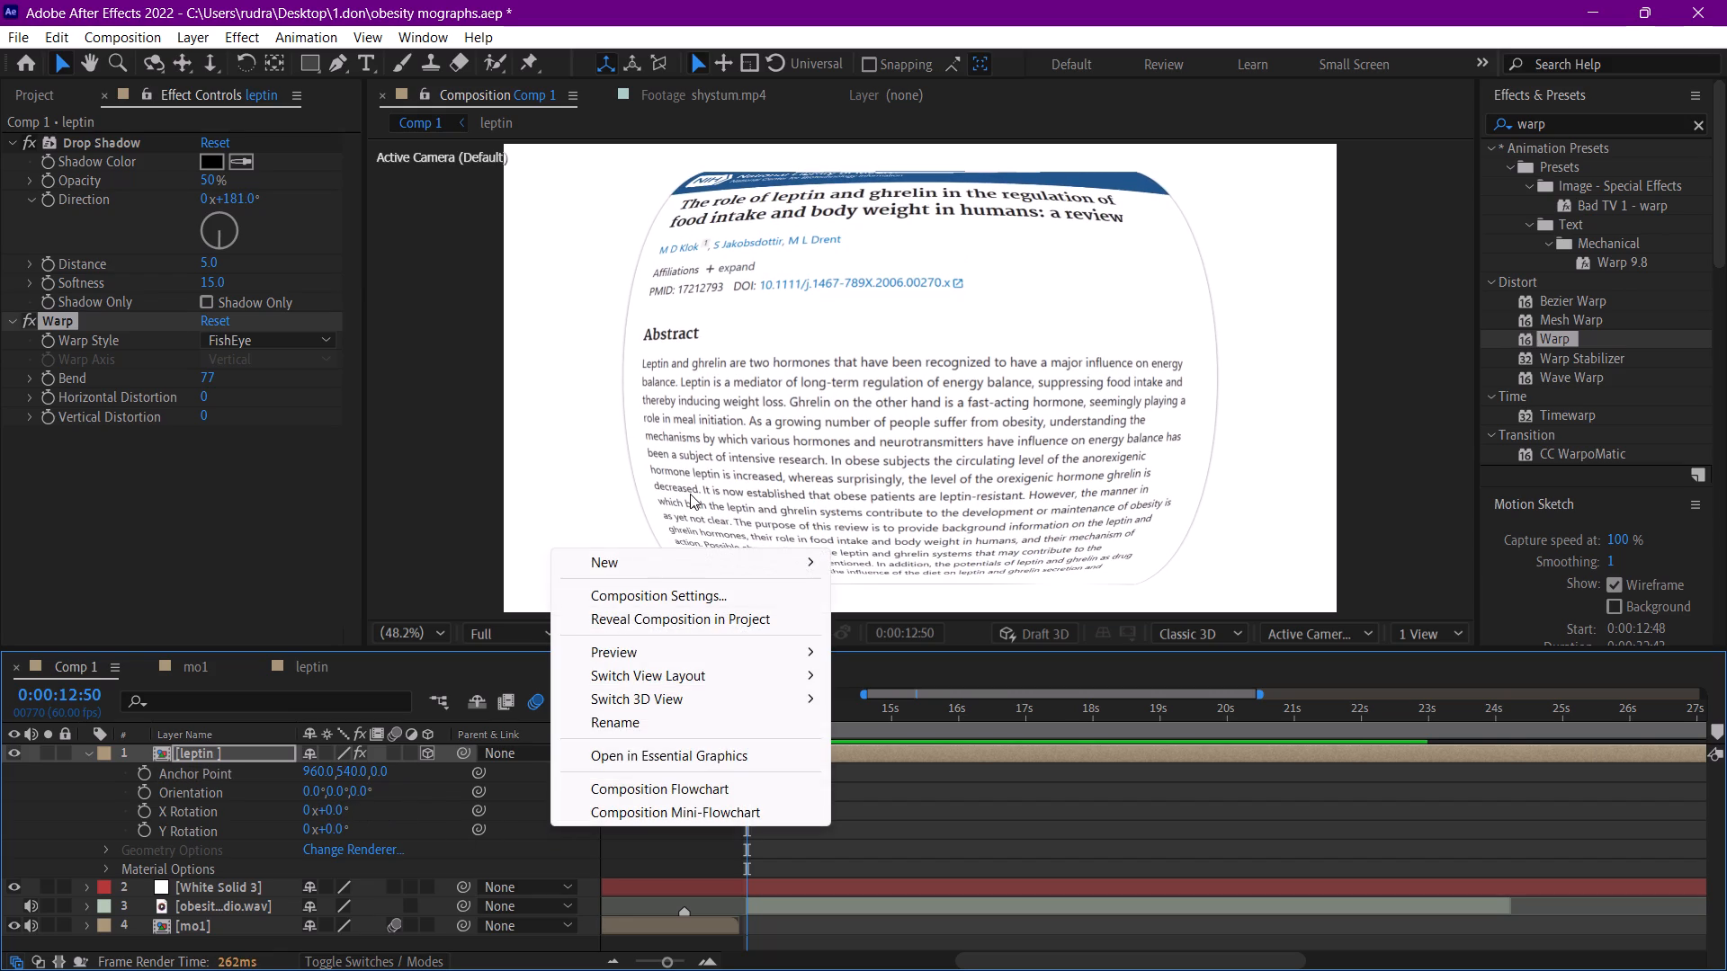
{"action": "left_click", "coordinate": [886, 663]}
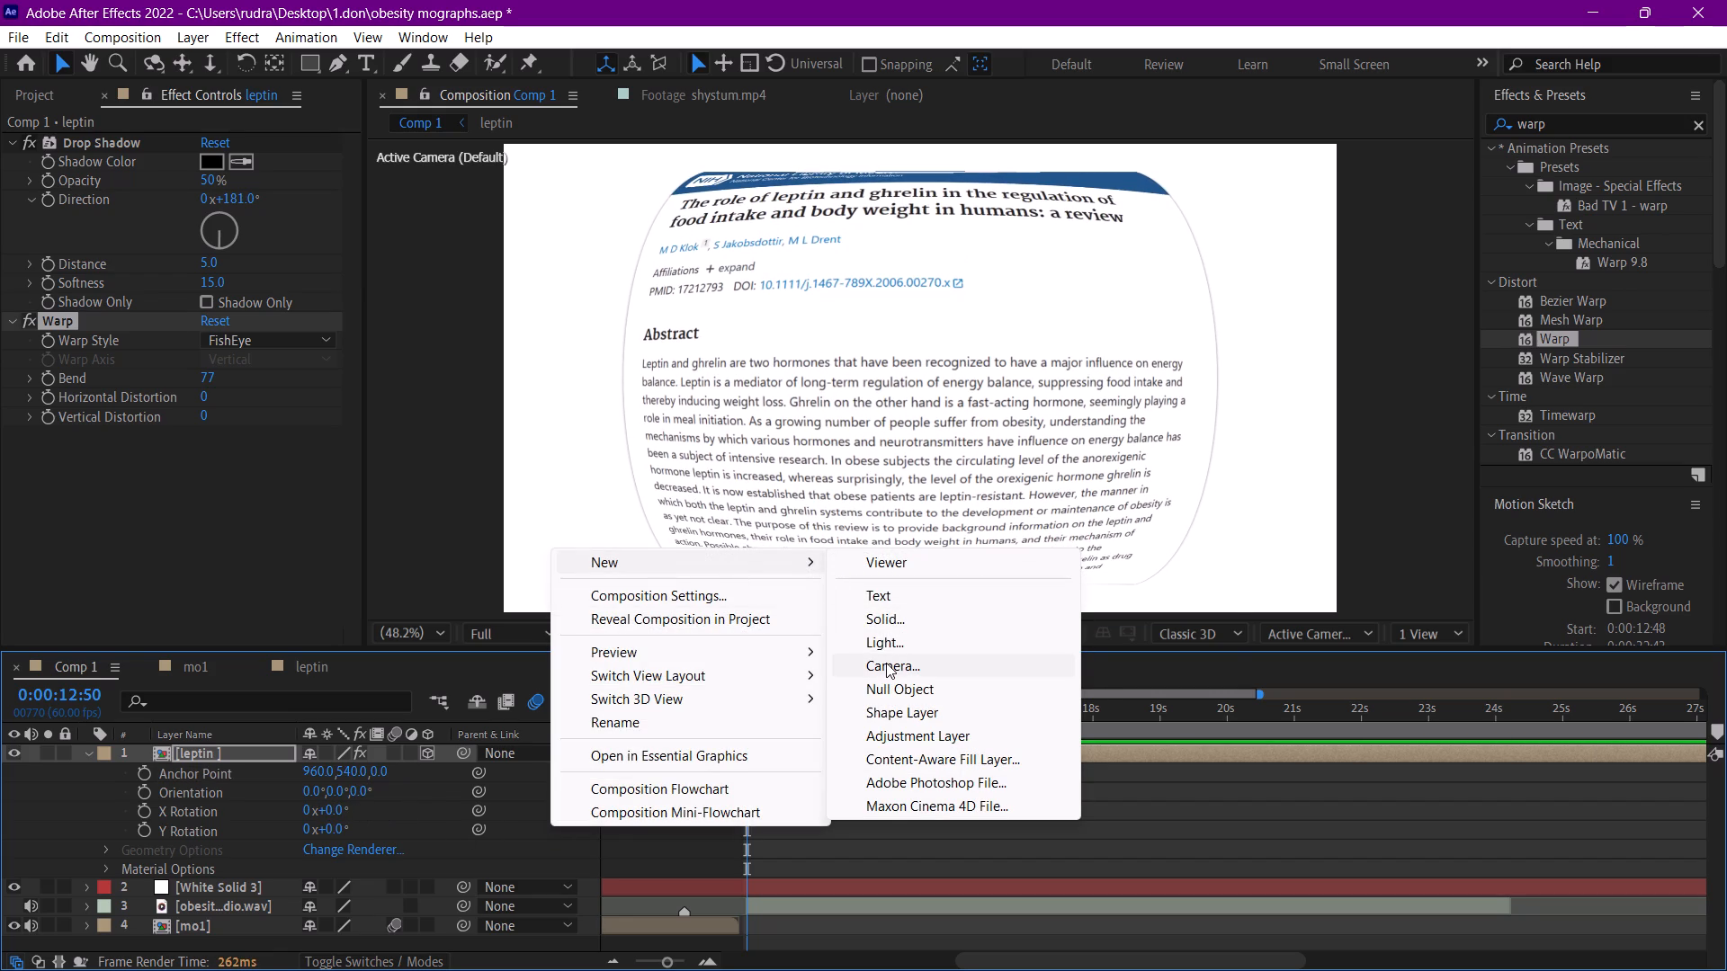
{"action": "left_click", "coordinate": [1080, 740]}
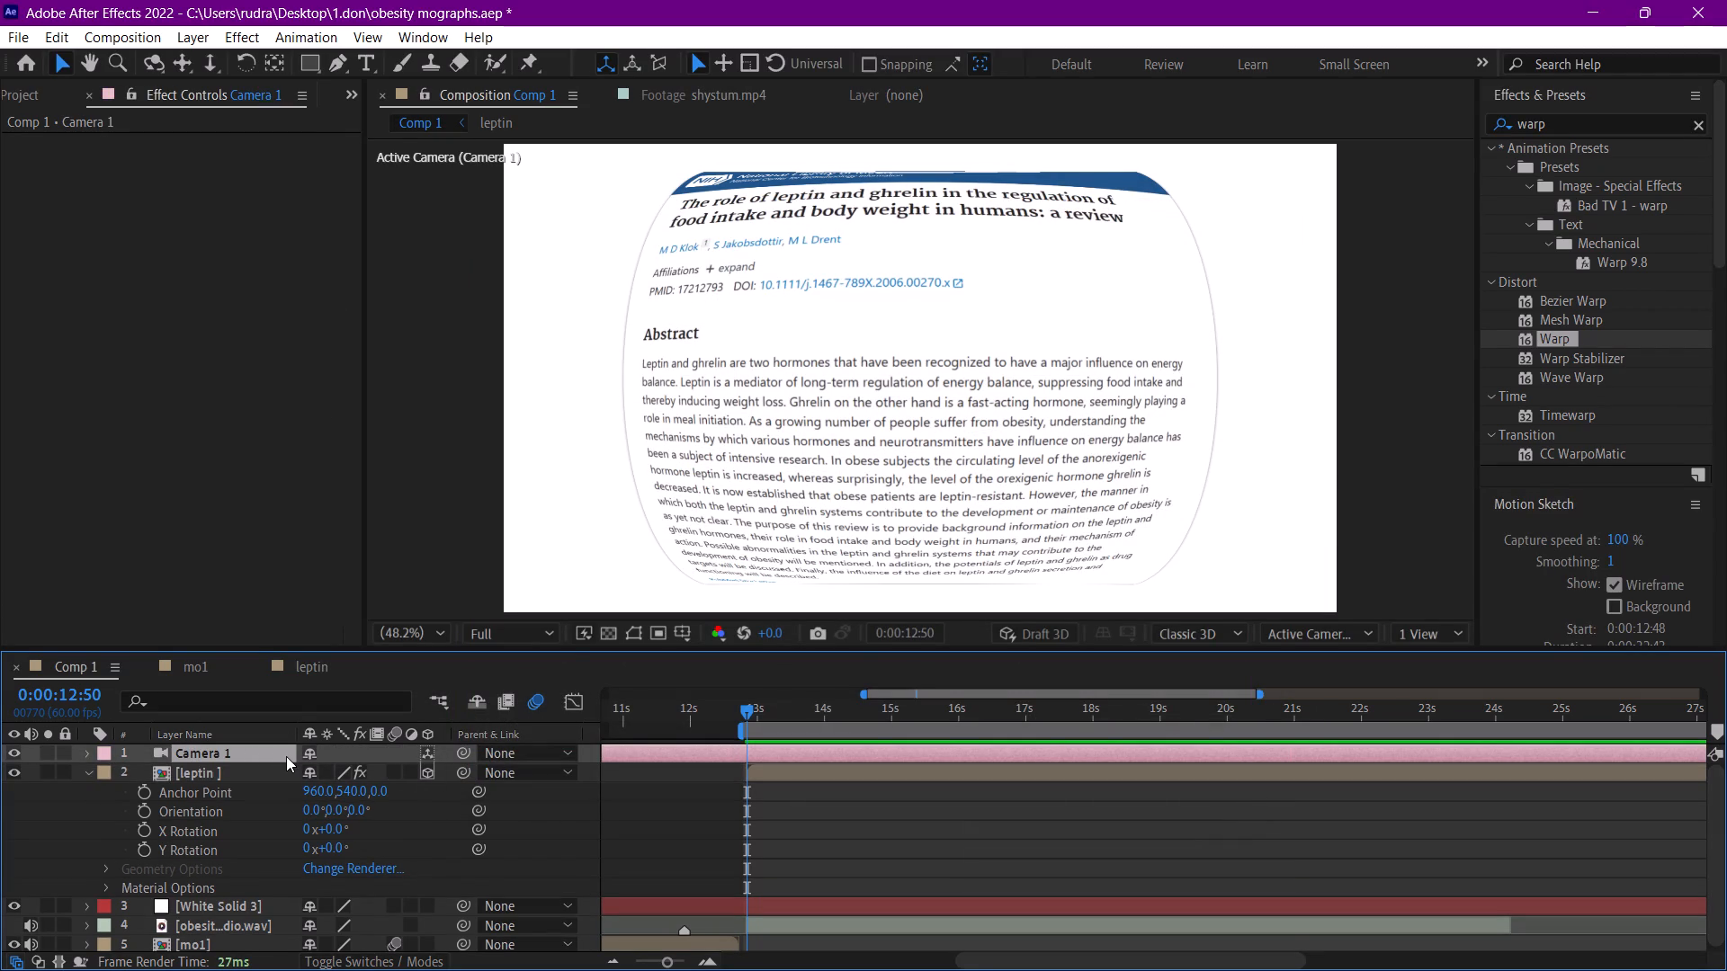
Create a null object above Camera 1 and make it a 3D layer.
{"action": "left_click", "coordinate": [286, 756]}
{"action": "right_click", "coordinate": [539, 802]}
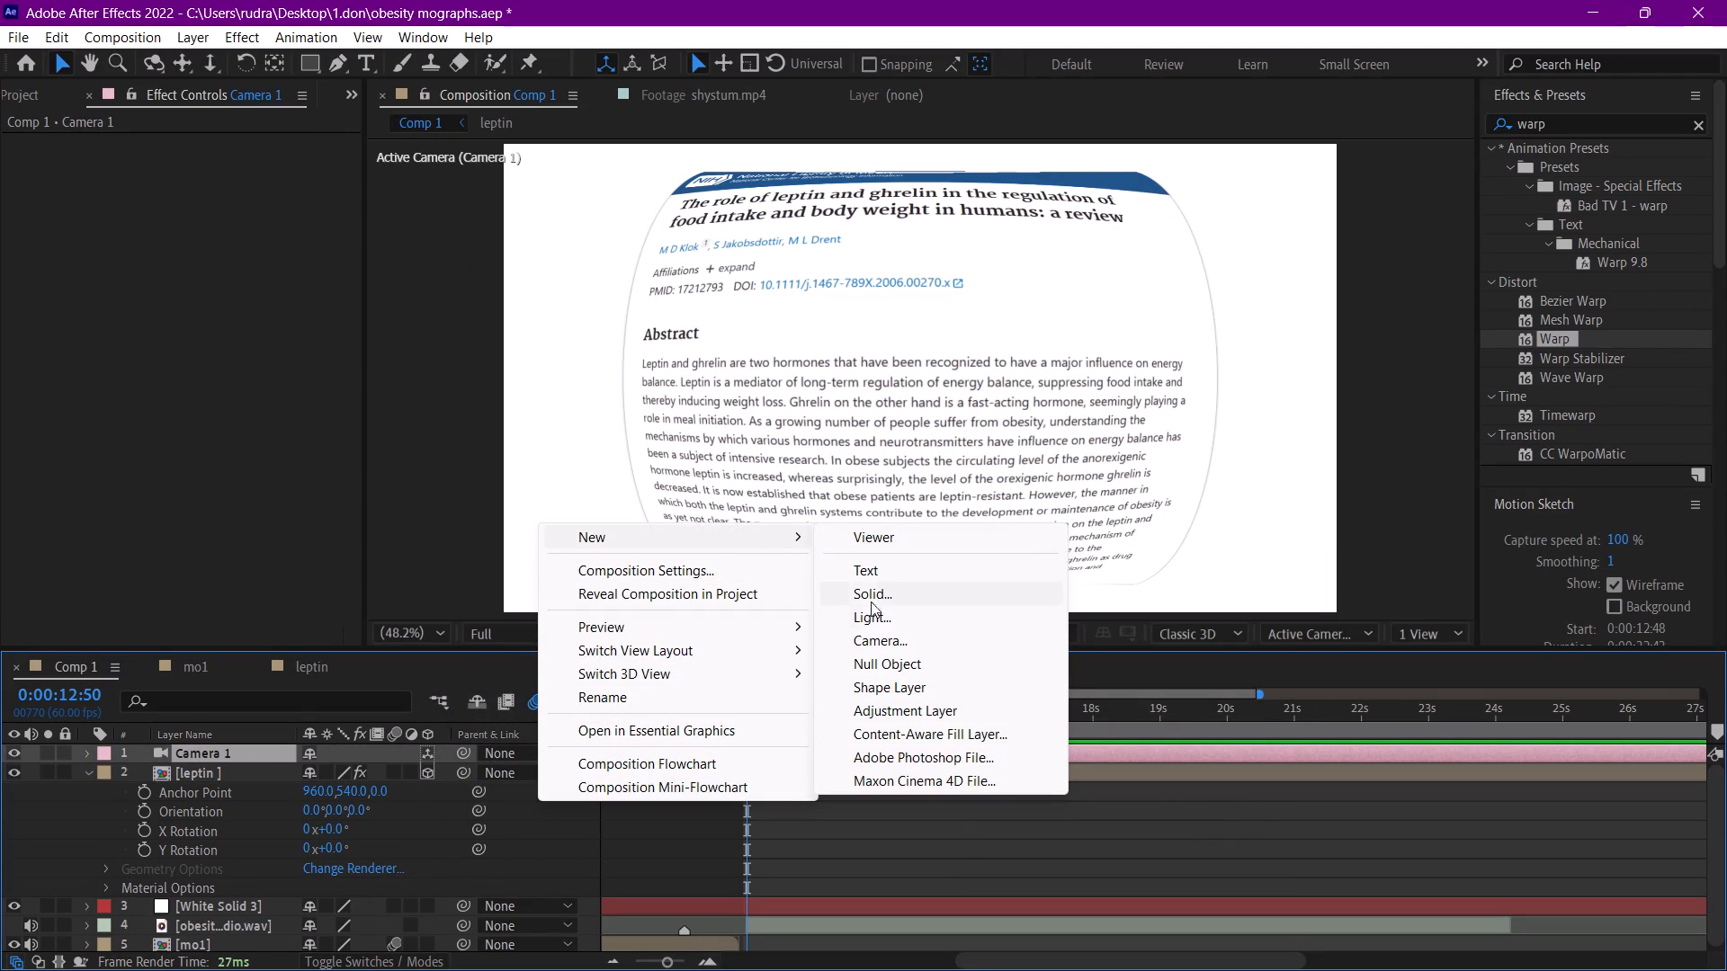
{"action": "left_click", "coordinate": [879, 658]}
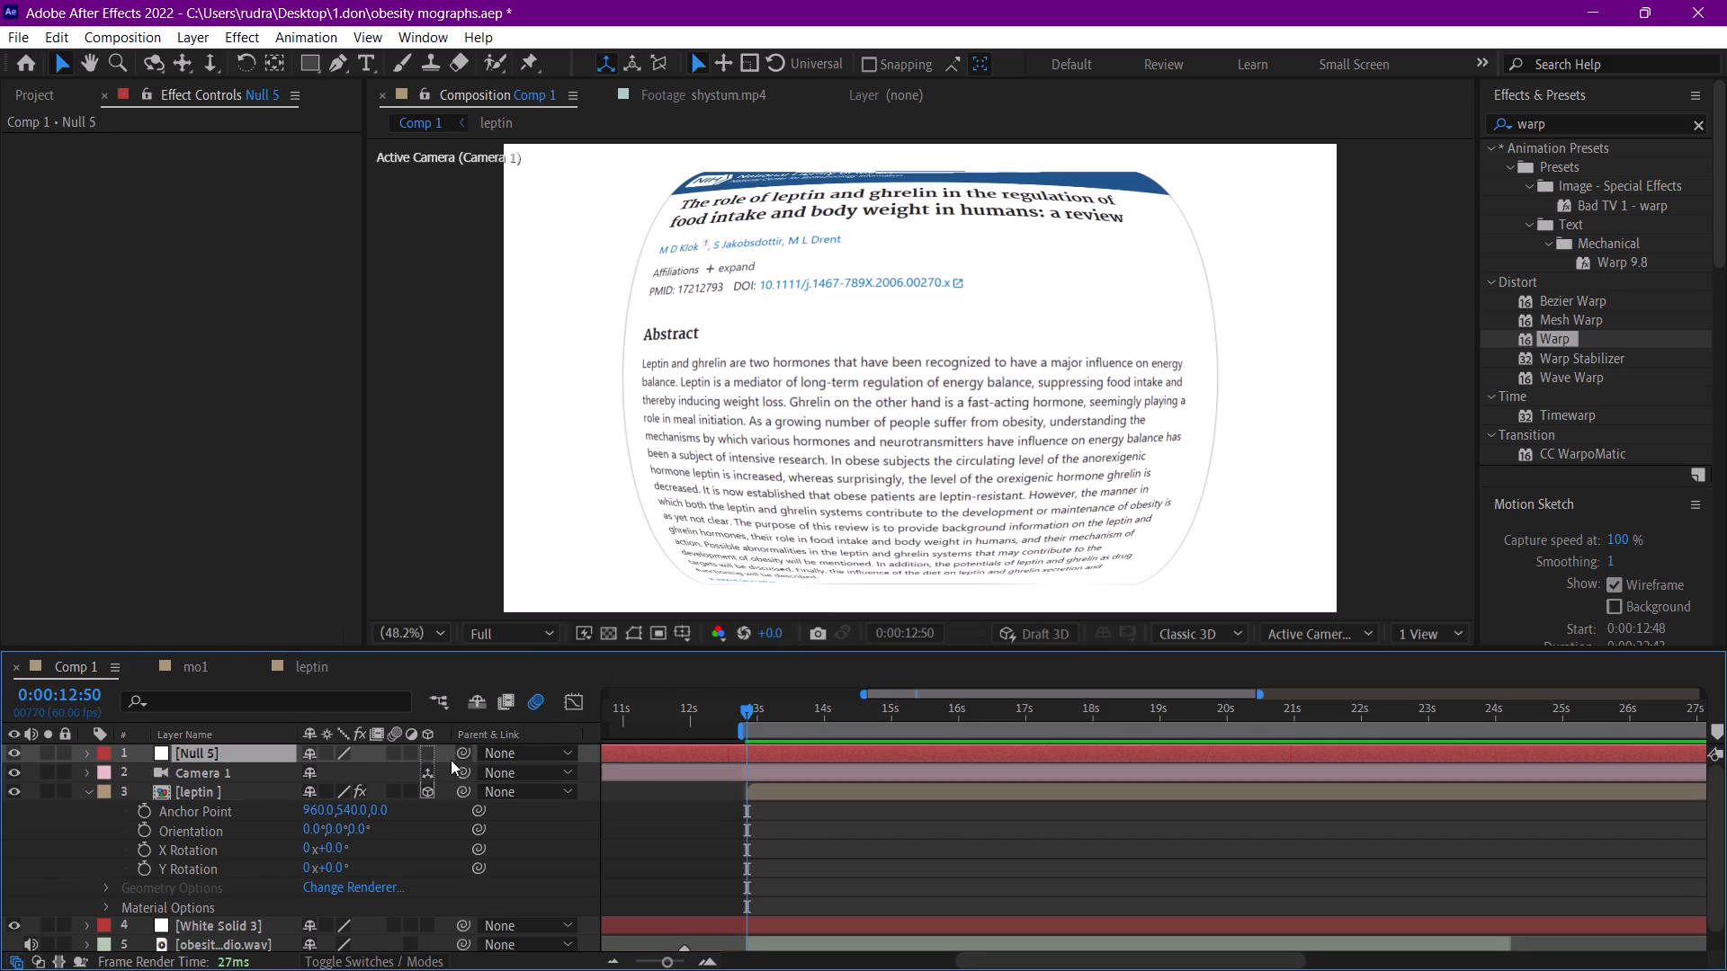
{"action": "left_click", "coordinate": [427, 757]}
Parent Camera 1 to the new null layer.
{"action": "left_click", "coordinate": [254, 746]}
{"action": "type", "text": "78"}
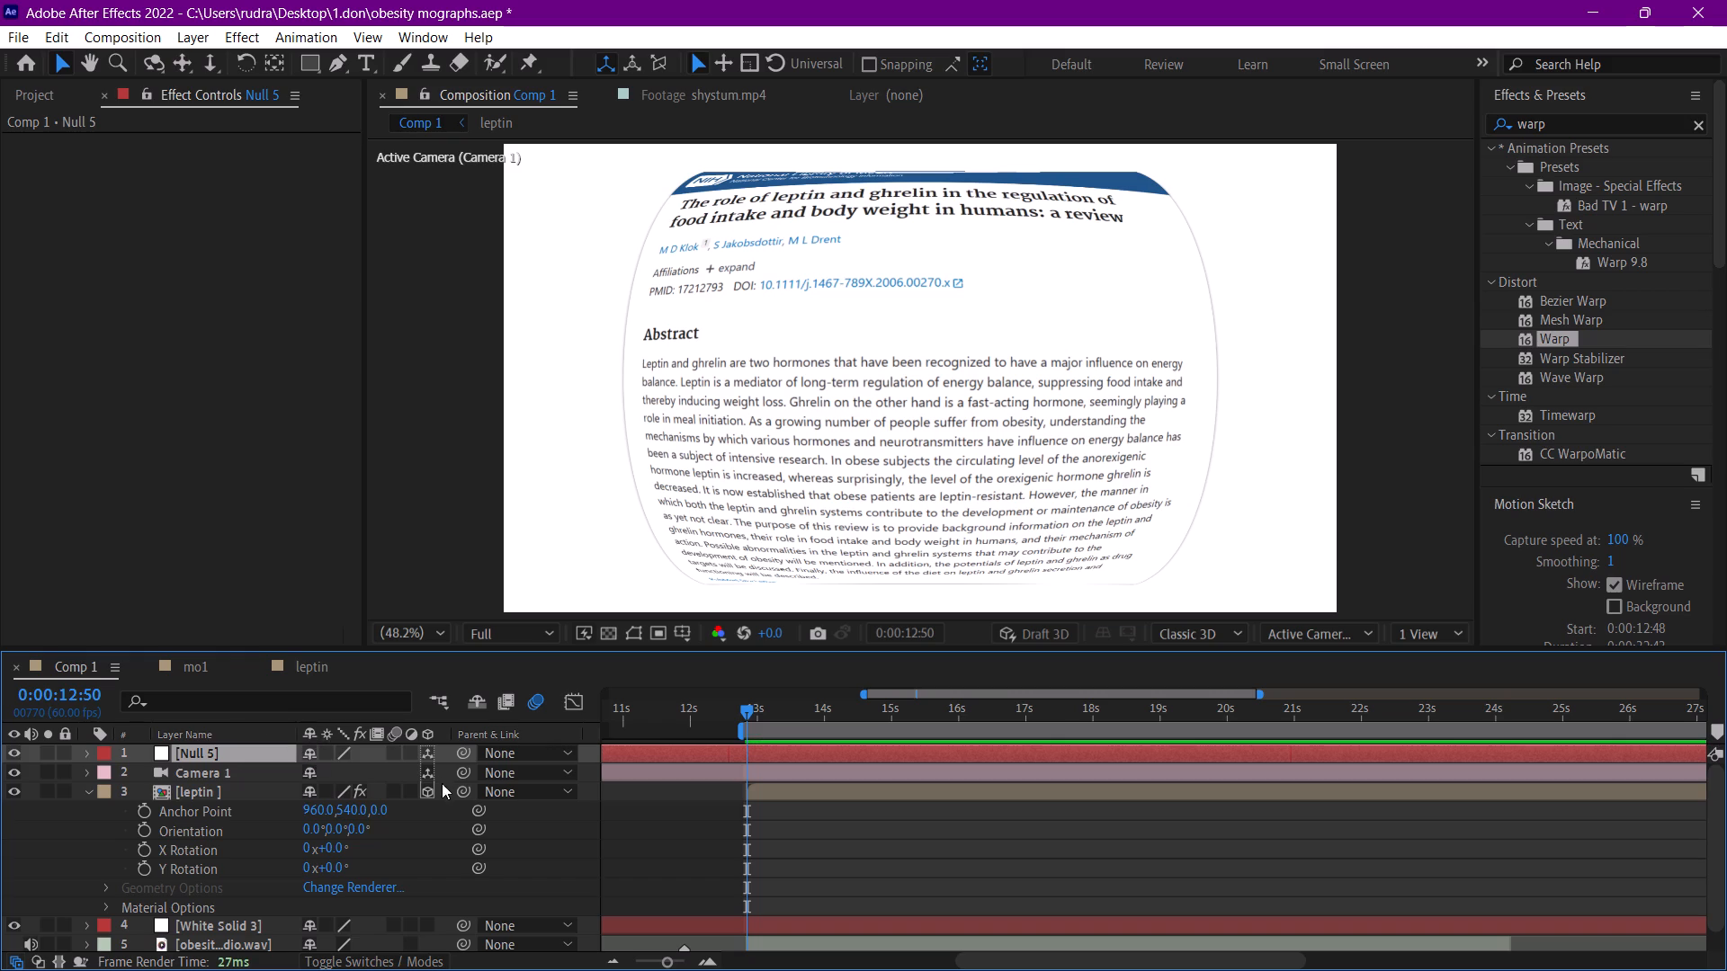
{"action": "left_click_drag", "start_coordinate": [463, 771], "coordinate": [269, 751]}
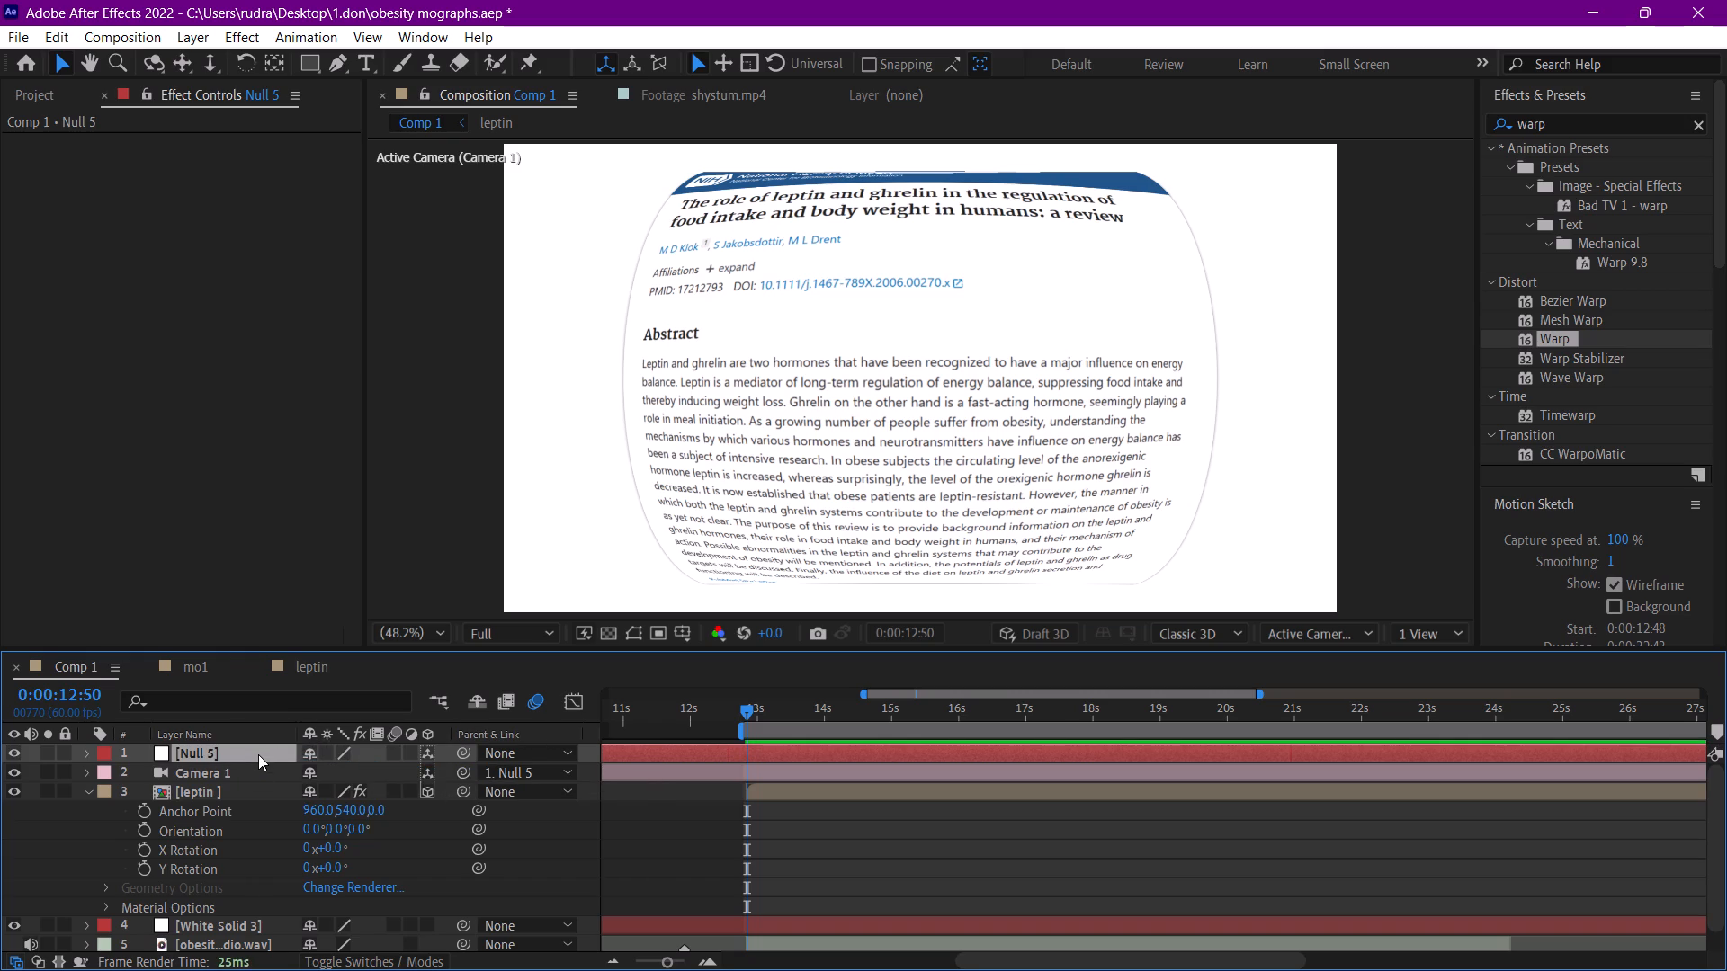
Reveal the null's Position and set its Y value to about 491 to shift the camera's view of the article.
{"action": "left_click", "coordinate": [259, 752]}
{"action": "key", "text": "p"}
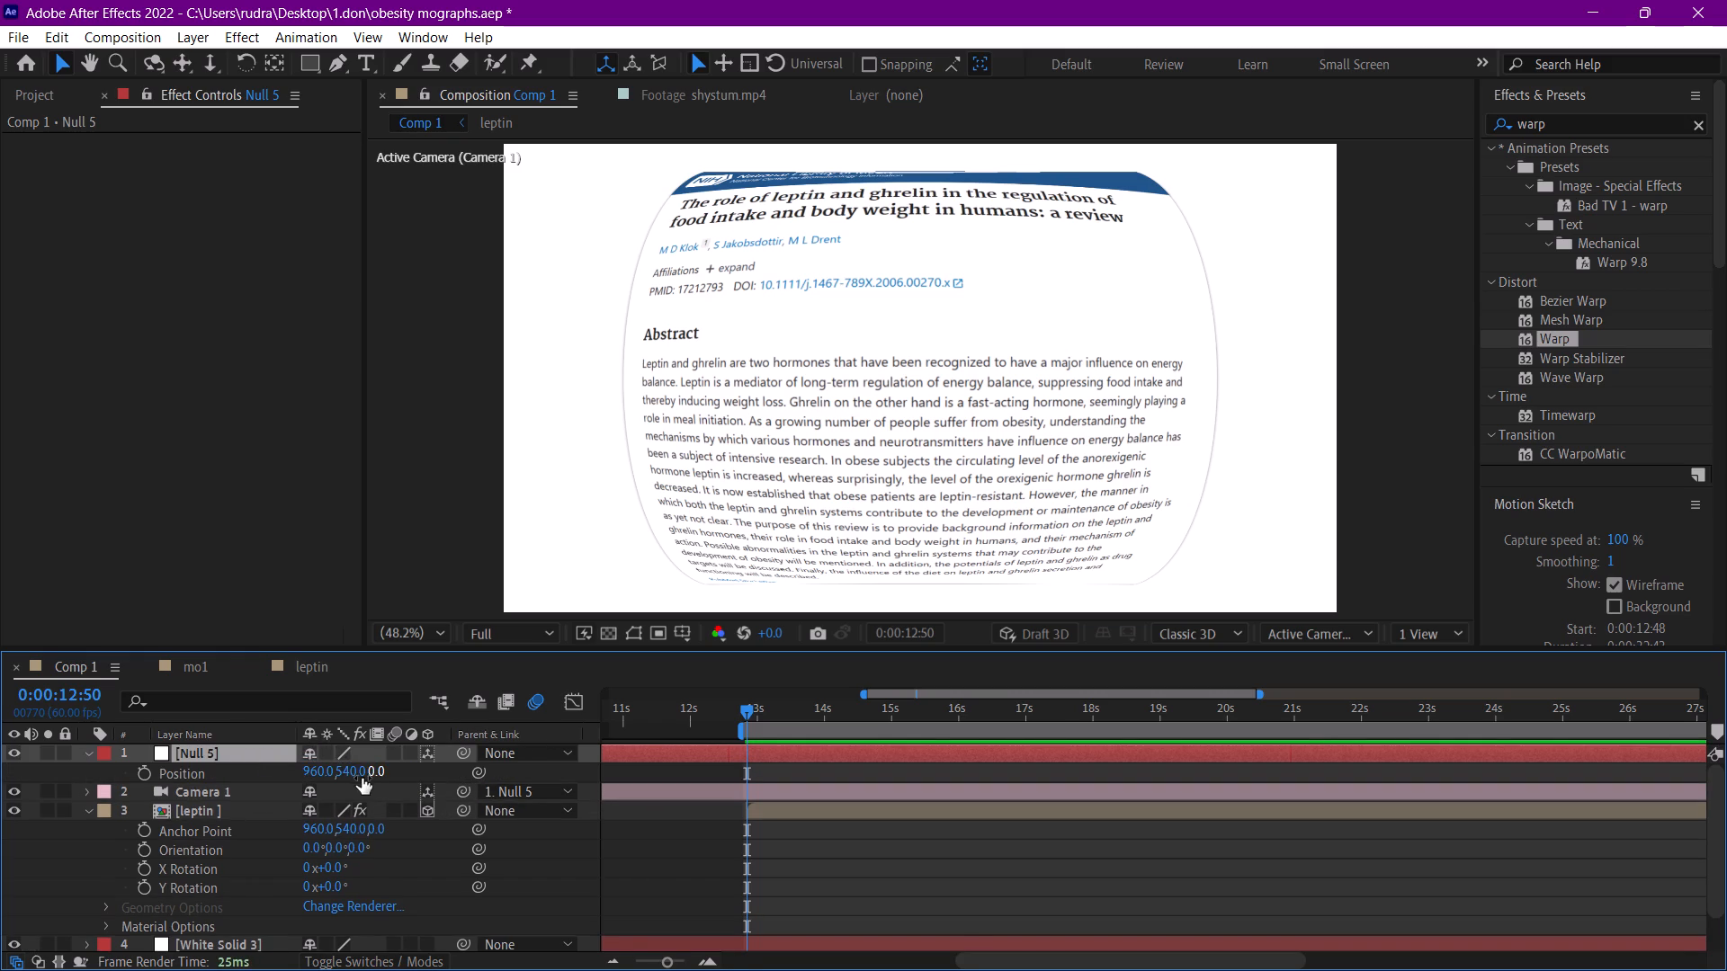
{"action": "left_click_drag", "start_coordinate": [353, 775], "coordinate": [288, 783]}
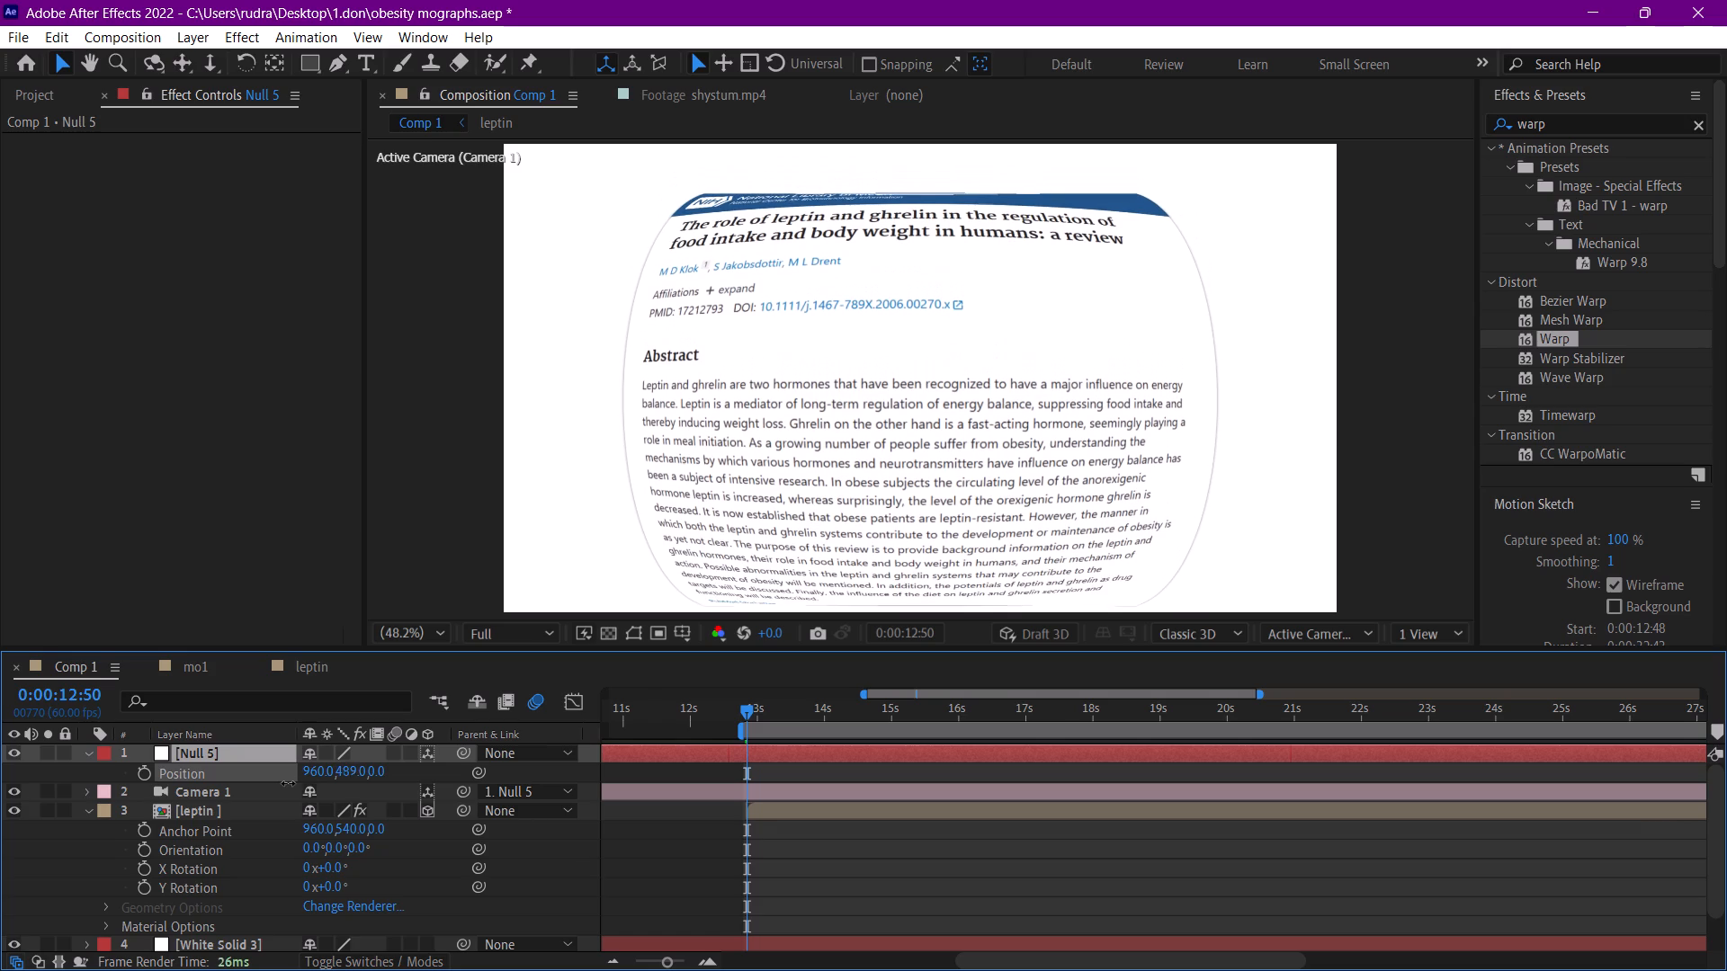
{"action": "left_click_drag", "start_coordinate": [288, 783], "coordinate": [292, 783]}
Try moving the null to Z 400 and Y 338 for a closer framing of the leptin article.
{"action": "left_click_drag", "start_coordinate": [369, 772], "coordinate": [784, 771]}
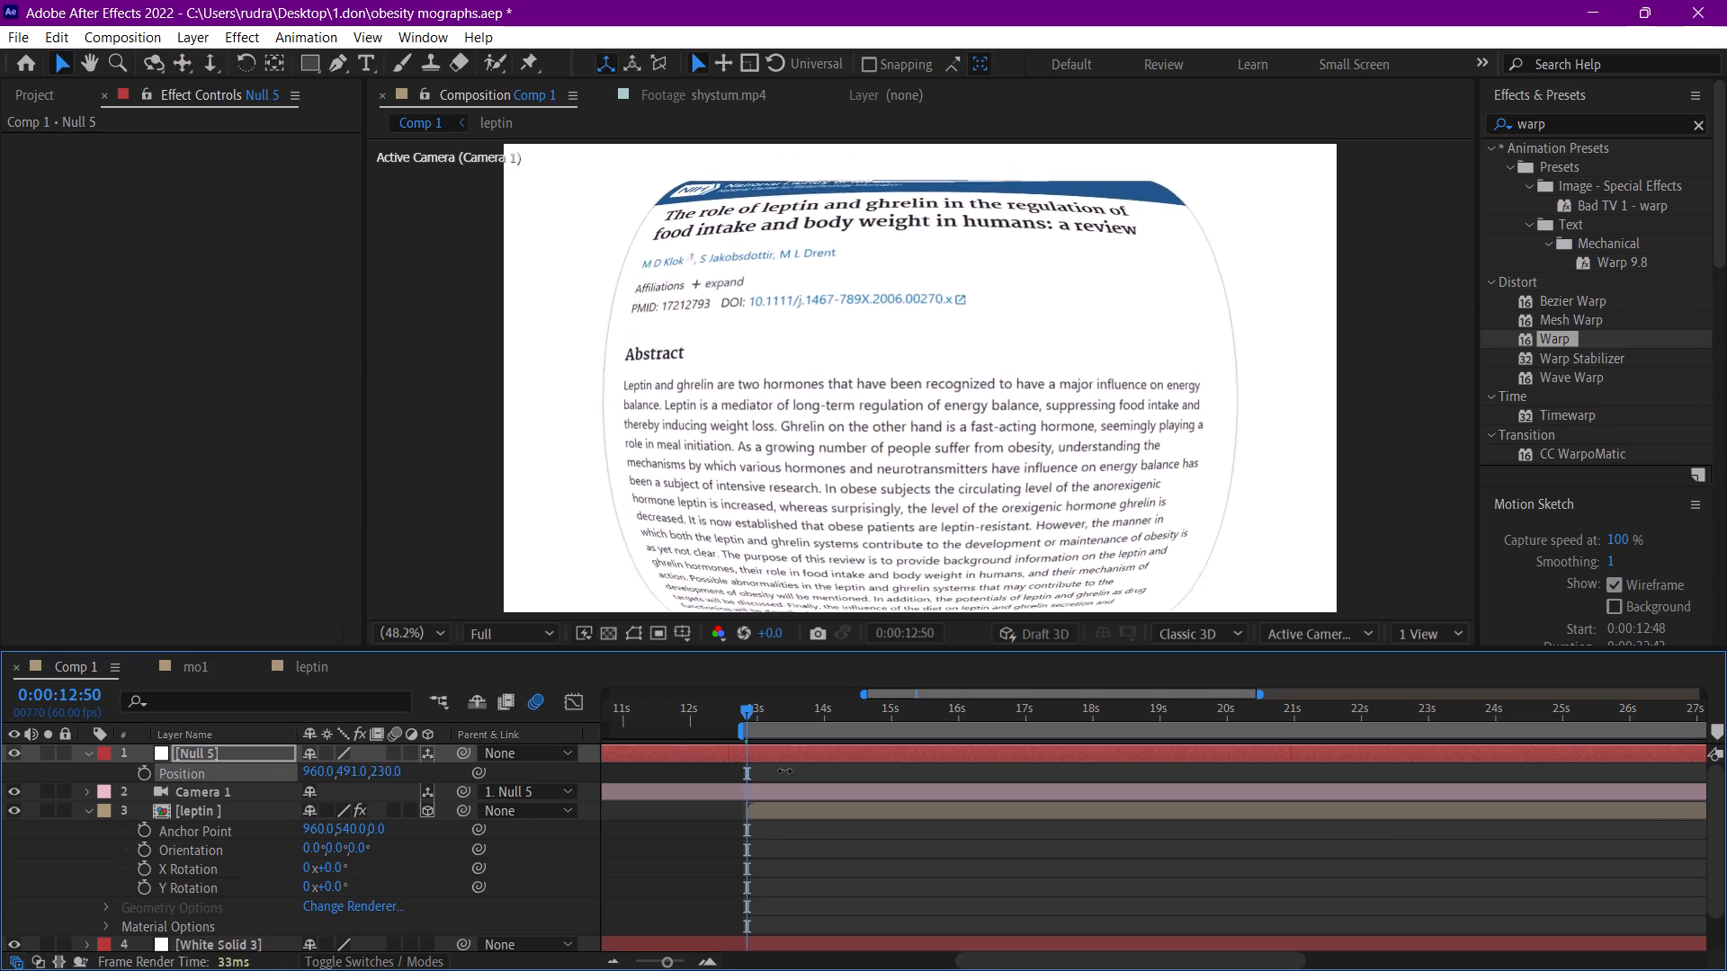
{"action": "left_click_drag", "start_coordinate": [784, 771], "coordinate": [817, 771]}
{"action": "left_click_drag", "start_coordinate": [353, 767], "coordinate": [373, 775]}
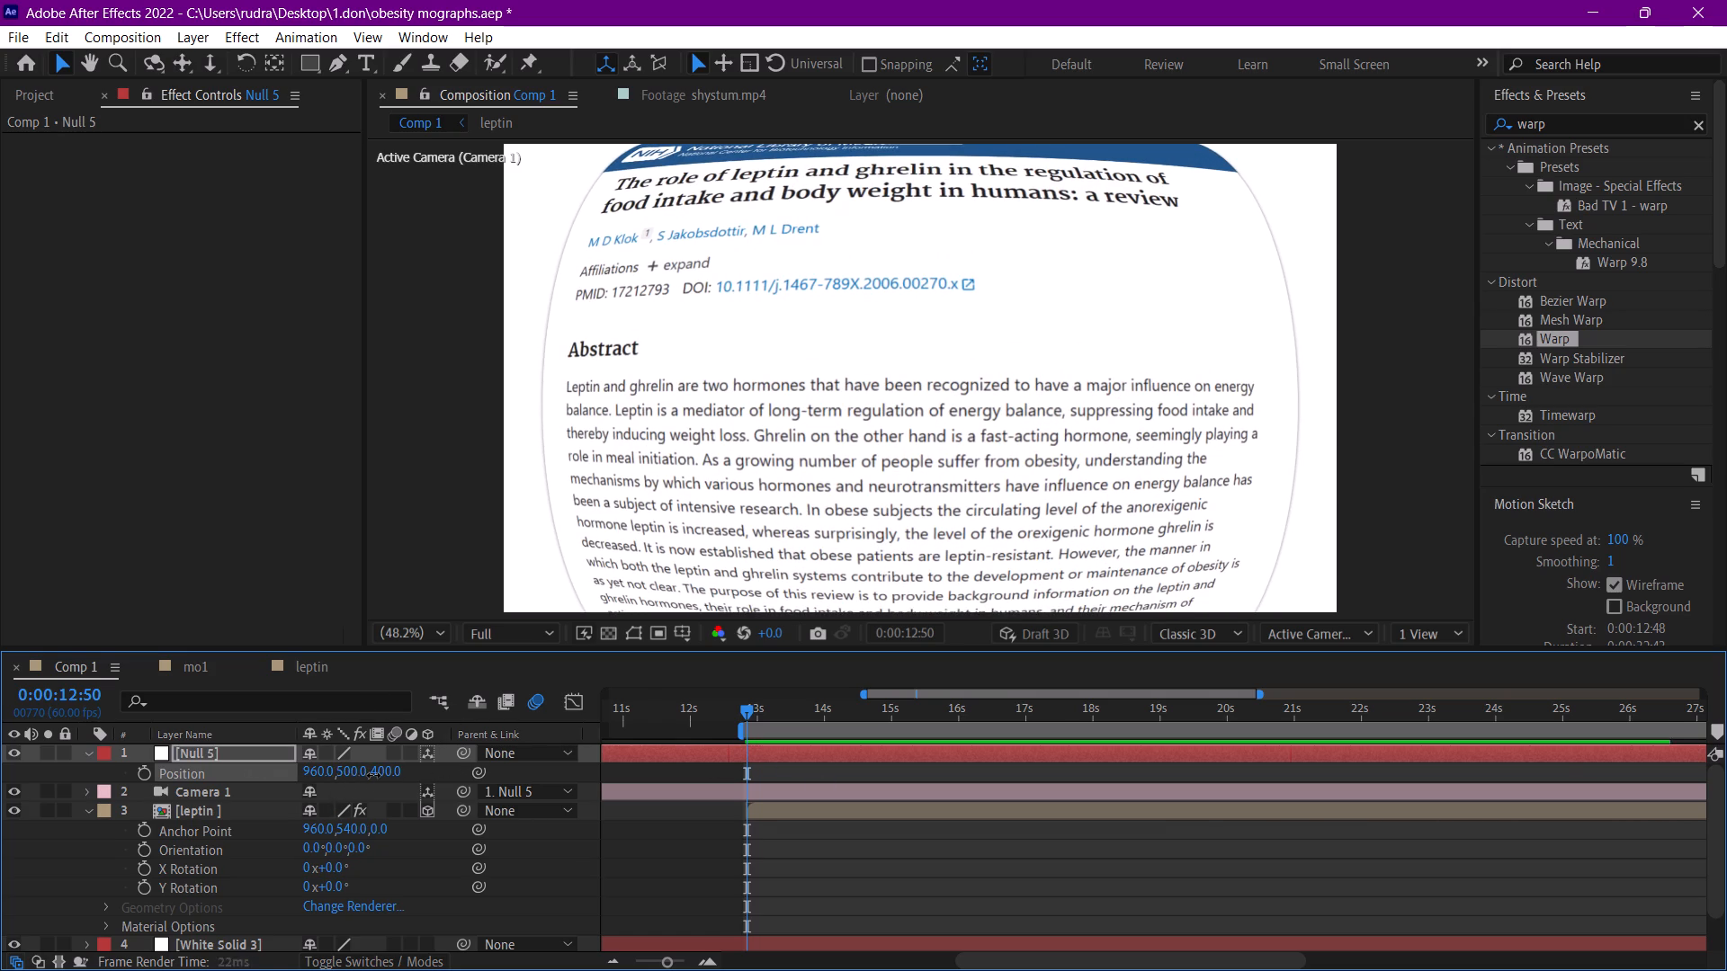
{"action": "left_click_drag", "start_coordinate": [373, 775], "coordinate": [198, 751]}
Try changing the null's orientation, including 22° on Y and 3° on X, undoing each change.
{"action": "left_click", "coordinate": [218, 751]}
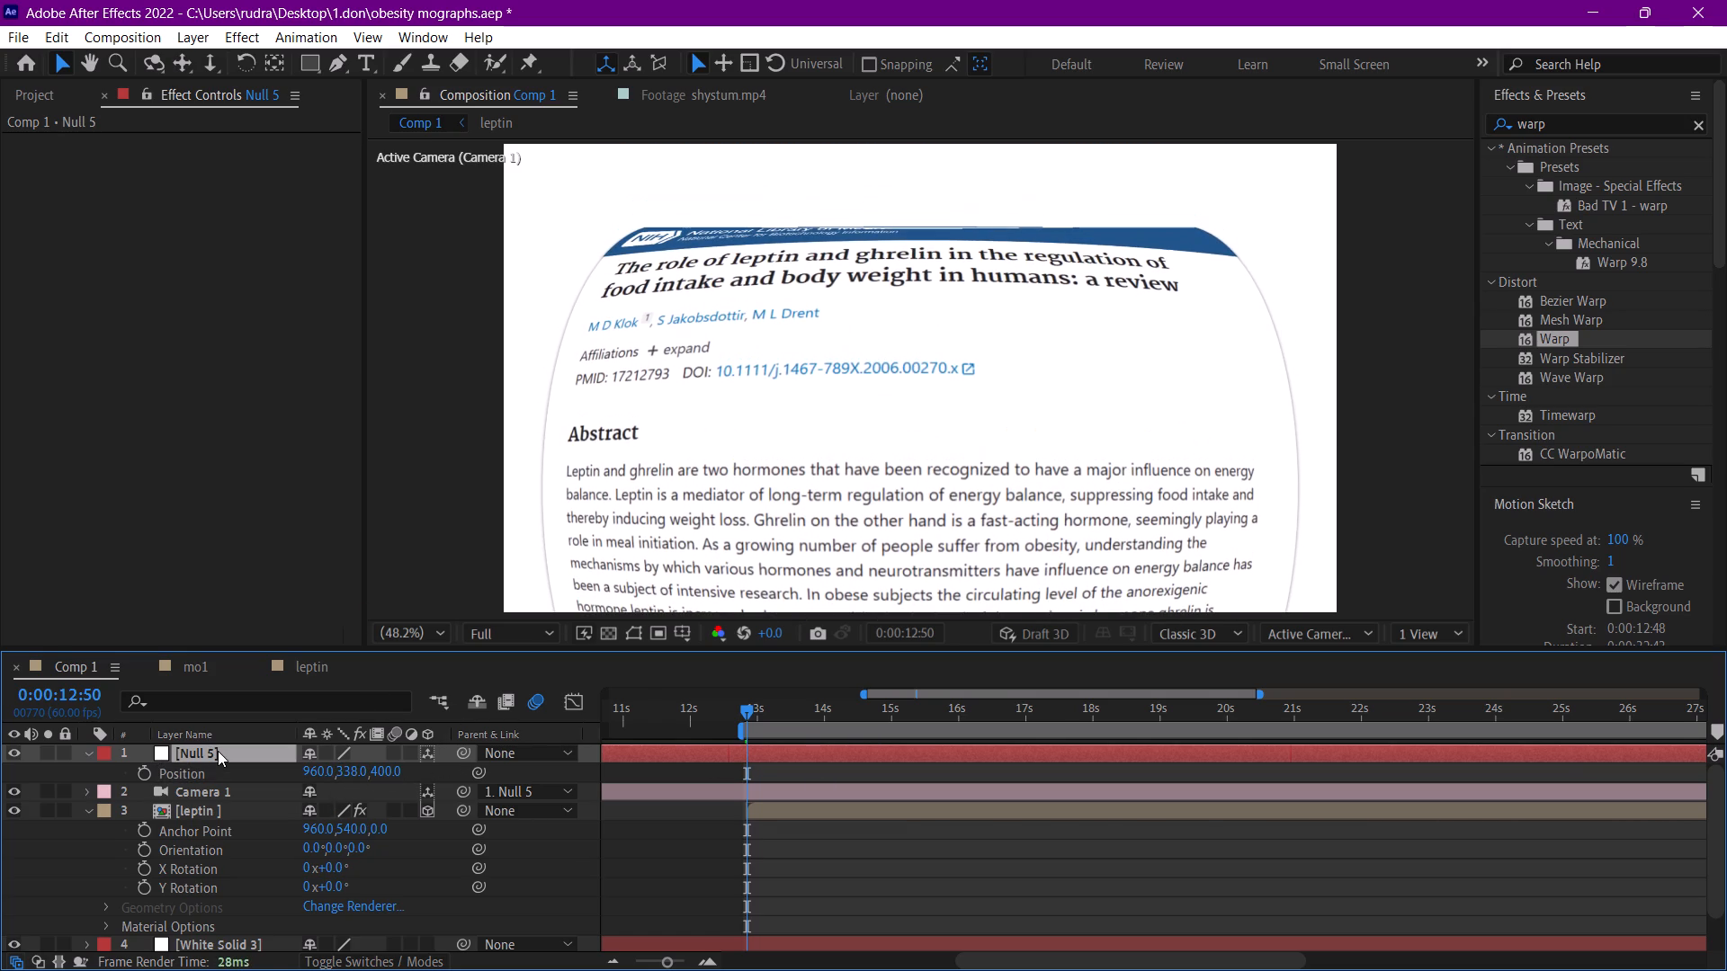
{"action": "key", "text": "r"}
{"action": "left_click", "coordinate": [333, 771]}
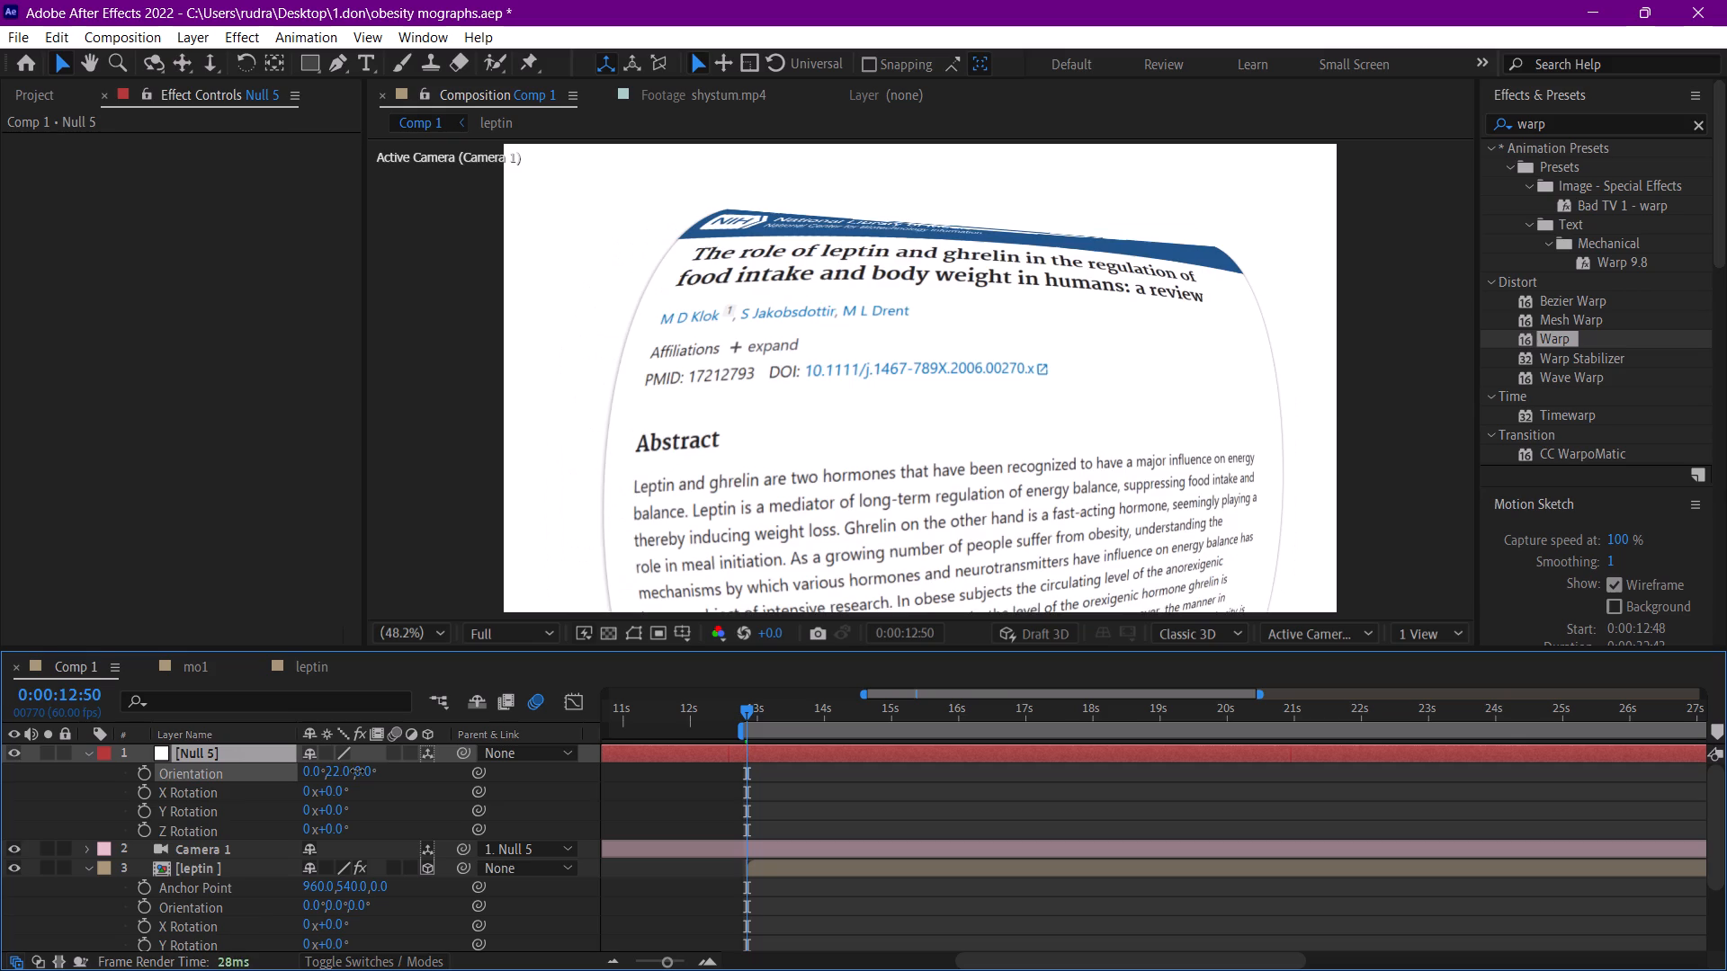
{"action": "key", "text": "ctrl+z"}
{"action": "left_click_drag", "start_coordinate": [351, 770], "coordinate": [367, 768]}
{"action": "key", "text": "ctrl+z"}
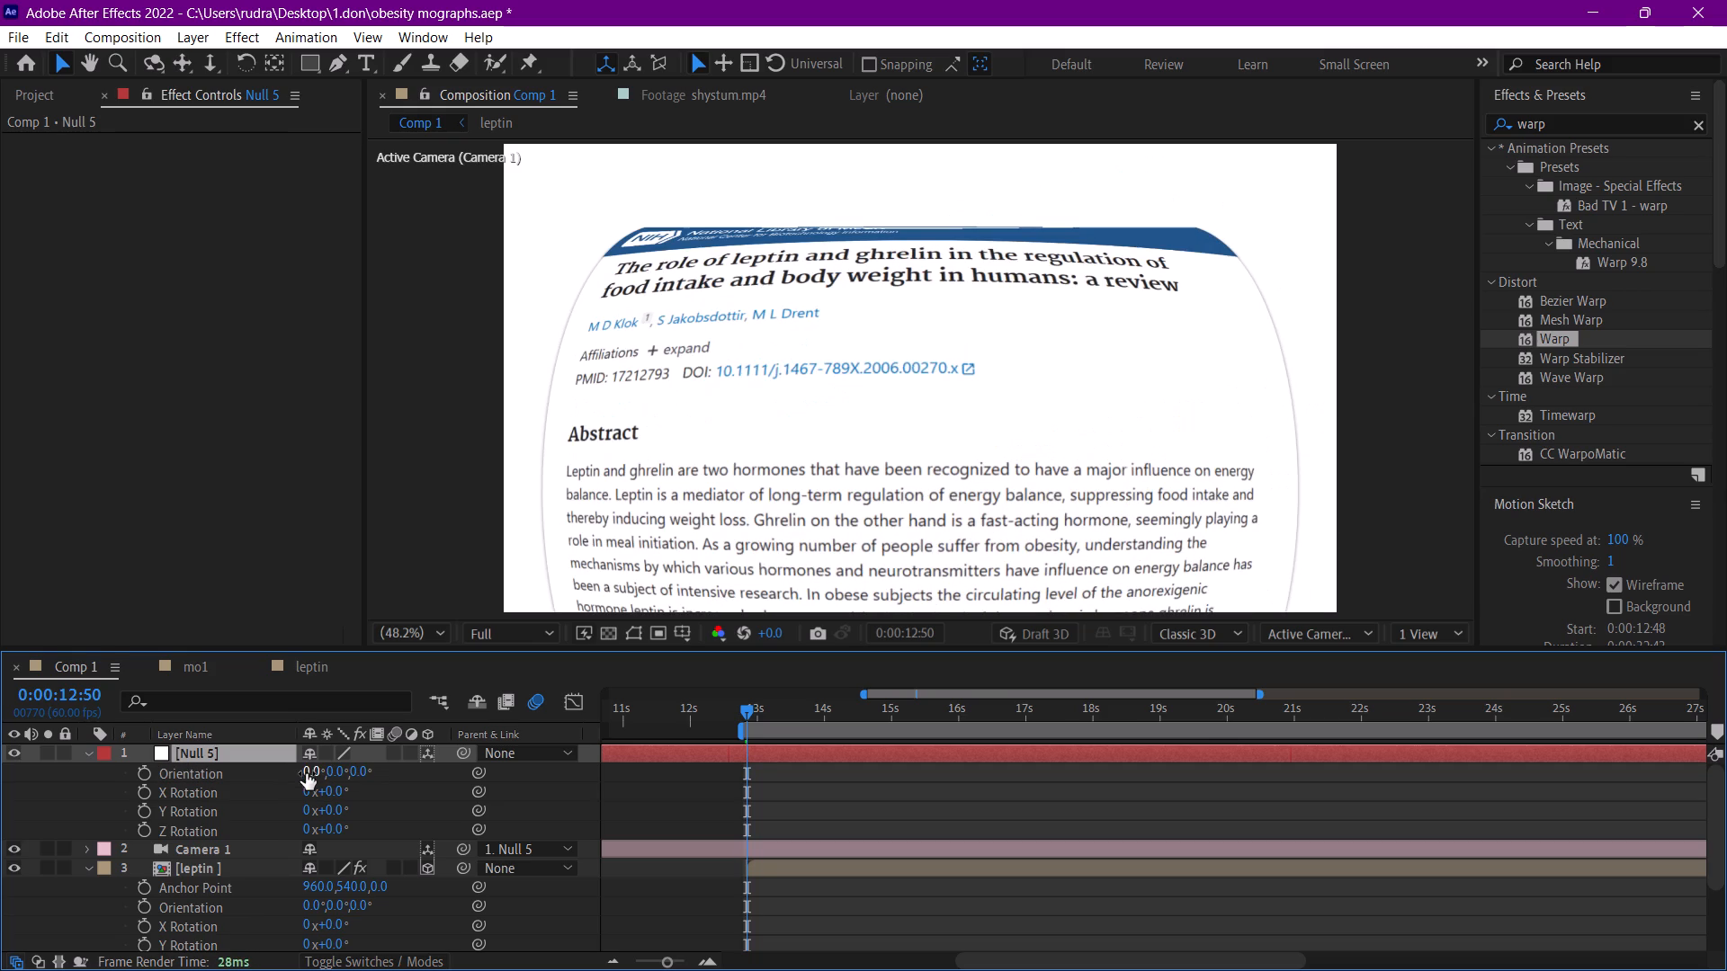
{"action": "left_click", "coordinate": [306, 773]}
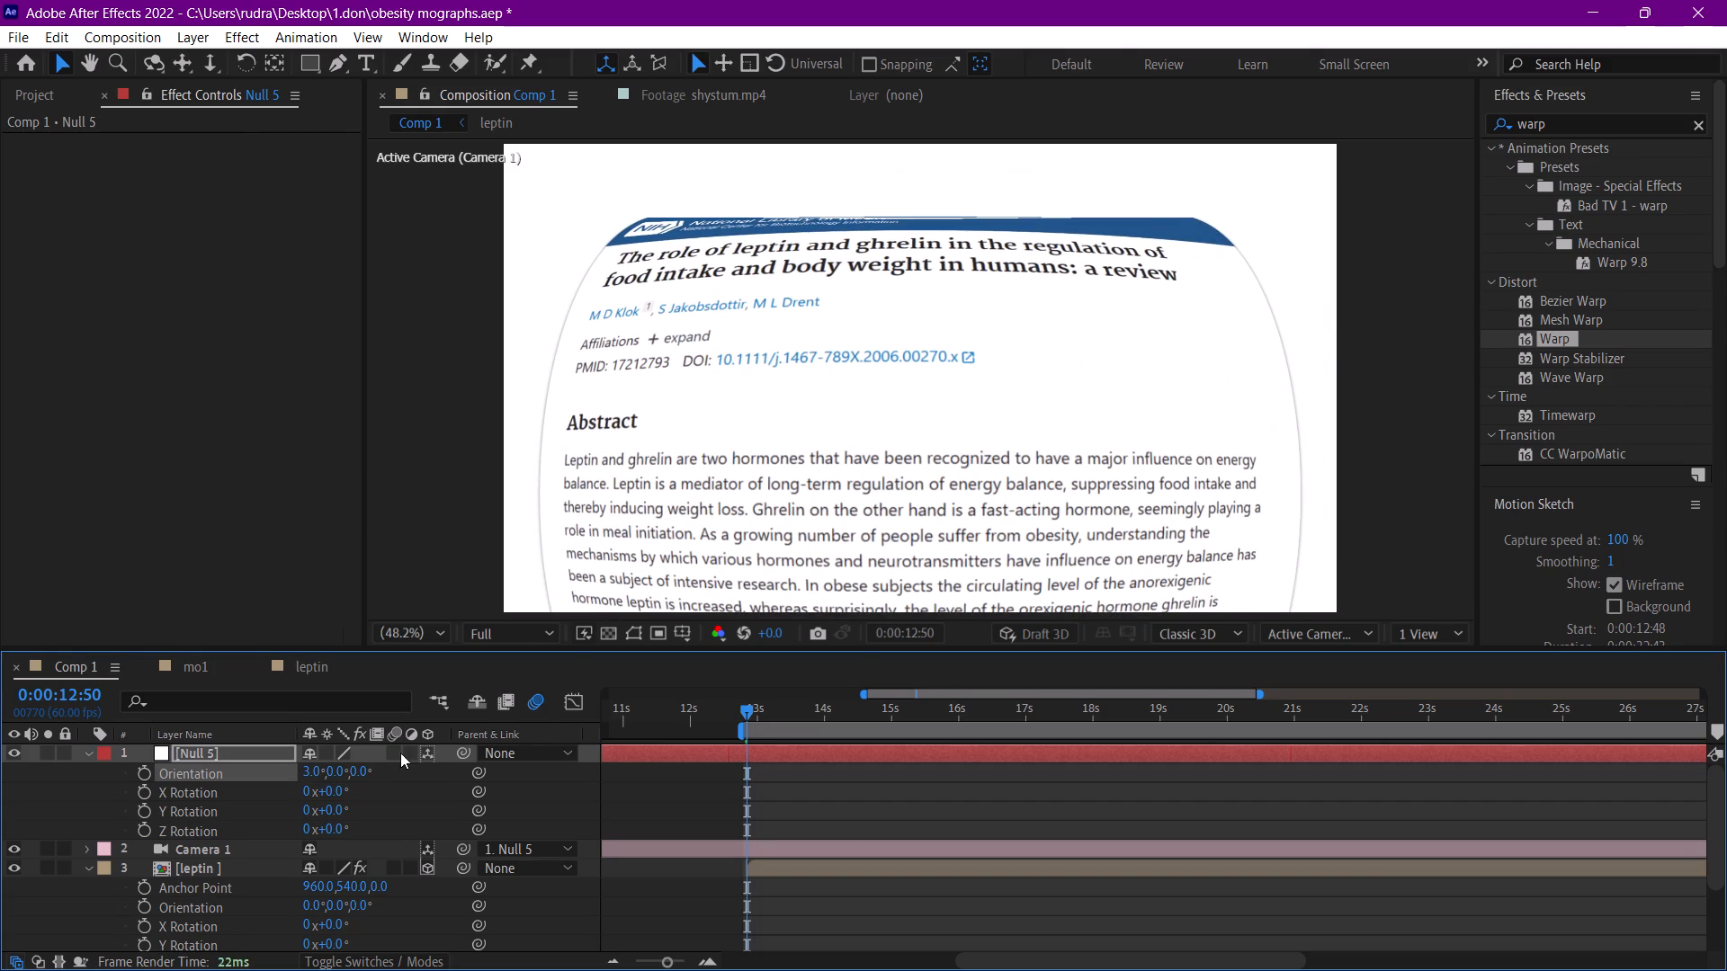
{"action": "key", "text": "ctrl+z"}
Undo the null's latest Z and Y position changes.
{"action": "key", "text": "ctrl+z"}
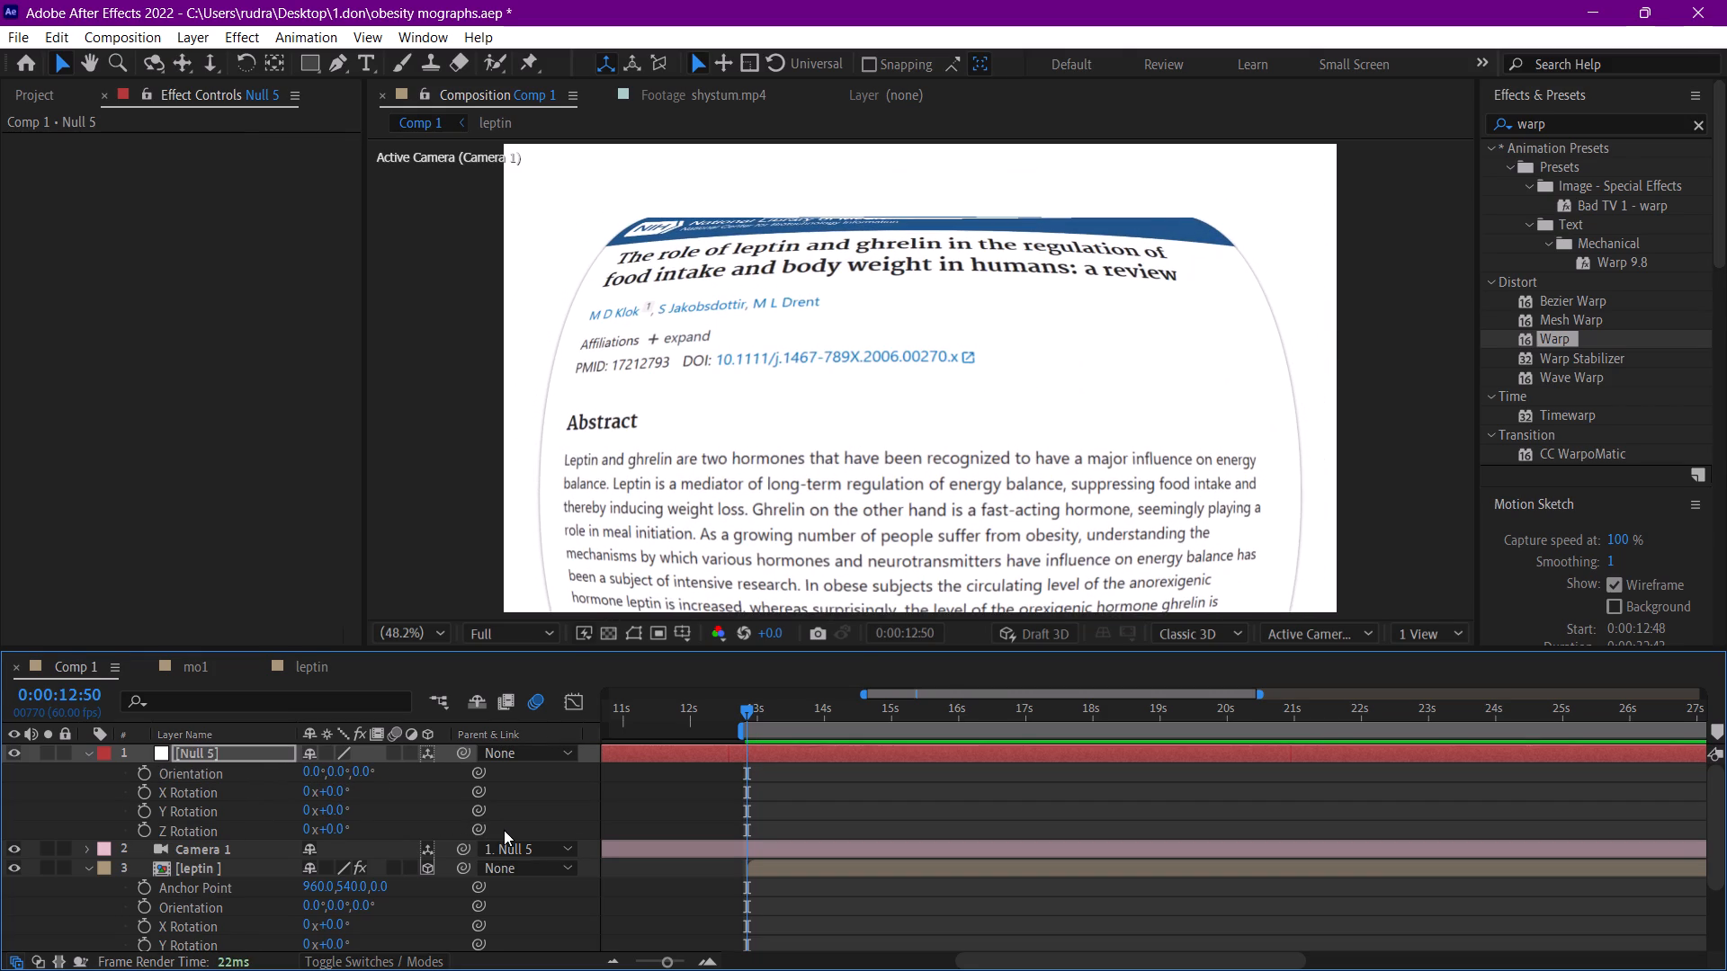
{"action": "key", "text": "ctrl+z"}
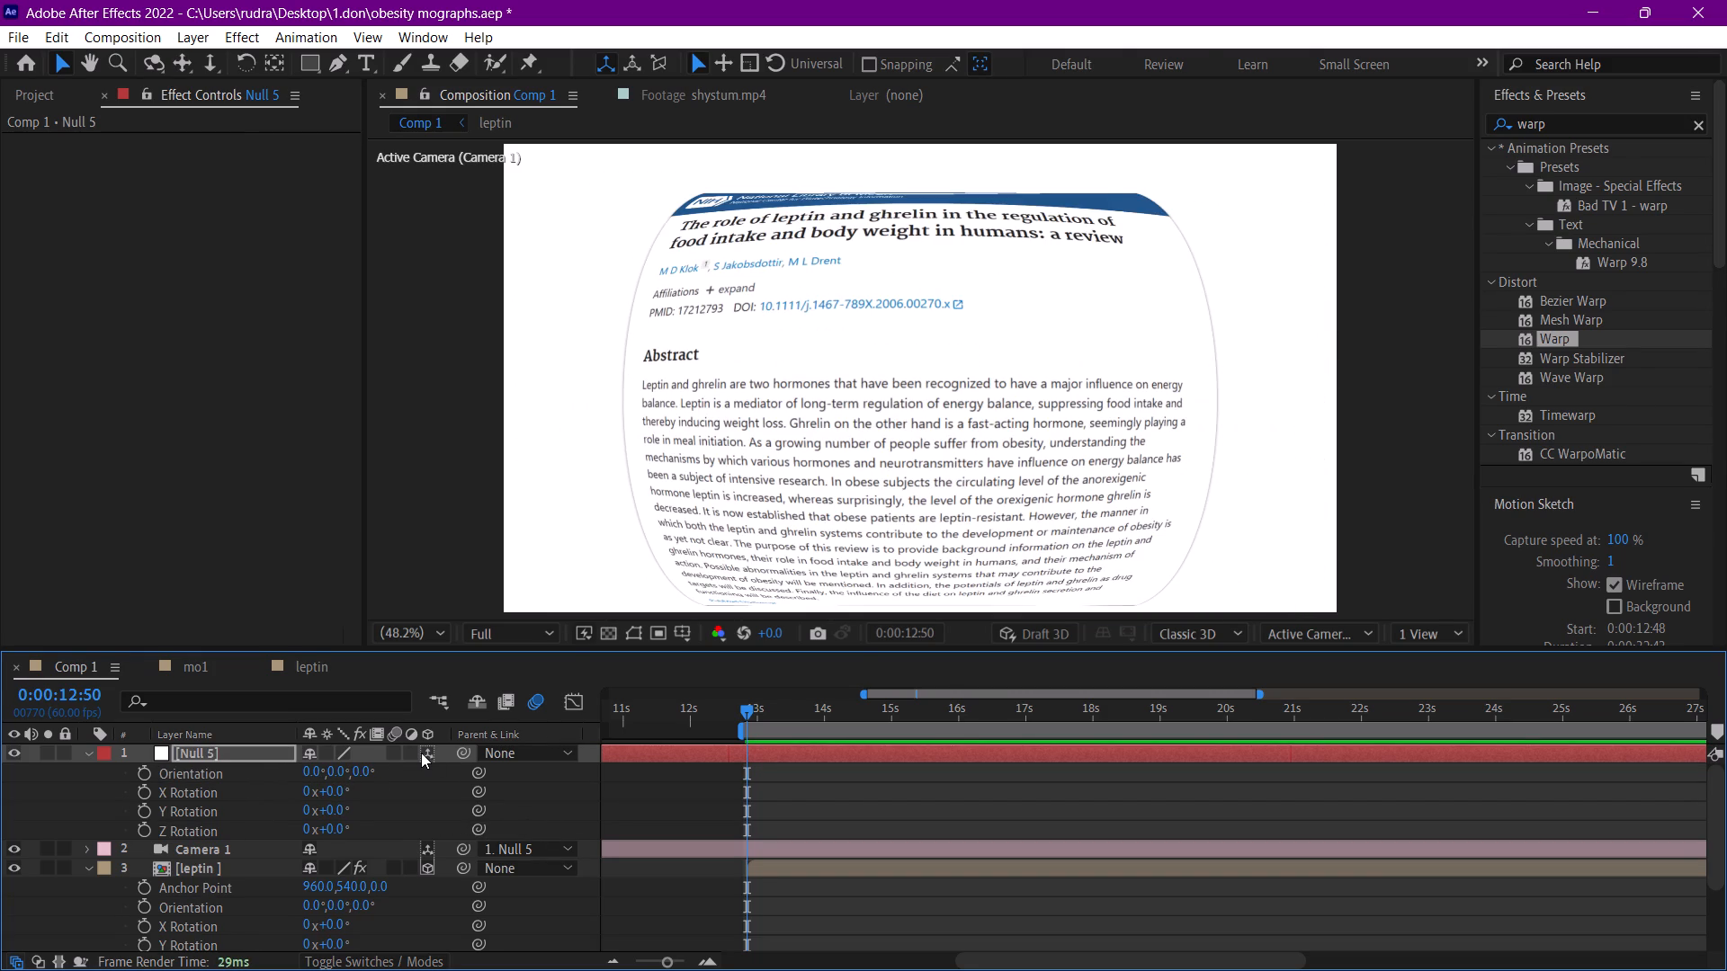
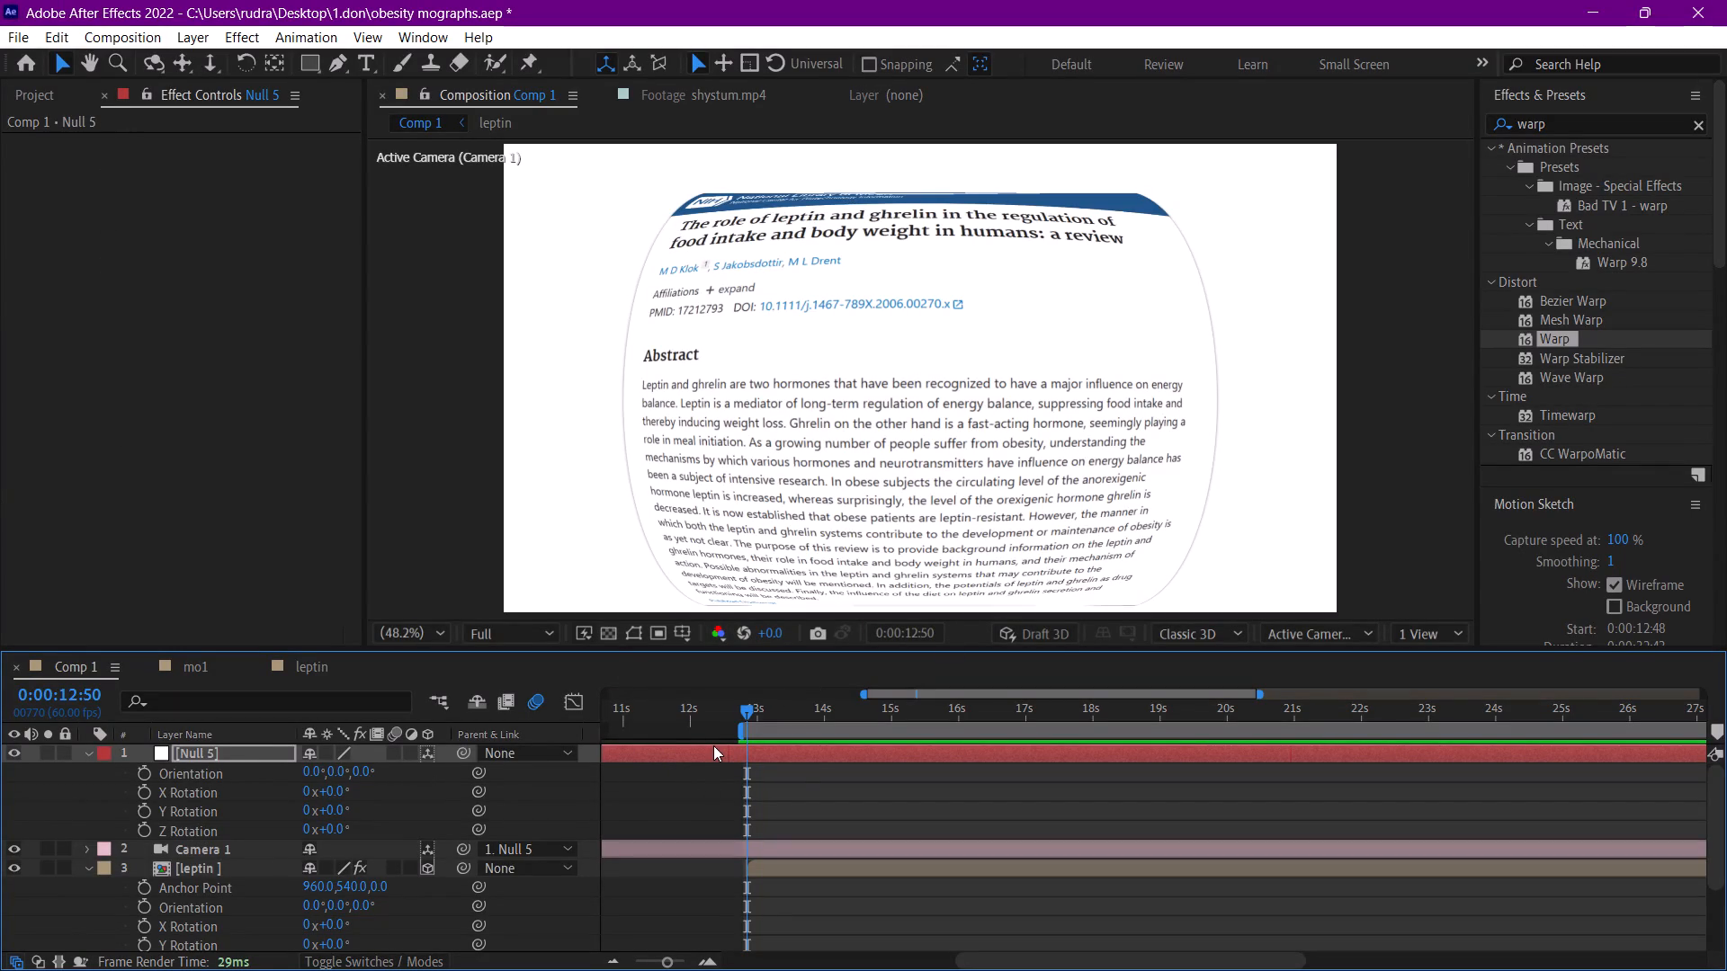
Split the null layer at 0:00:12:50 and delete its earlier portion.
{"action": "key", "text": "ctrl+shift+d"}
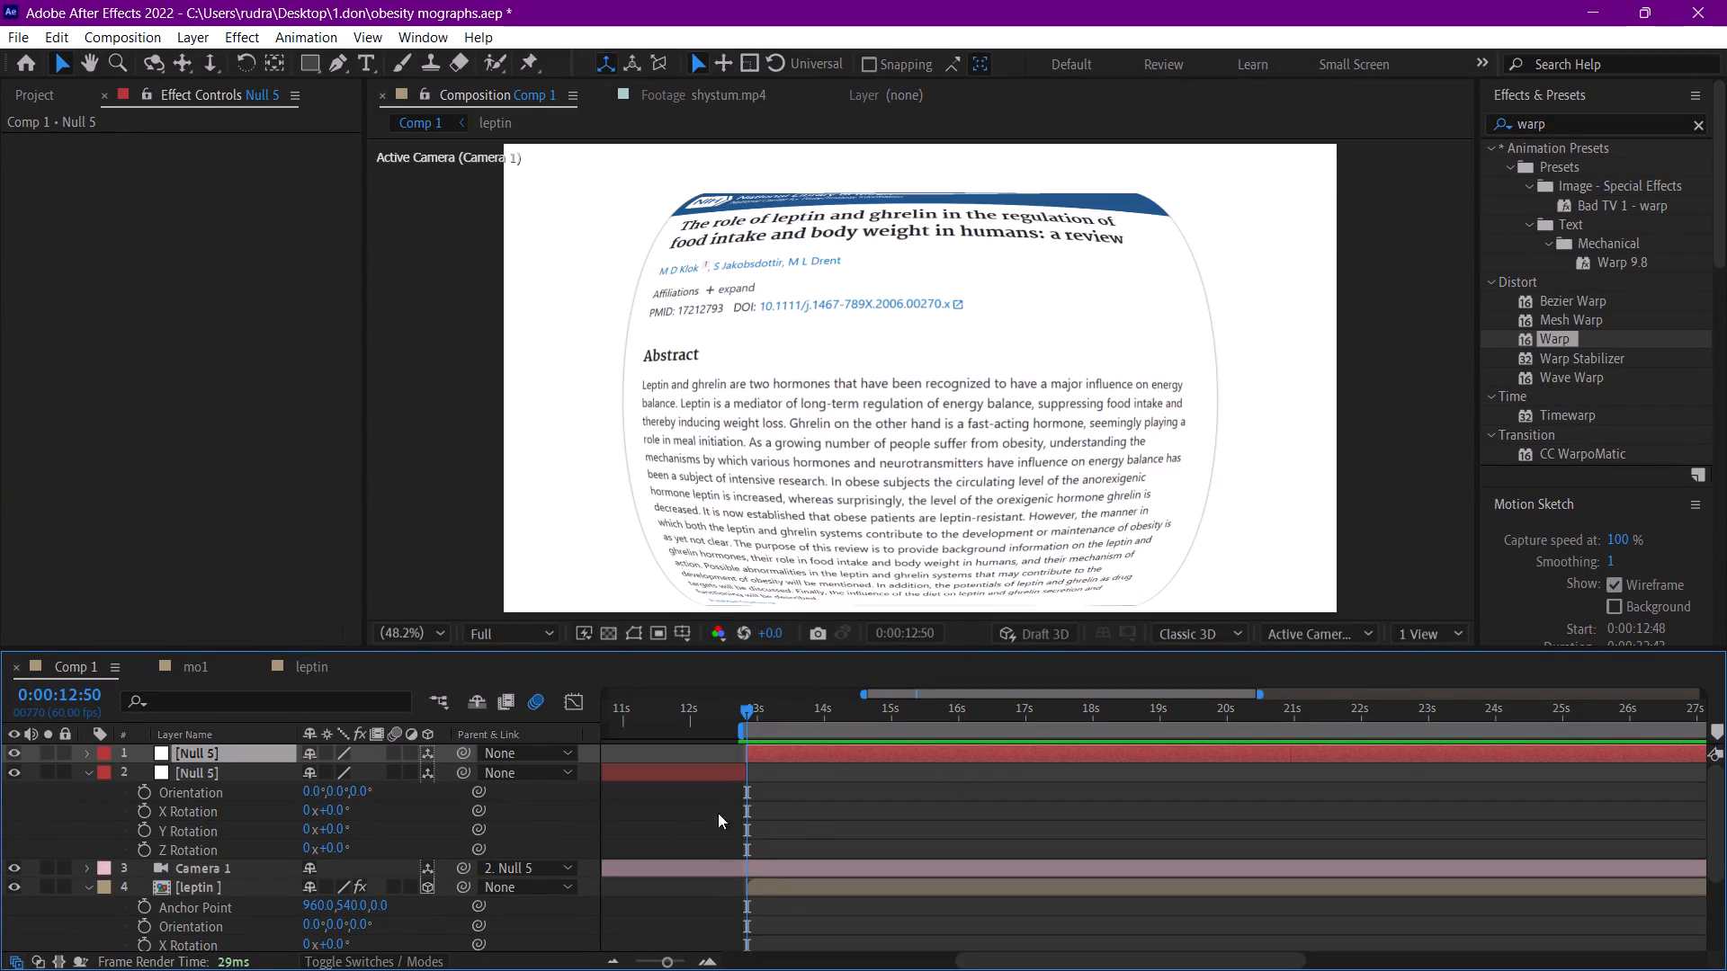
{"action": "left_click", "coordinate": [629, 764]}
{"action": "key", "text": "Delete"}
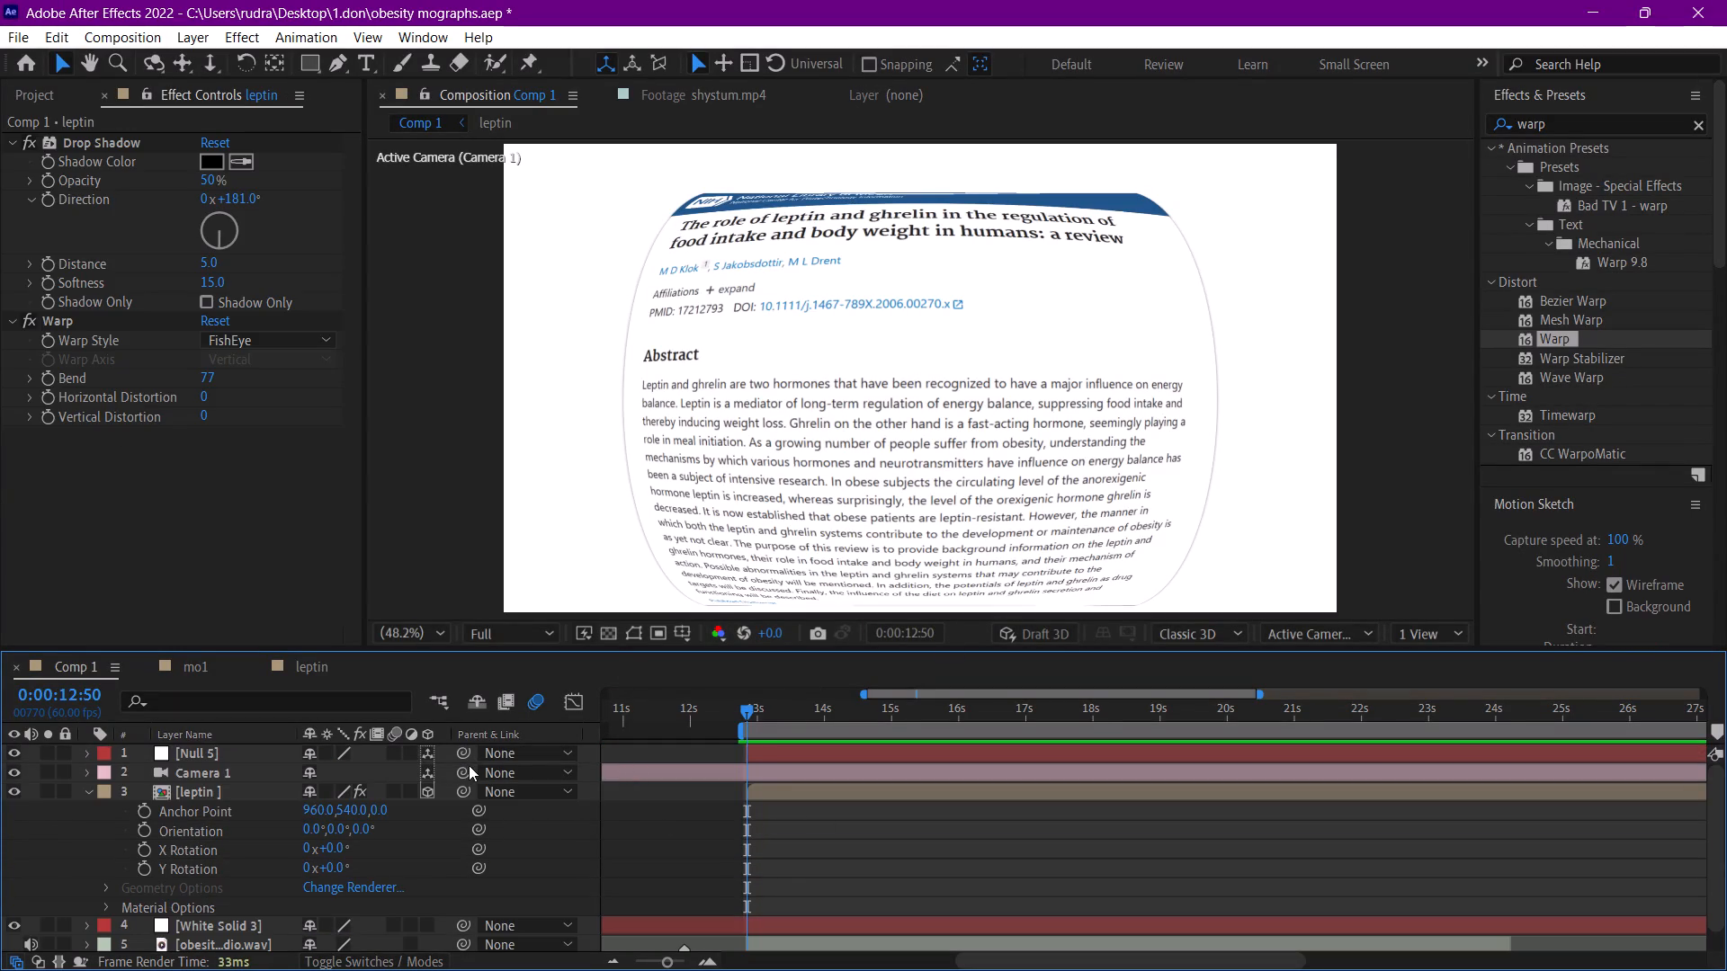
Parent Camera 1 to the remaining null layer.
{"action": "left_click_drag", "start_coordinate": [462, 771], "coordinate": [236, 753]}
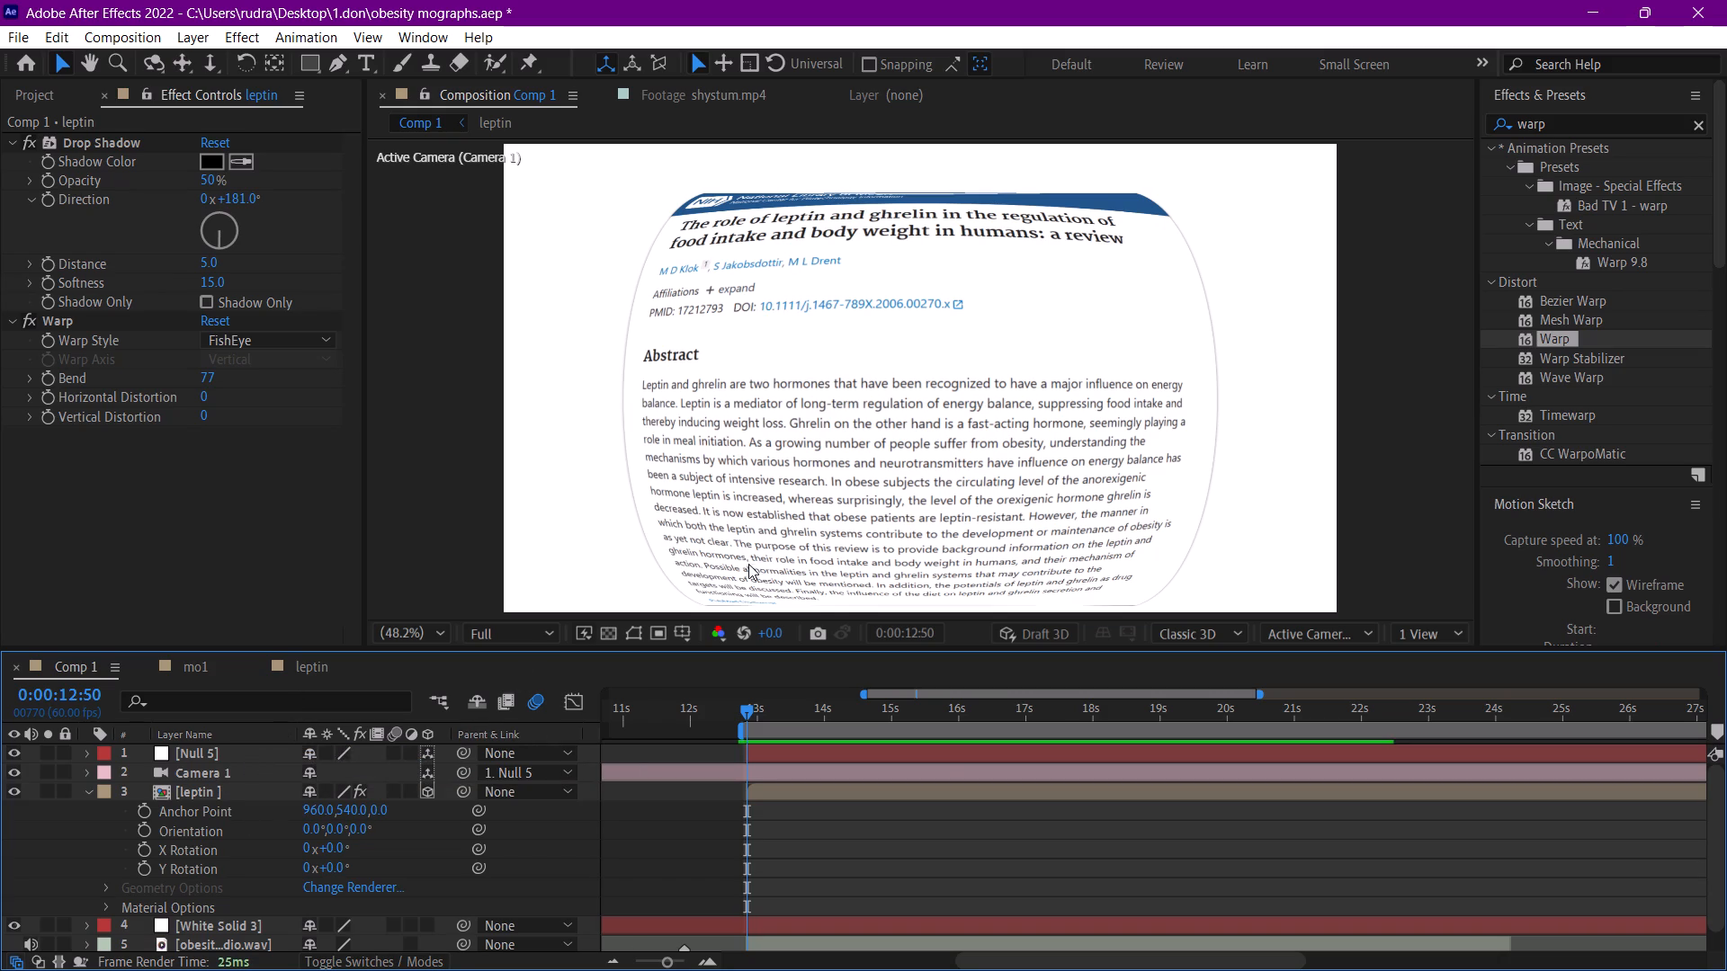
Set the leptin layer's Warp Style to Inflate.
{"action": "left_click", "coordinate": [287, 341]}
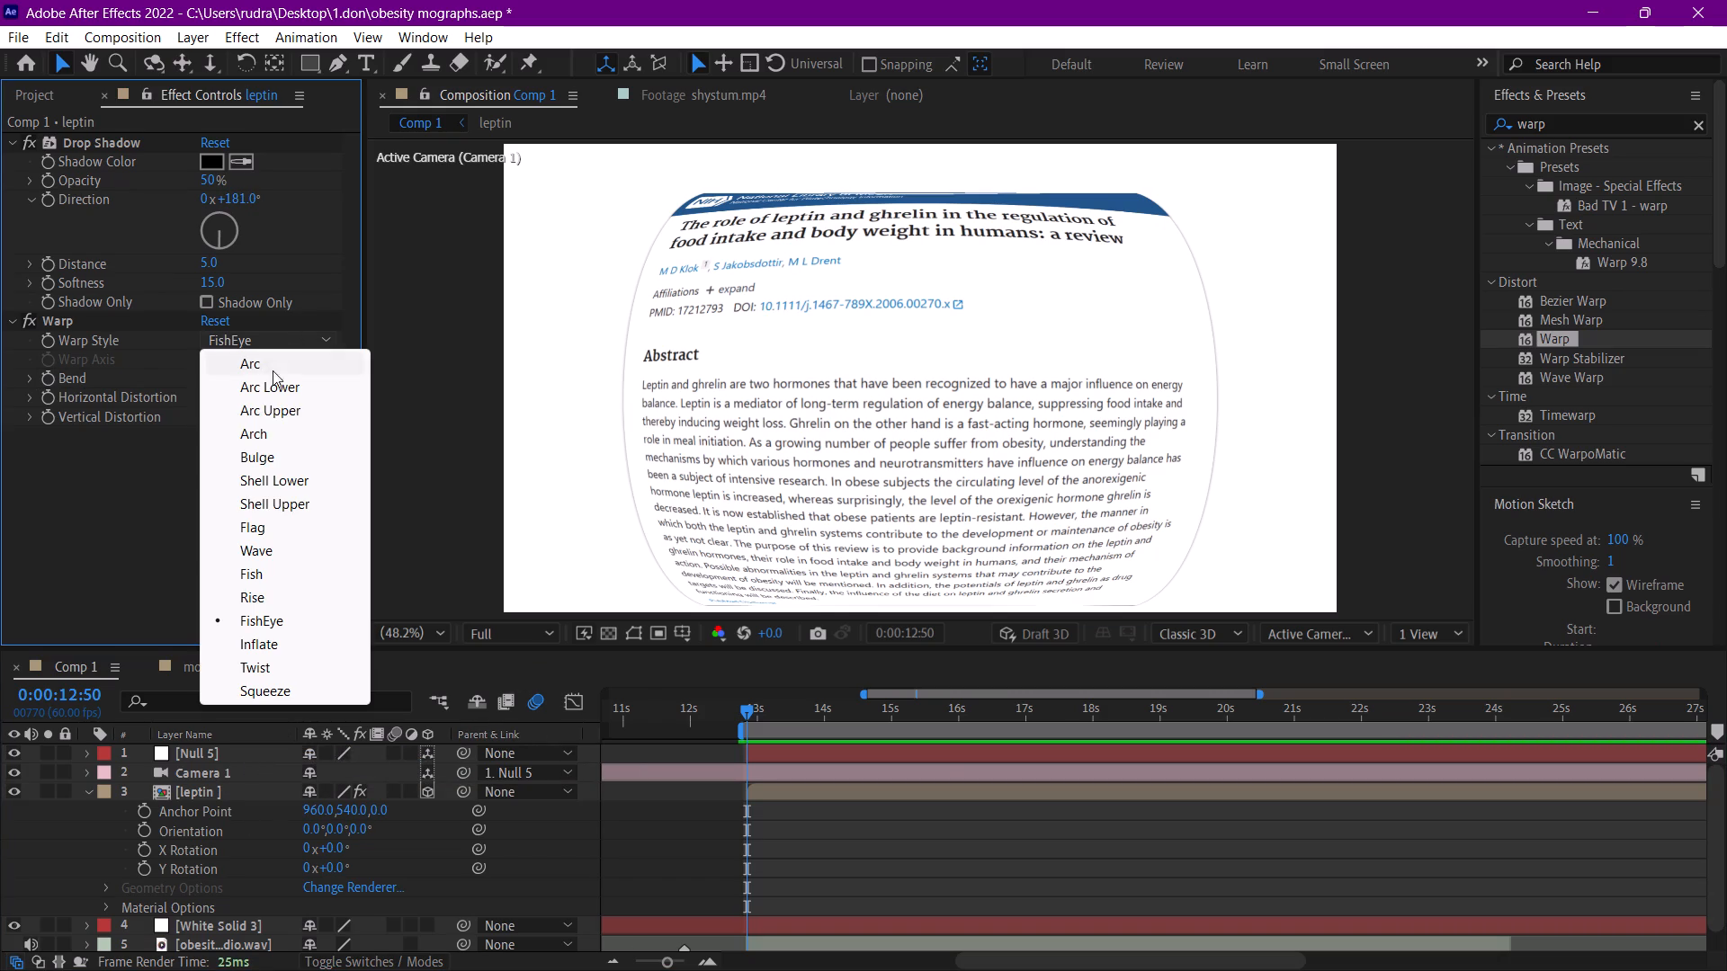
{"action": "left_click", "coordinate": [256, 649]}
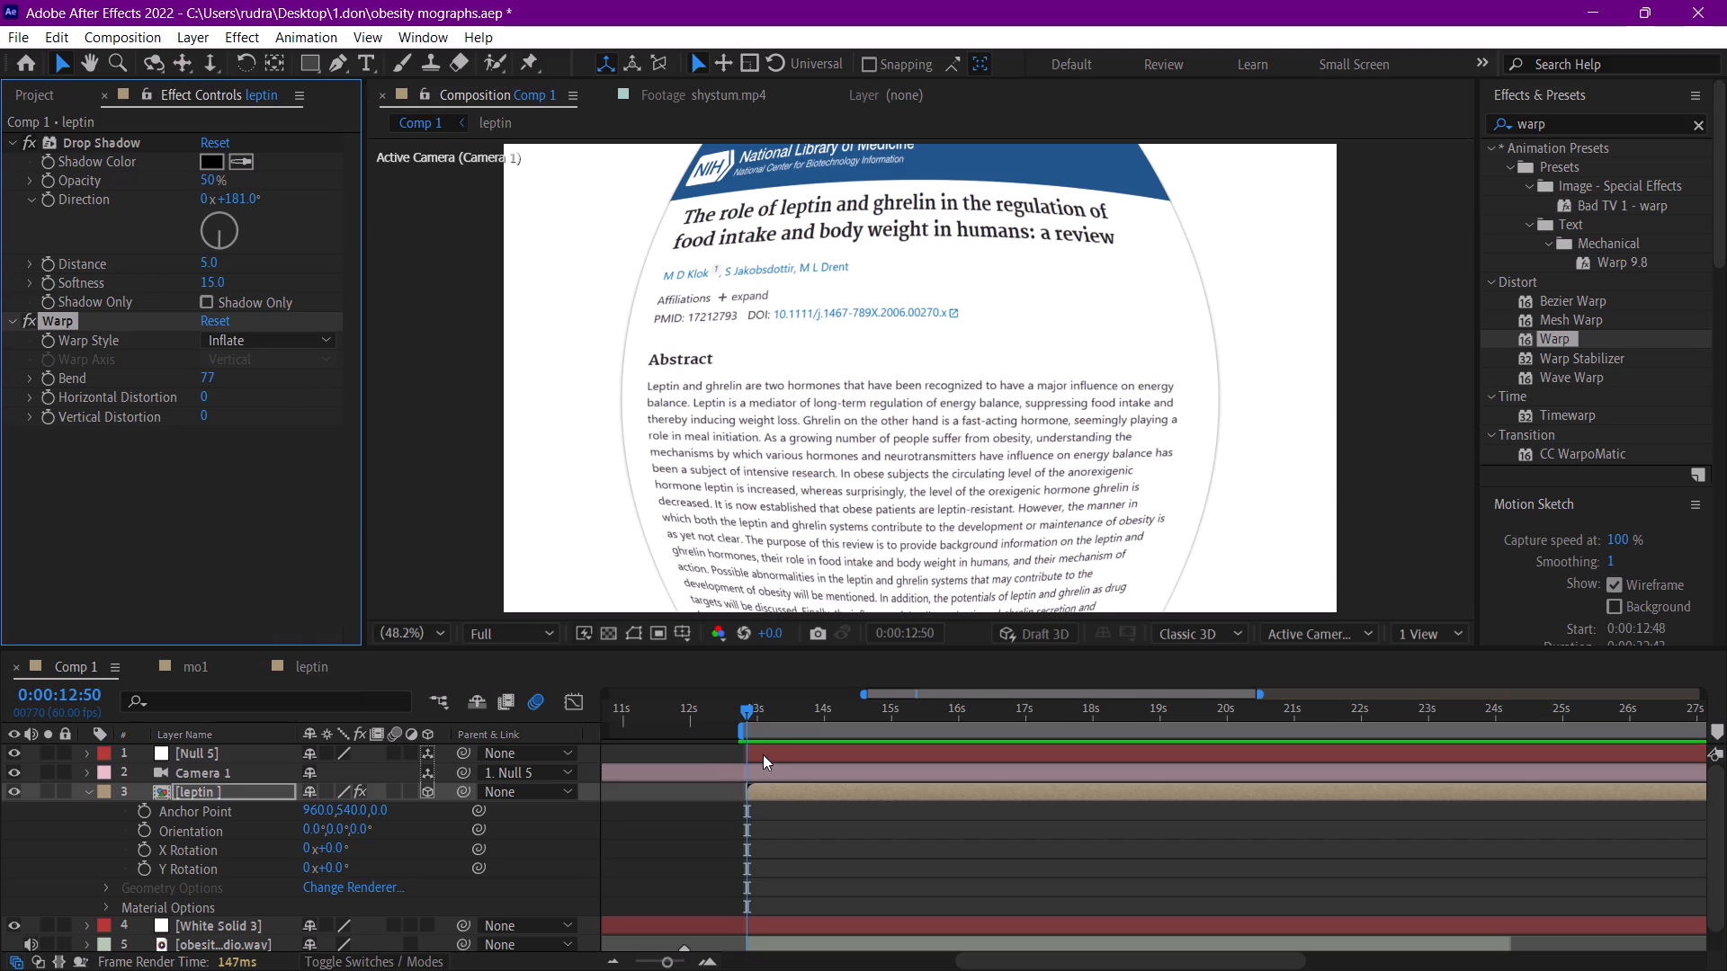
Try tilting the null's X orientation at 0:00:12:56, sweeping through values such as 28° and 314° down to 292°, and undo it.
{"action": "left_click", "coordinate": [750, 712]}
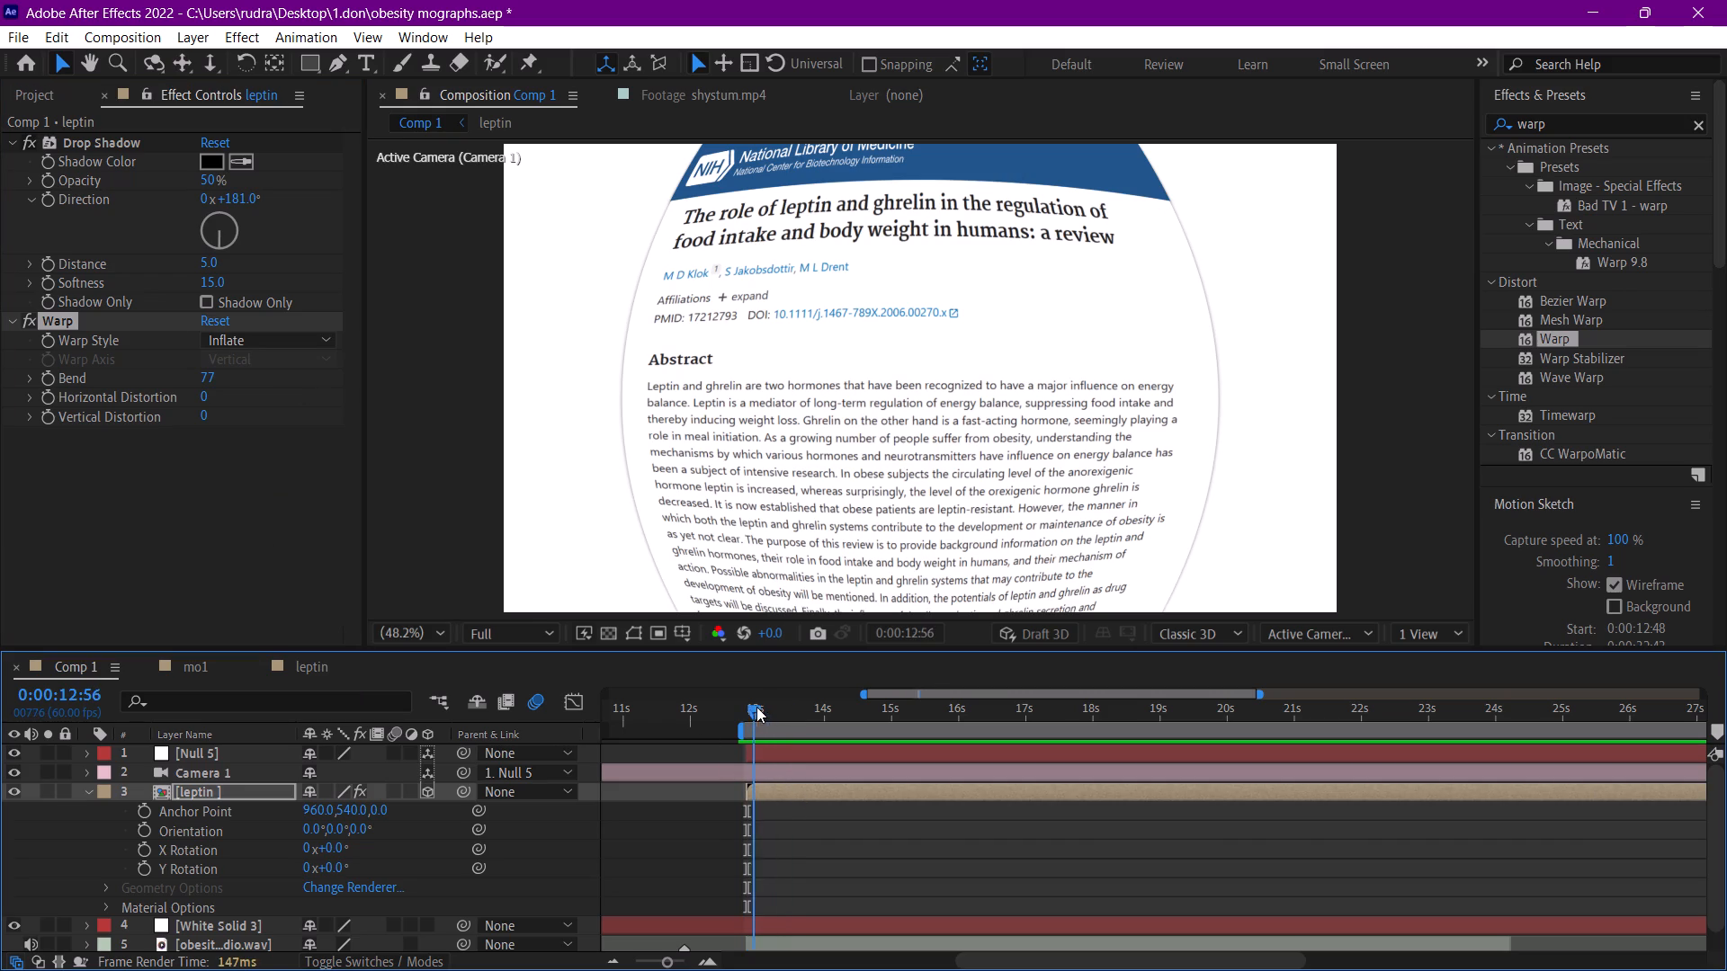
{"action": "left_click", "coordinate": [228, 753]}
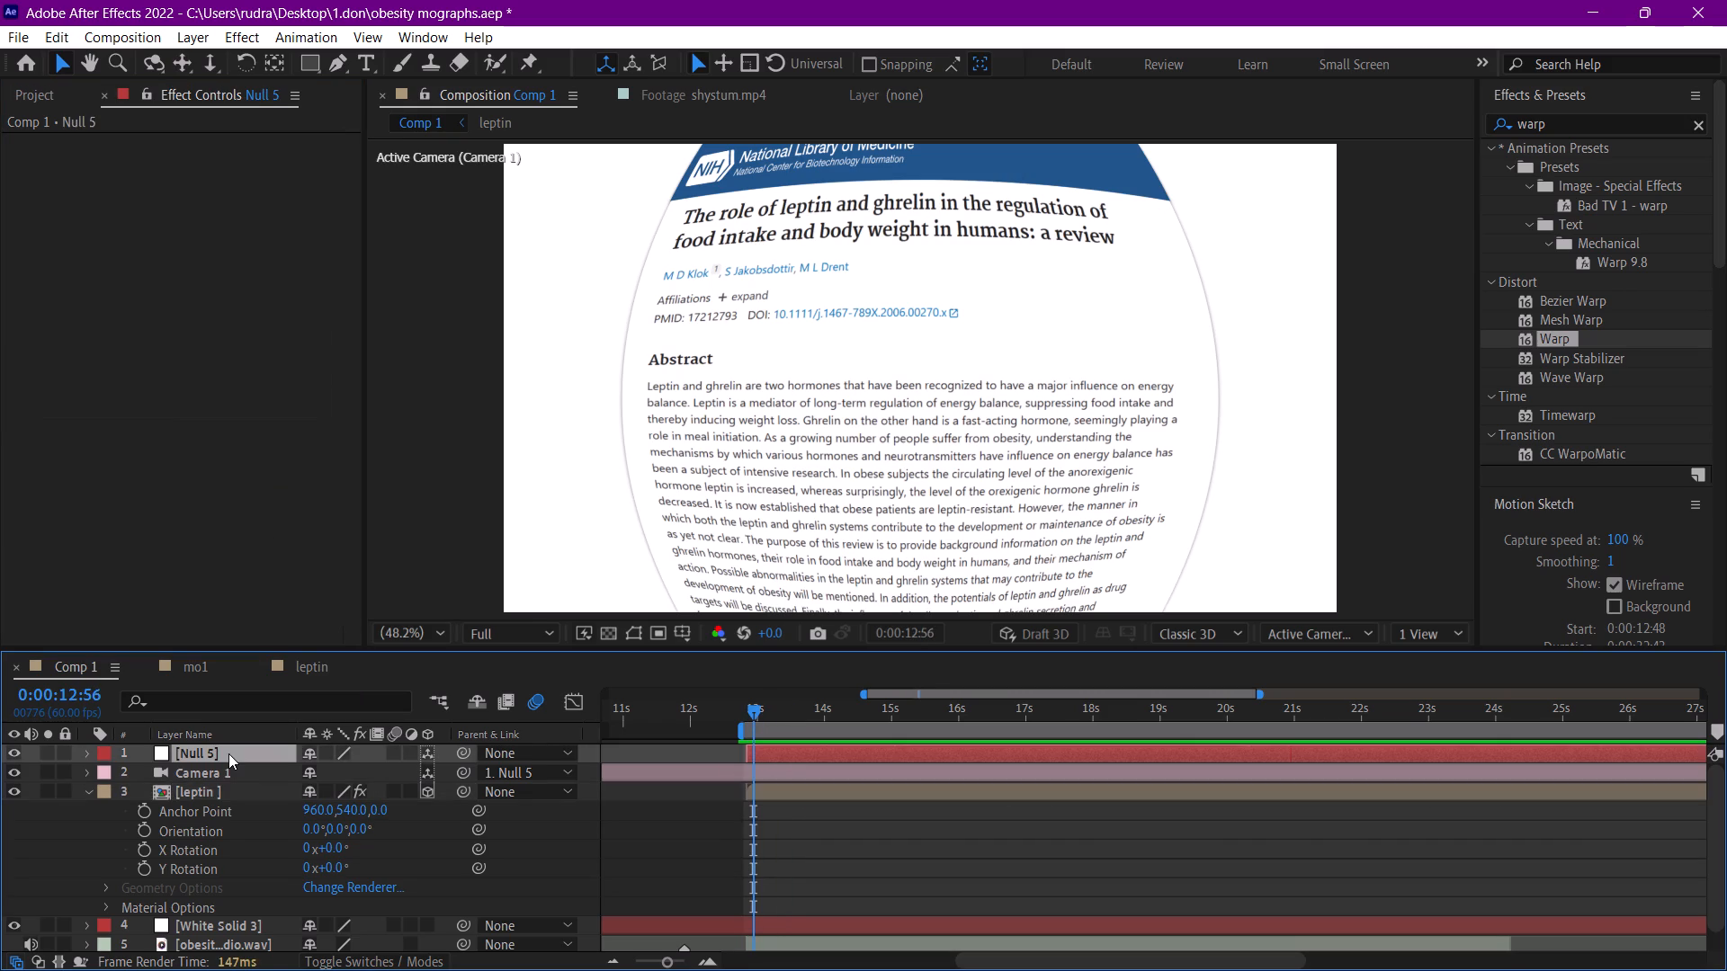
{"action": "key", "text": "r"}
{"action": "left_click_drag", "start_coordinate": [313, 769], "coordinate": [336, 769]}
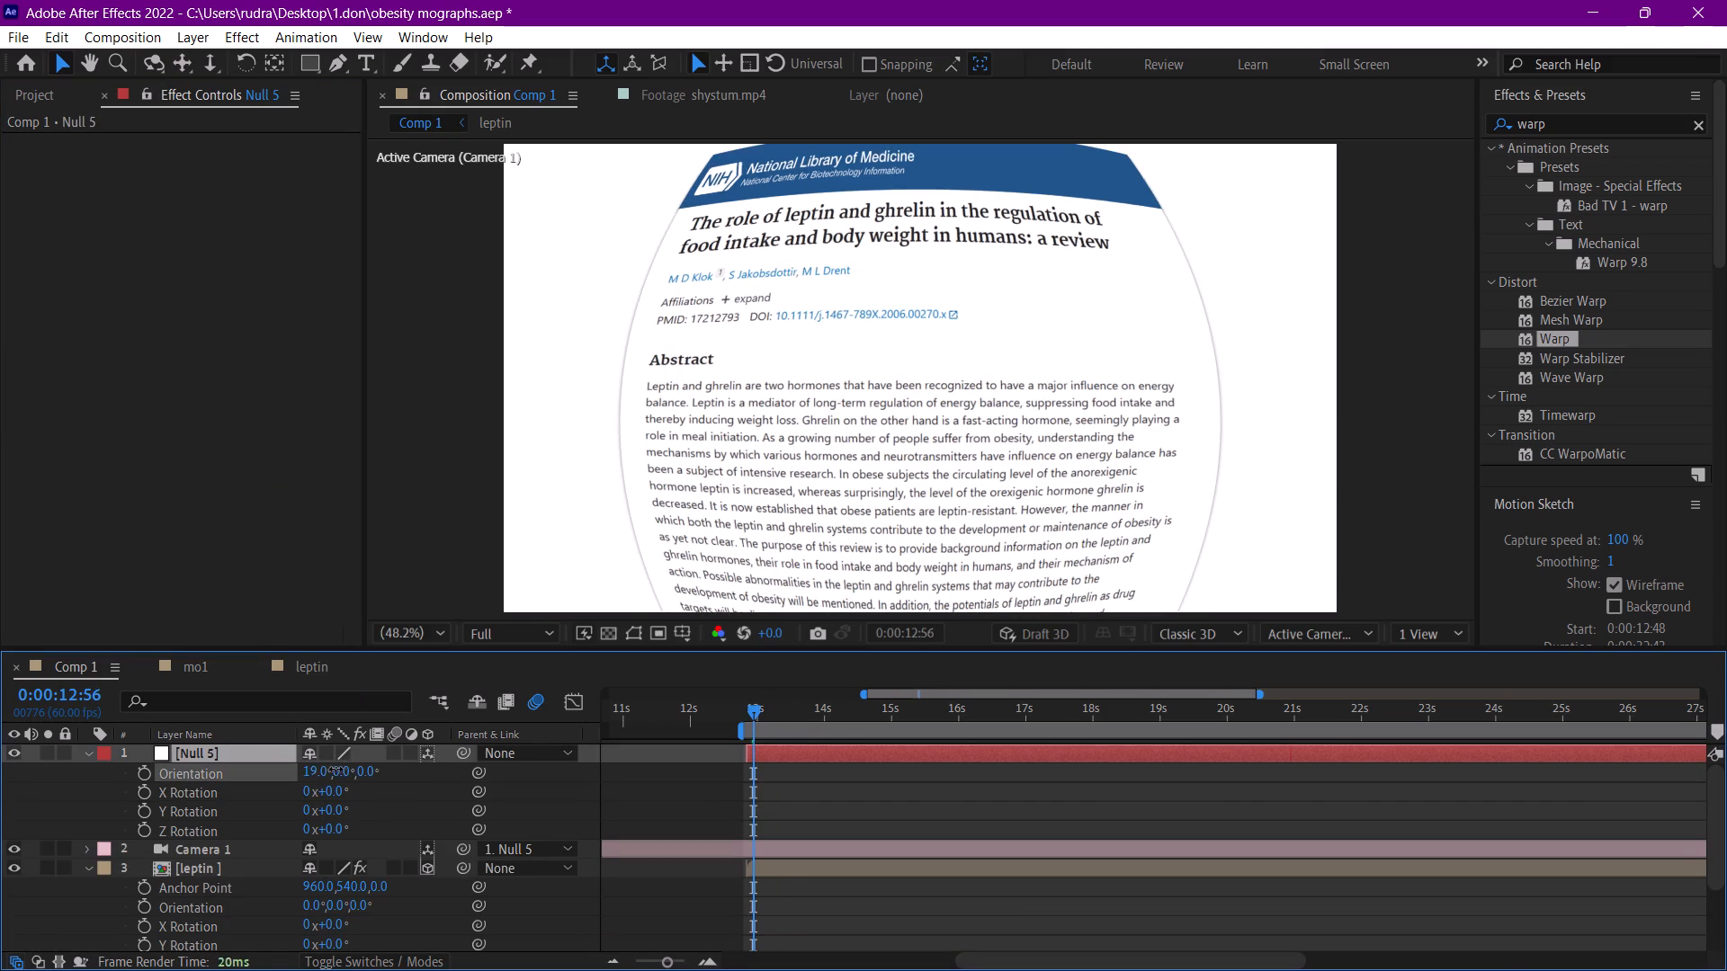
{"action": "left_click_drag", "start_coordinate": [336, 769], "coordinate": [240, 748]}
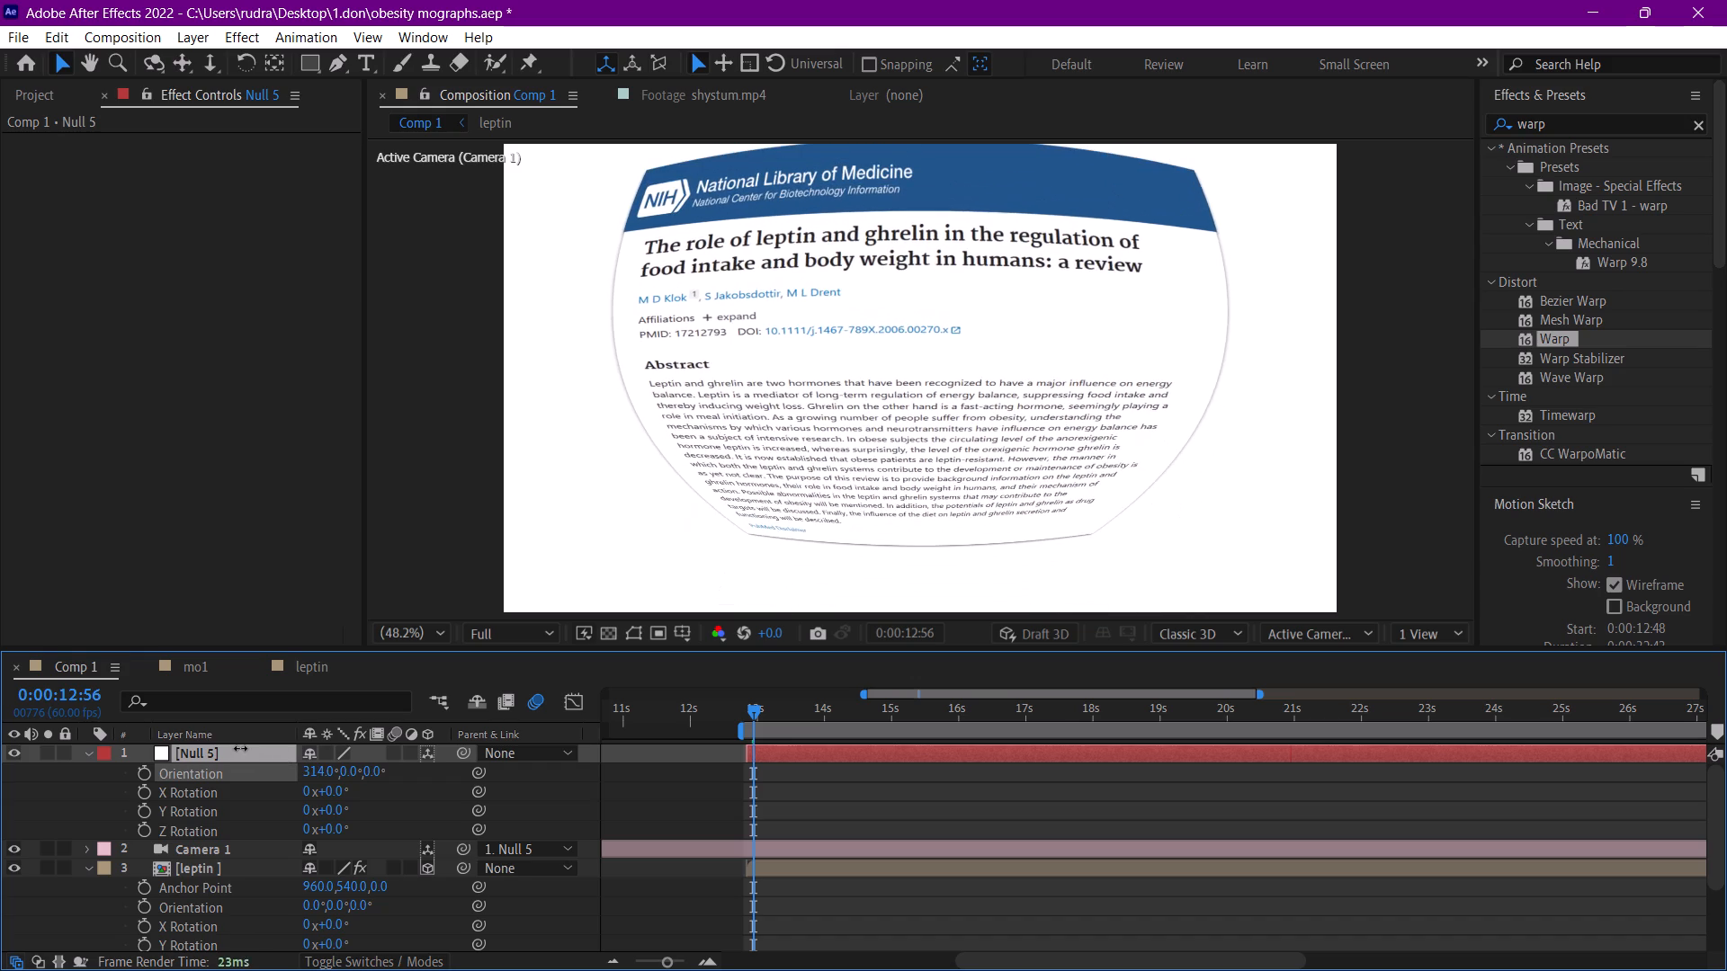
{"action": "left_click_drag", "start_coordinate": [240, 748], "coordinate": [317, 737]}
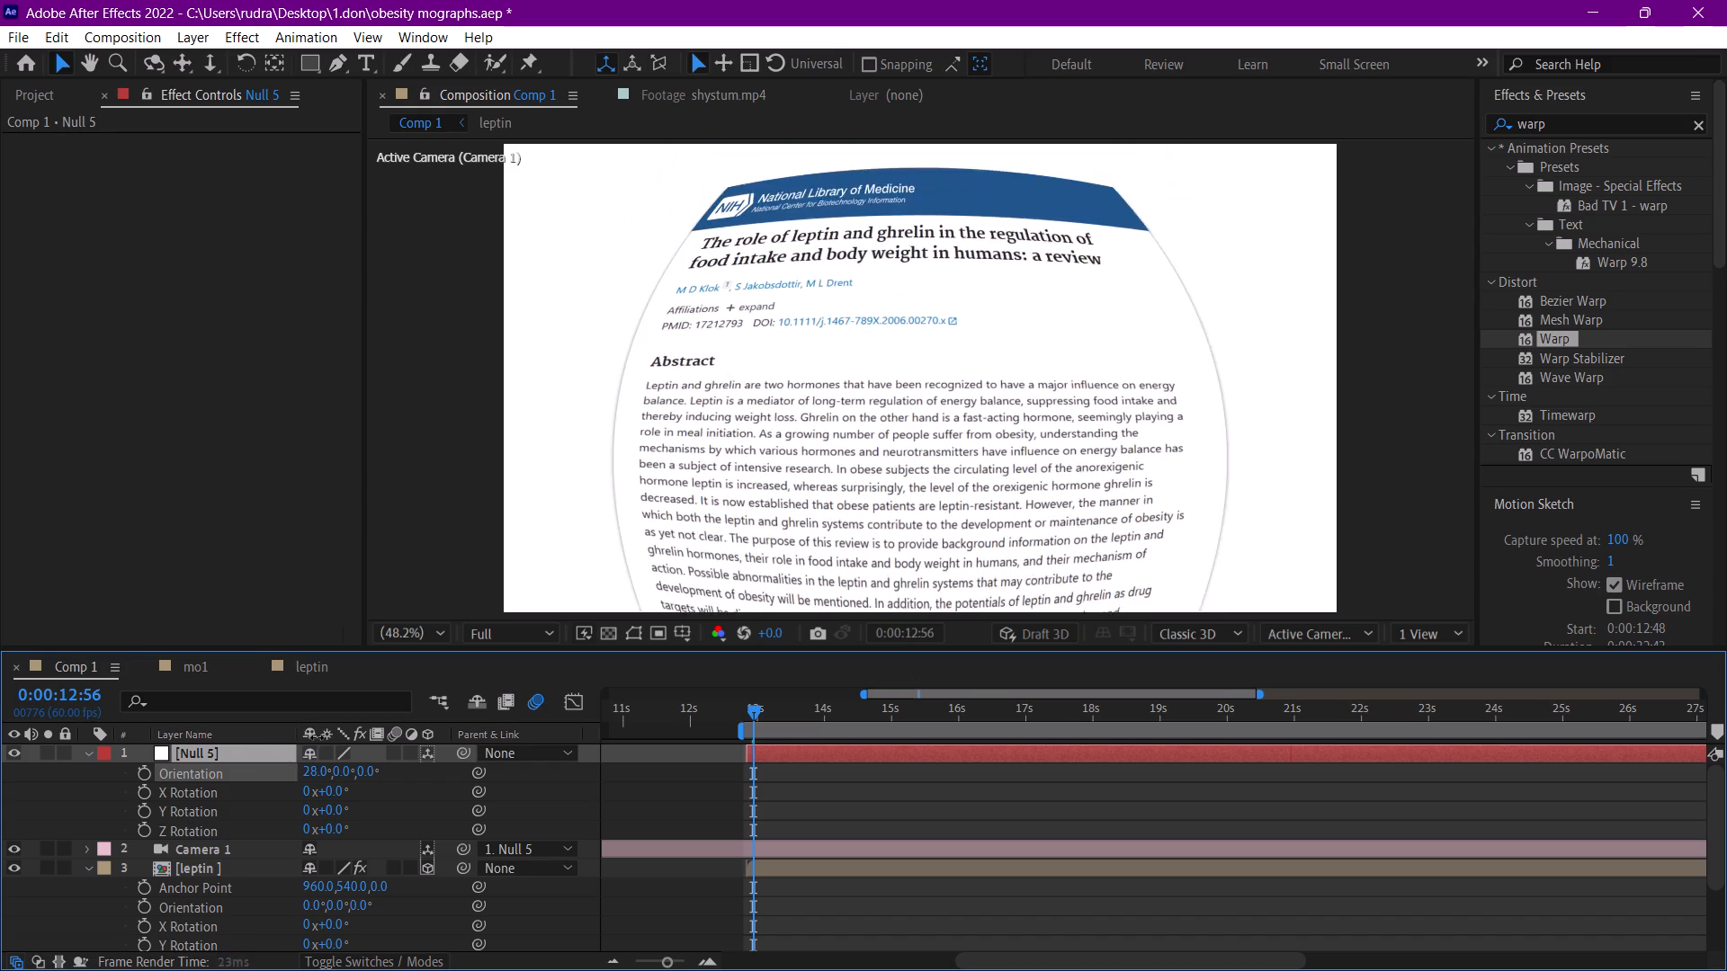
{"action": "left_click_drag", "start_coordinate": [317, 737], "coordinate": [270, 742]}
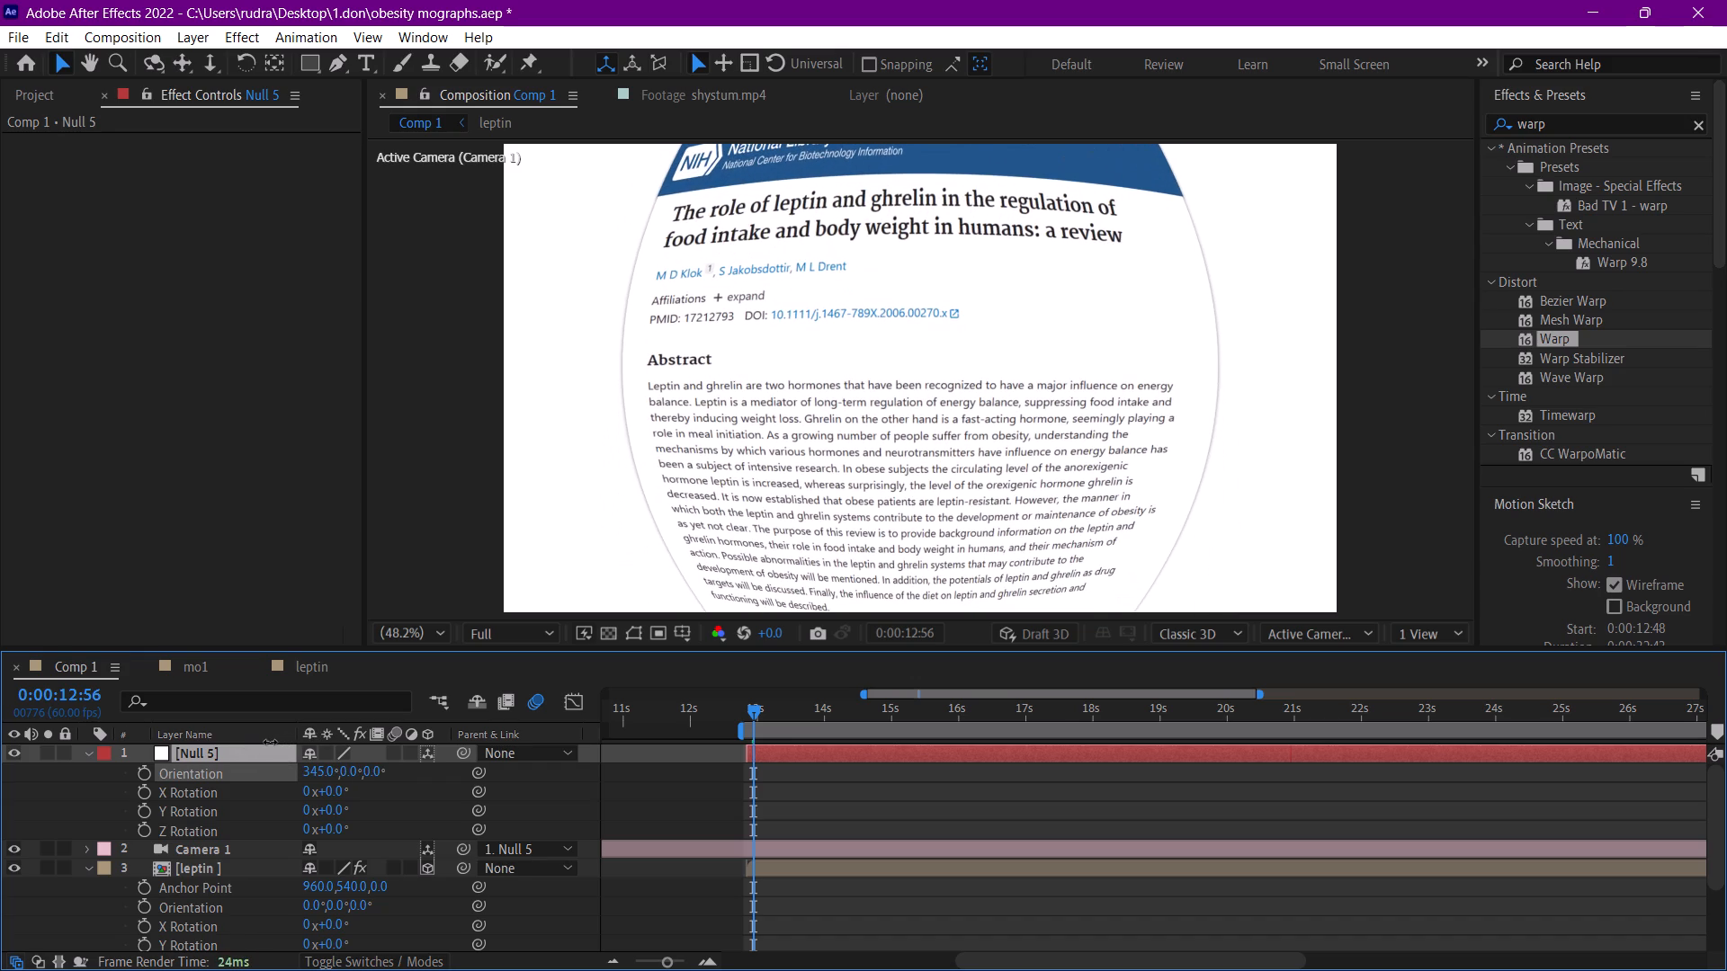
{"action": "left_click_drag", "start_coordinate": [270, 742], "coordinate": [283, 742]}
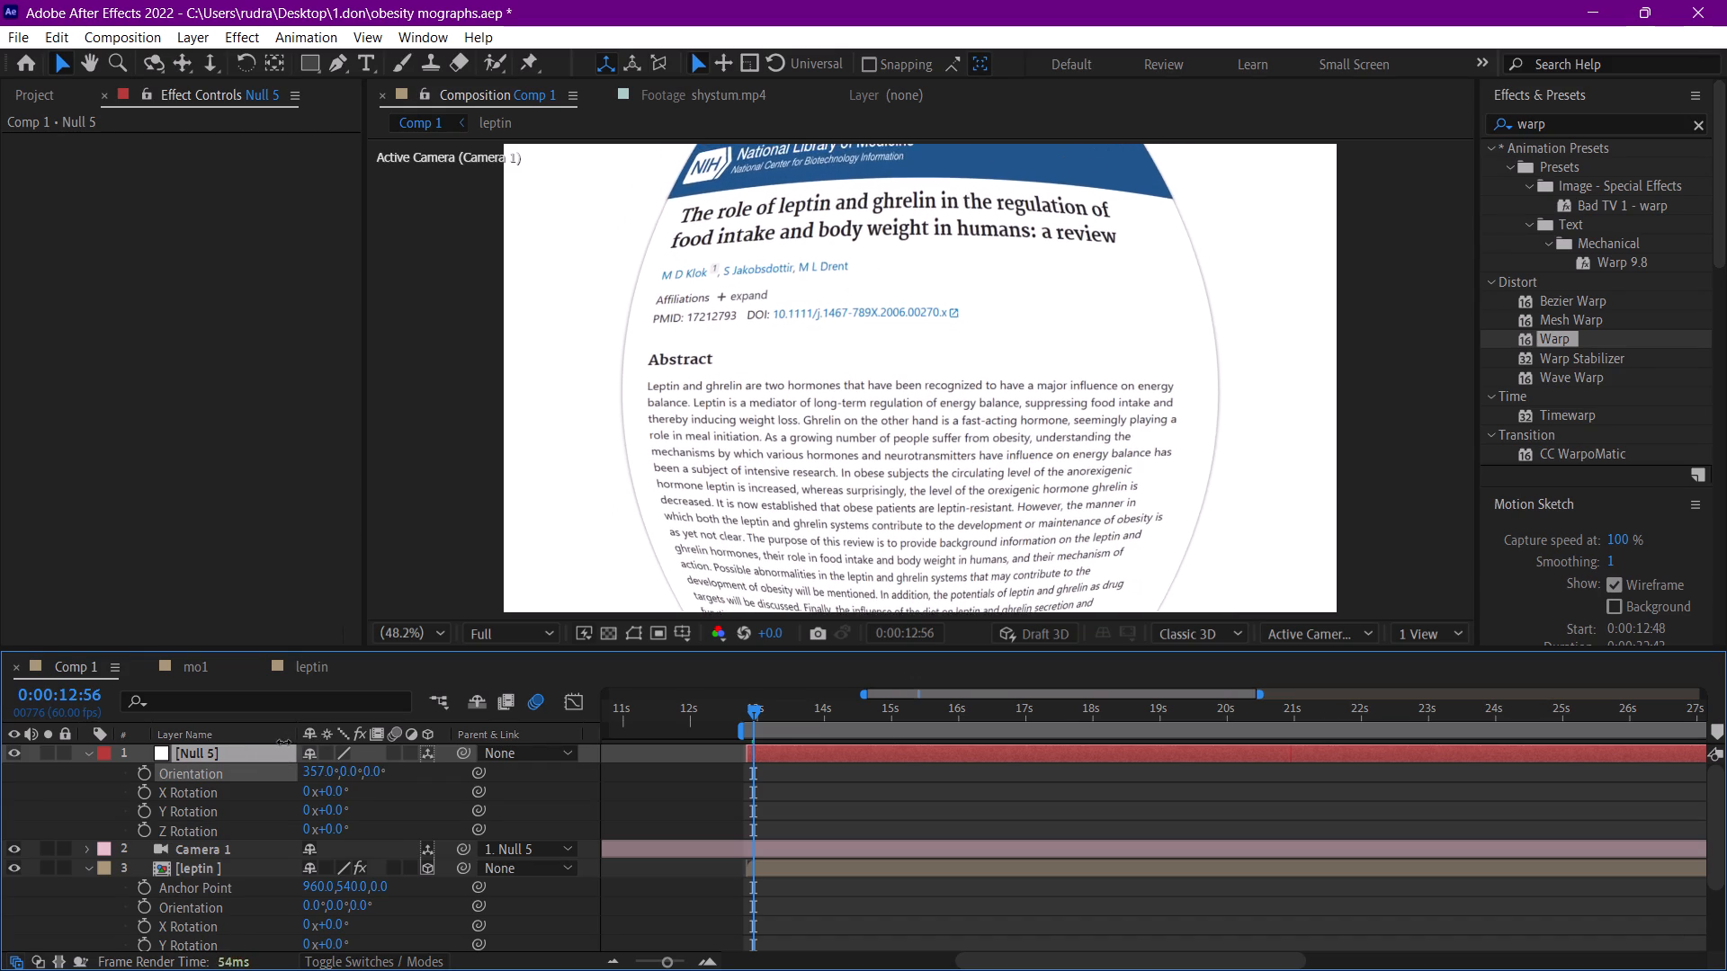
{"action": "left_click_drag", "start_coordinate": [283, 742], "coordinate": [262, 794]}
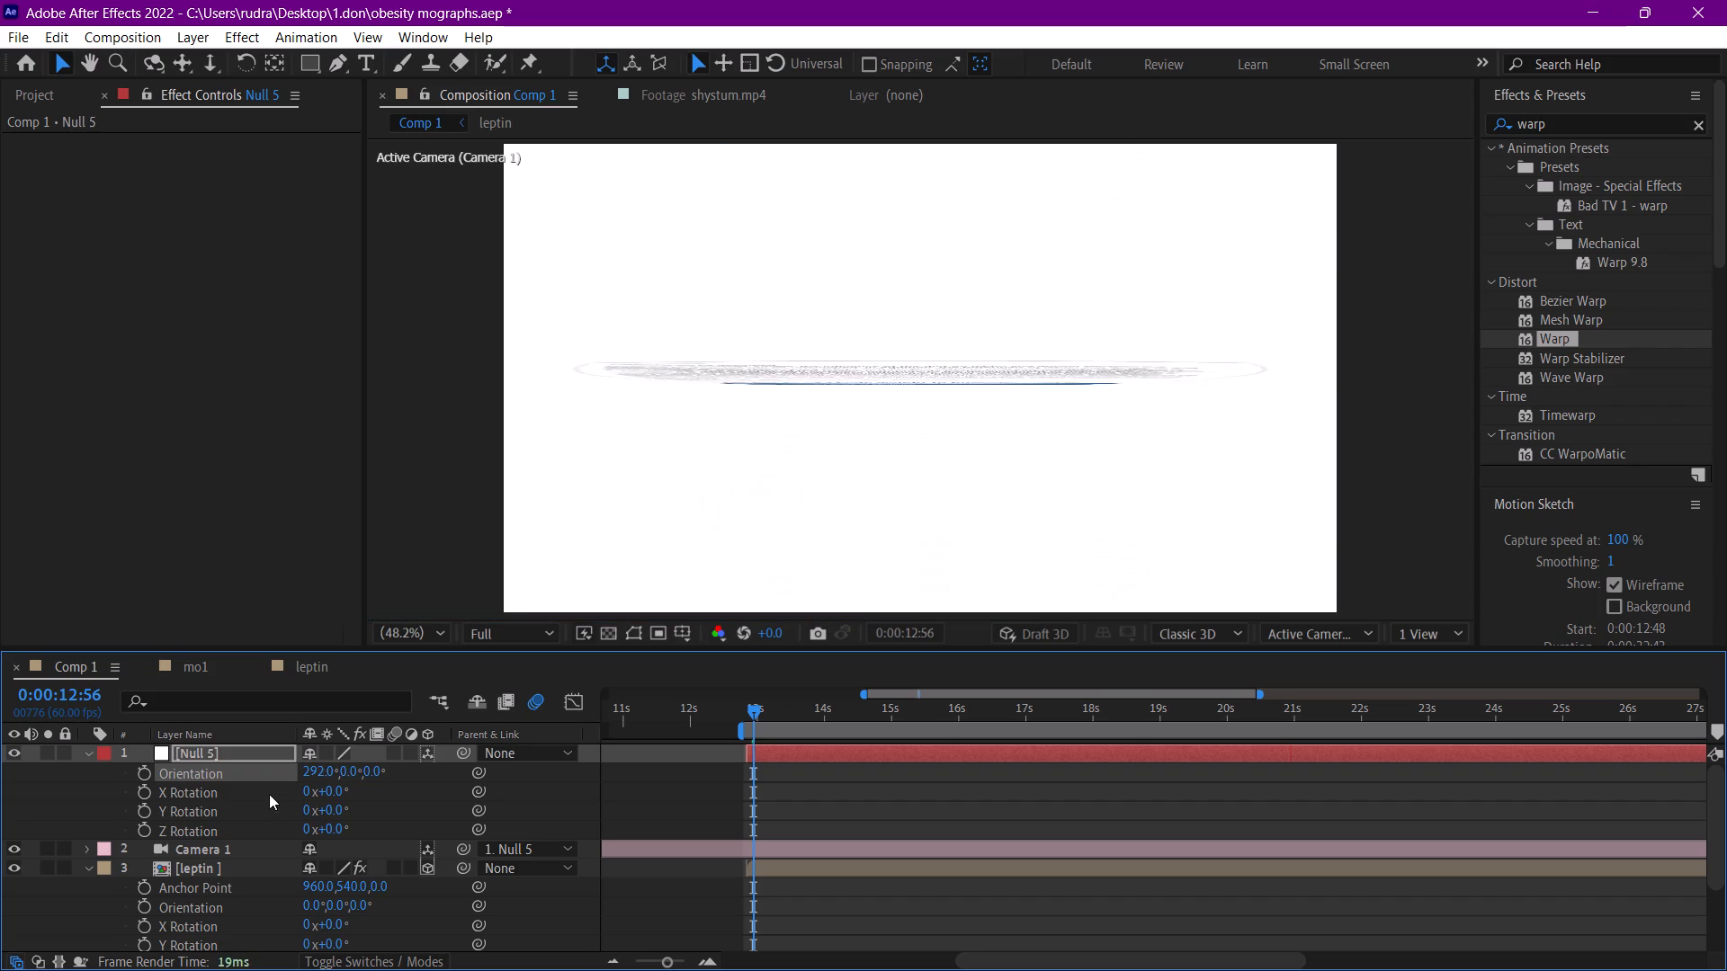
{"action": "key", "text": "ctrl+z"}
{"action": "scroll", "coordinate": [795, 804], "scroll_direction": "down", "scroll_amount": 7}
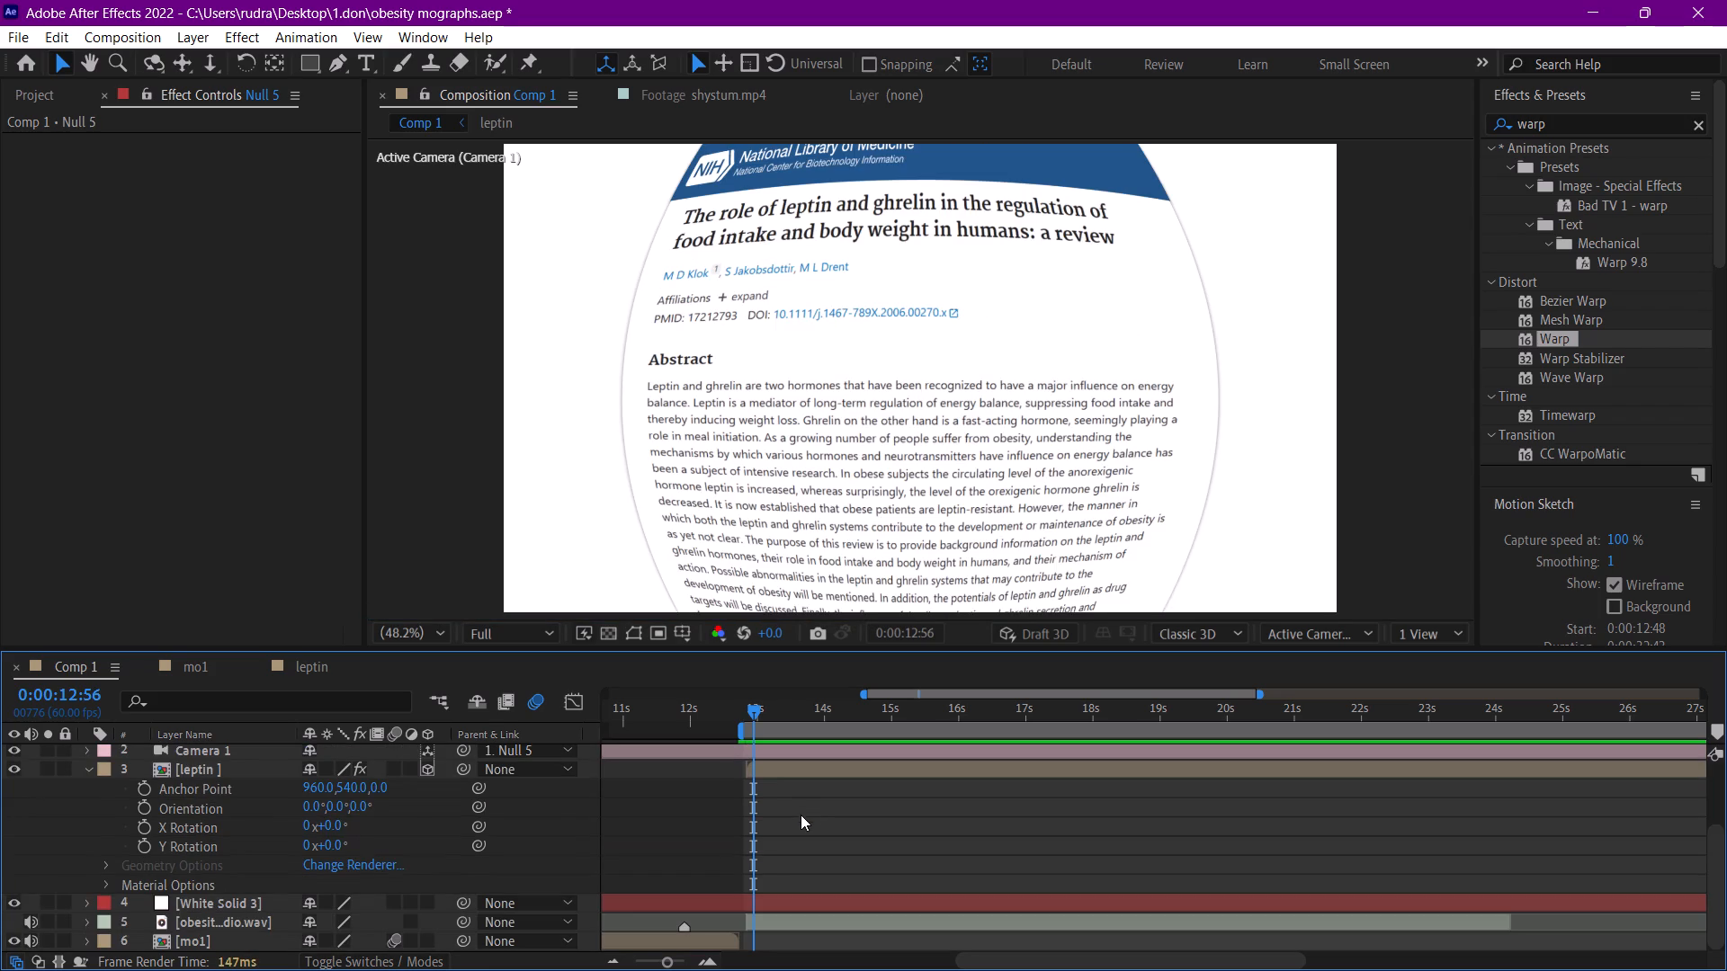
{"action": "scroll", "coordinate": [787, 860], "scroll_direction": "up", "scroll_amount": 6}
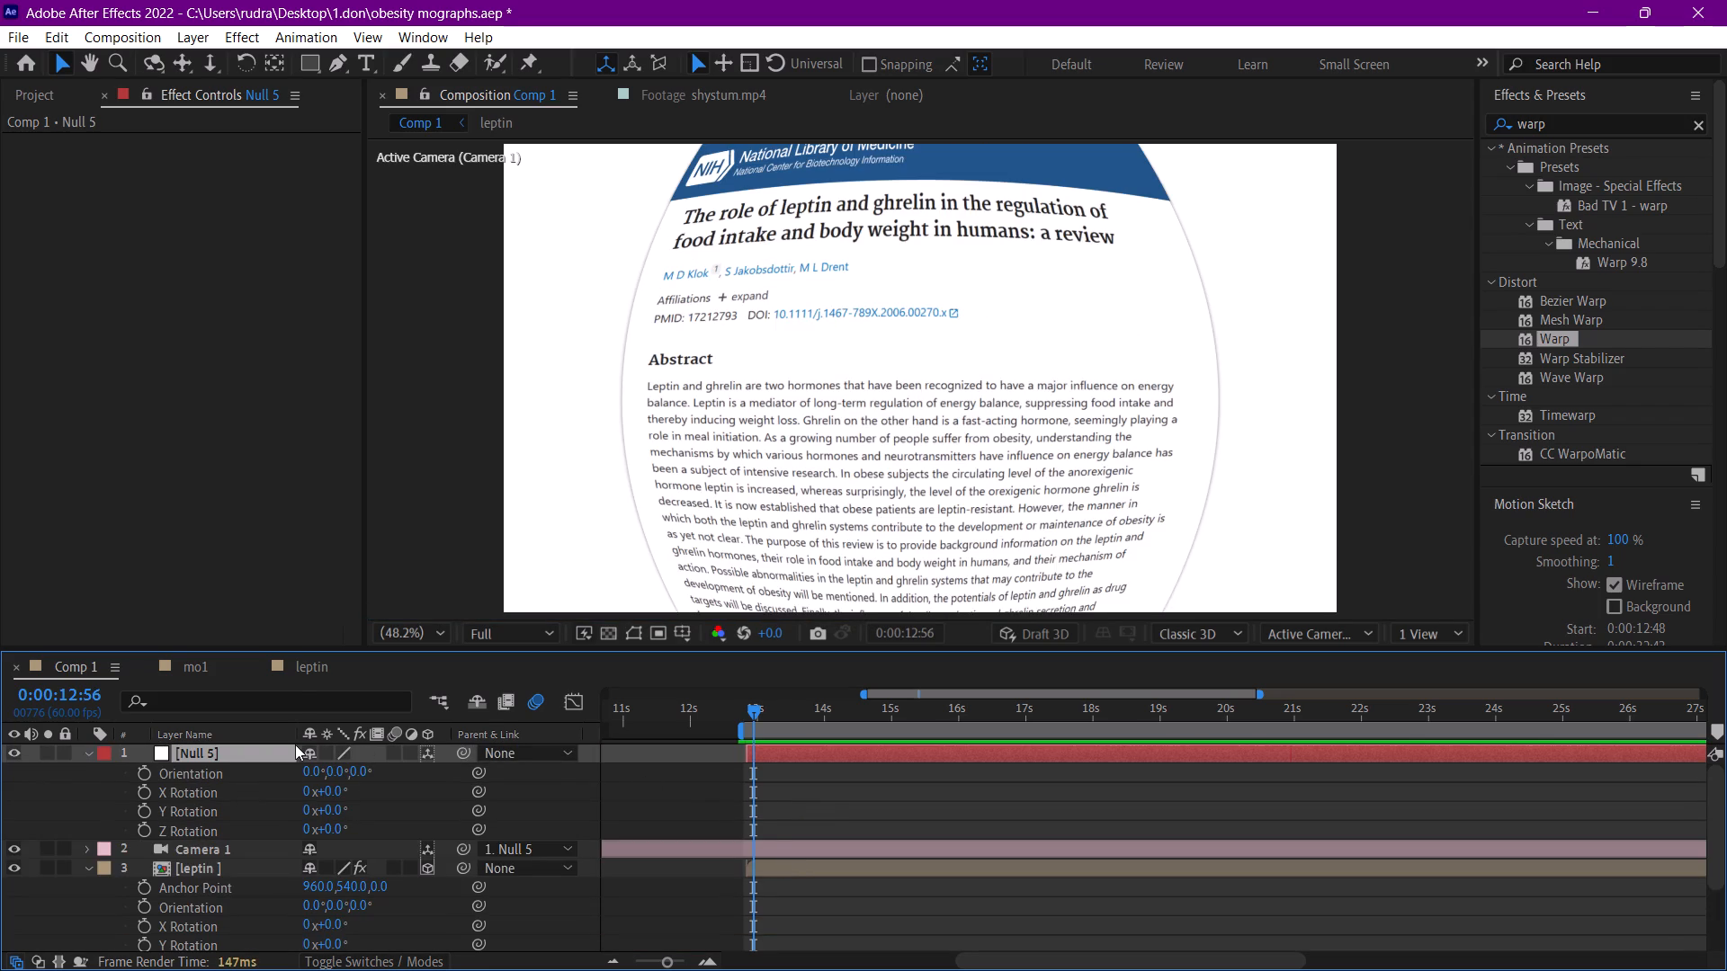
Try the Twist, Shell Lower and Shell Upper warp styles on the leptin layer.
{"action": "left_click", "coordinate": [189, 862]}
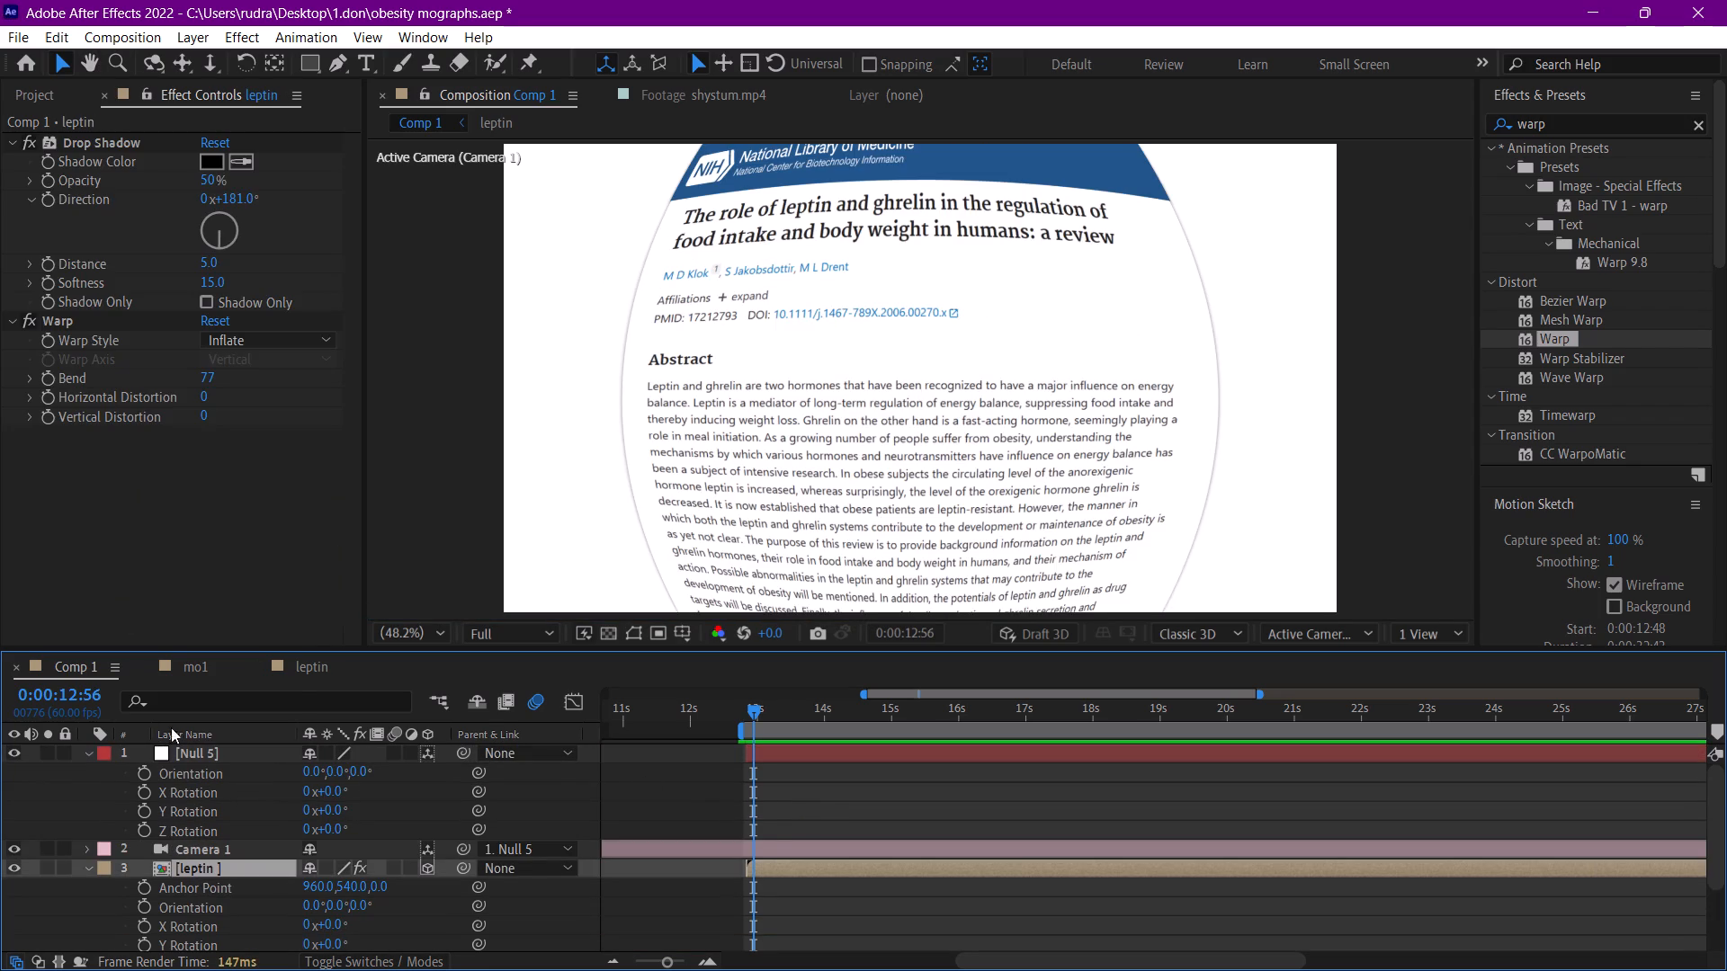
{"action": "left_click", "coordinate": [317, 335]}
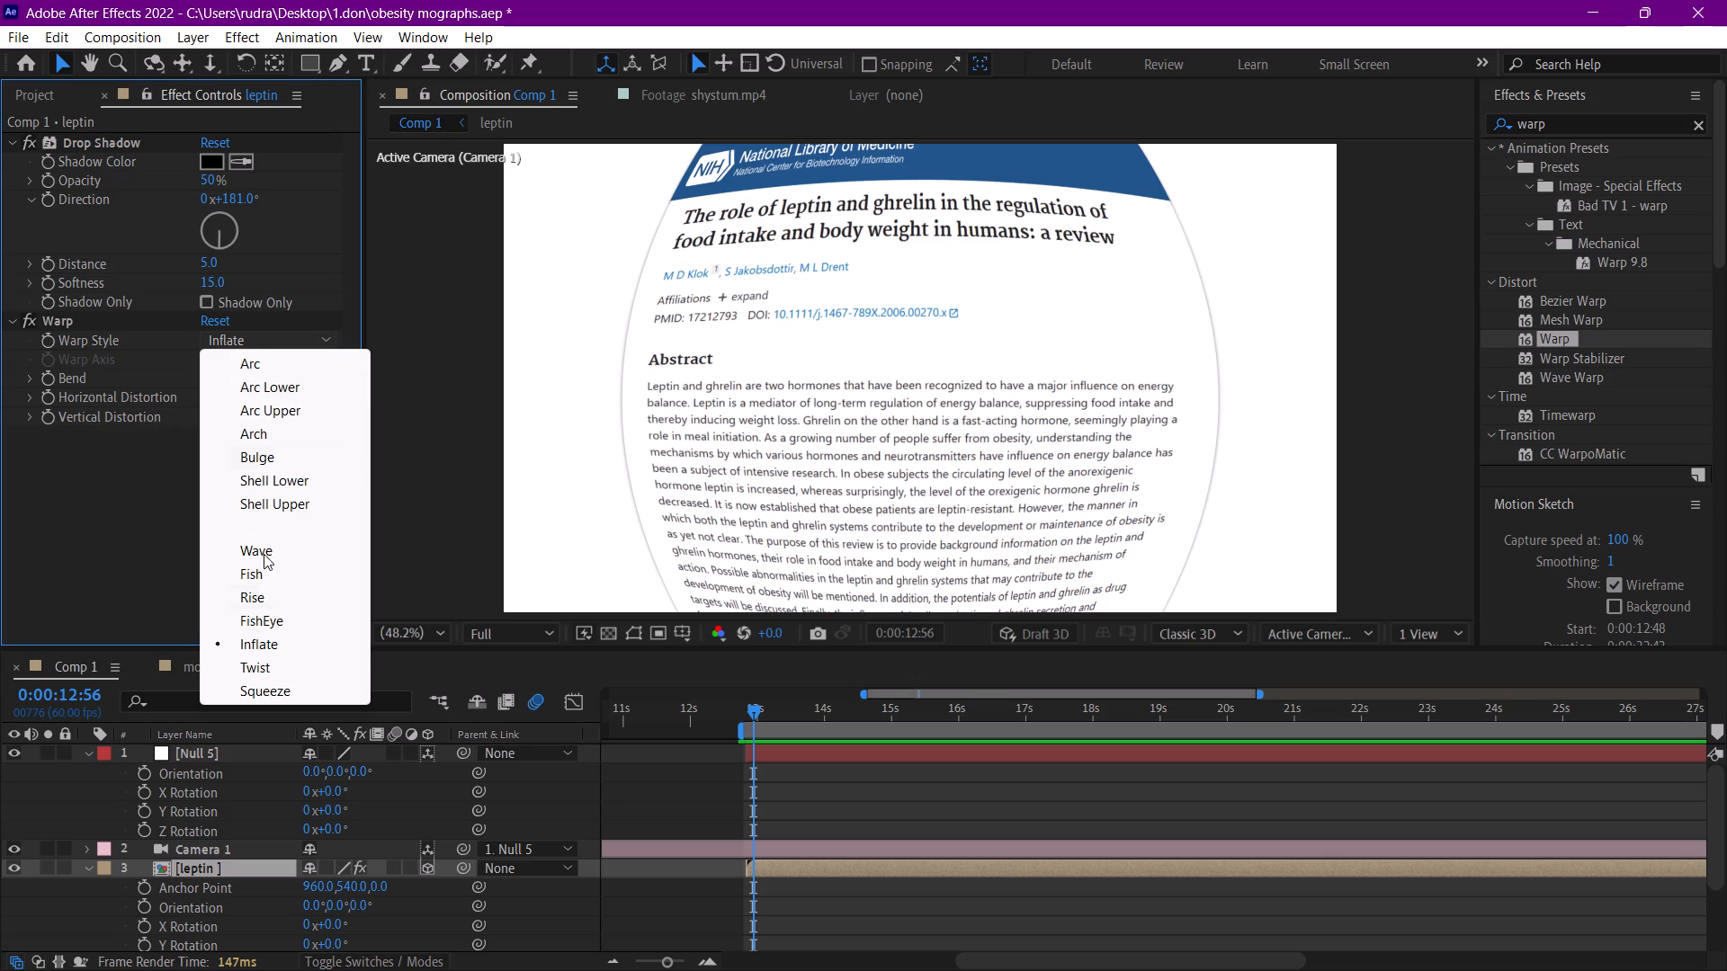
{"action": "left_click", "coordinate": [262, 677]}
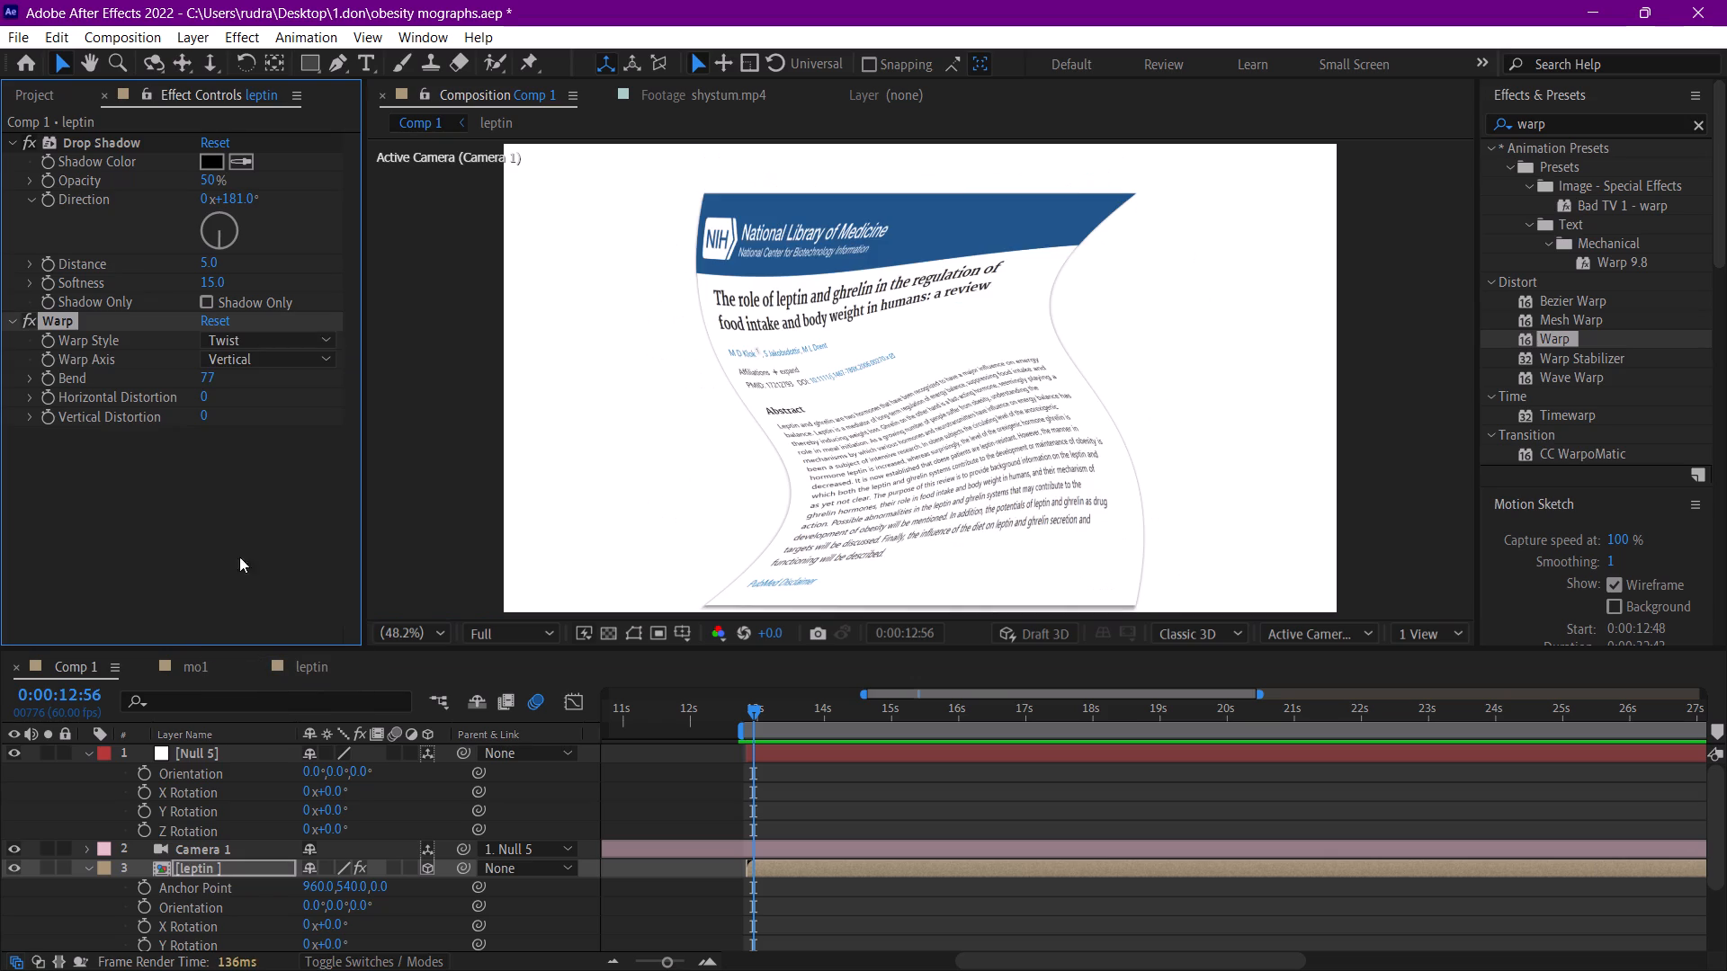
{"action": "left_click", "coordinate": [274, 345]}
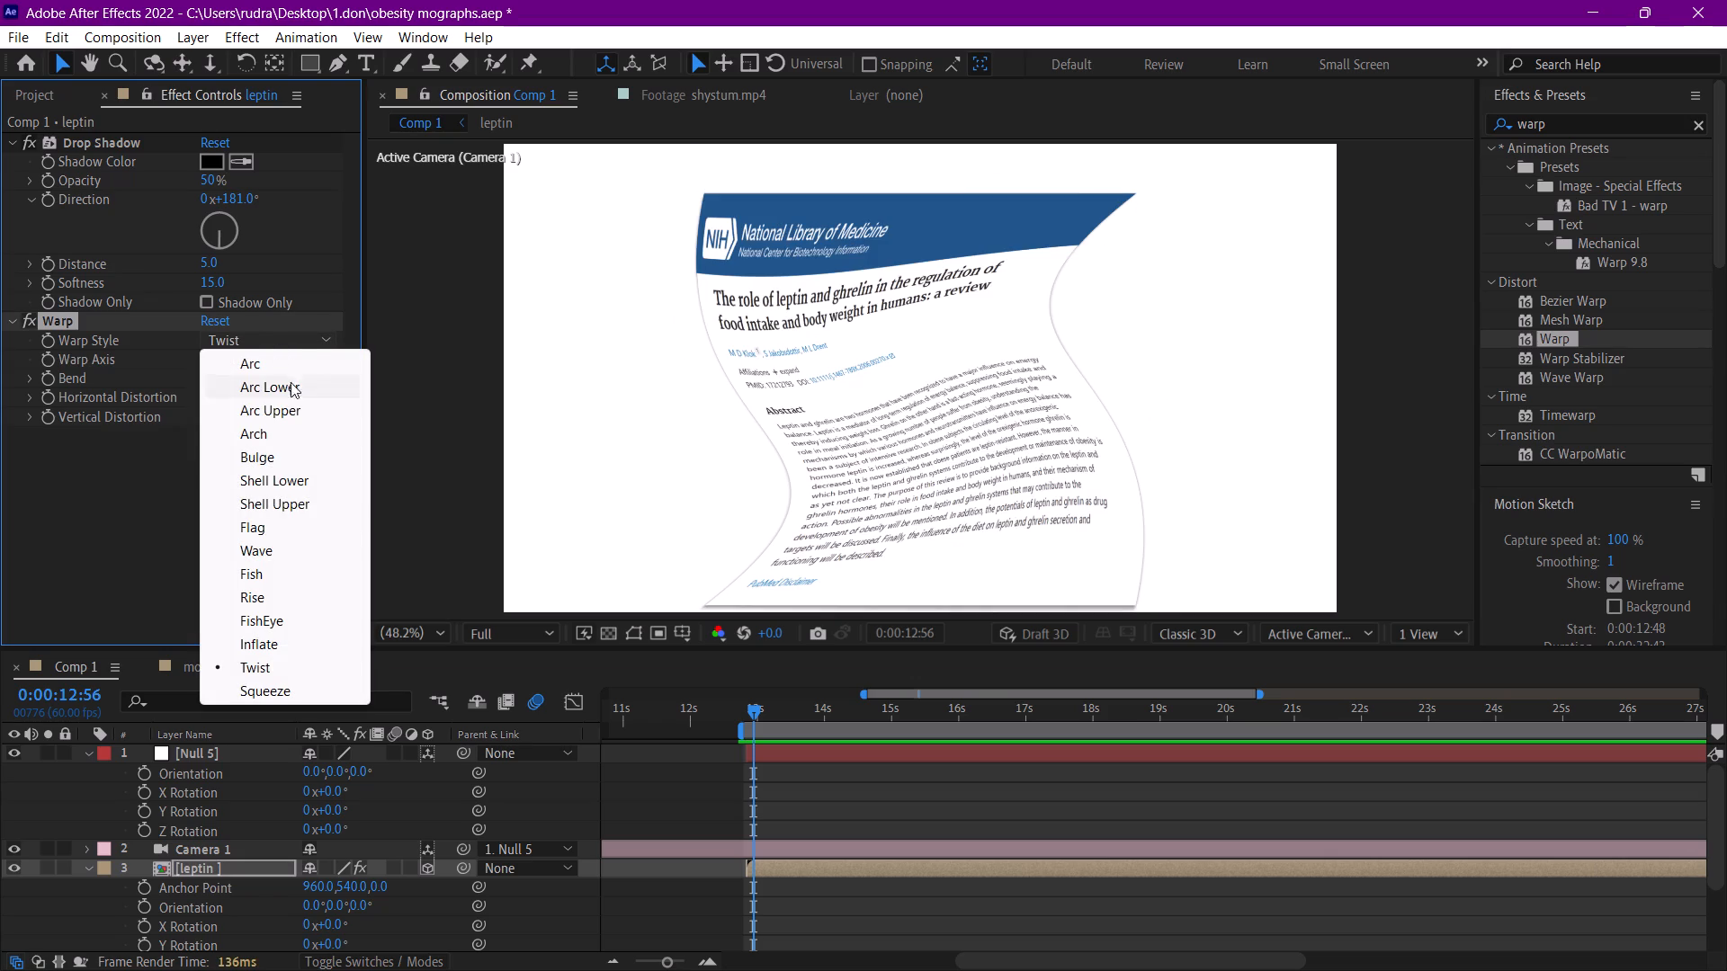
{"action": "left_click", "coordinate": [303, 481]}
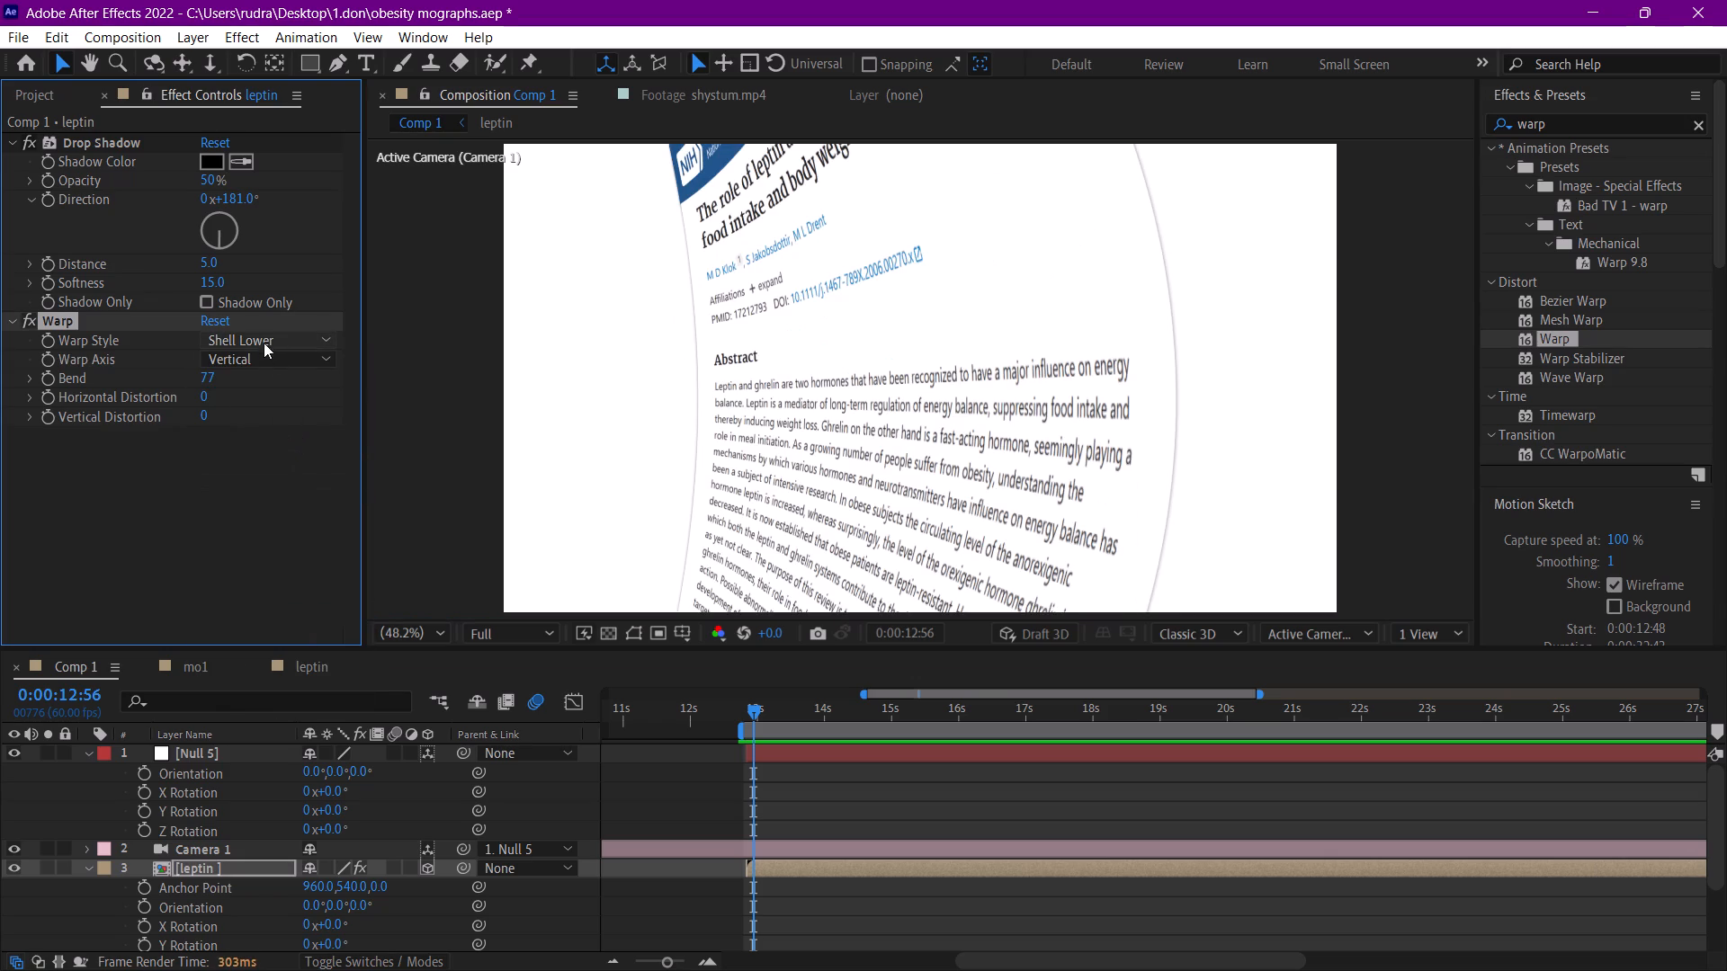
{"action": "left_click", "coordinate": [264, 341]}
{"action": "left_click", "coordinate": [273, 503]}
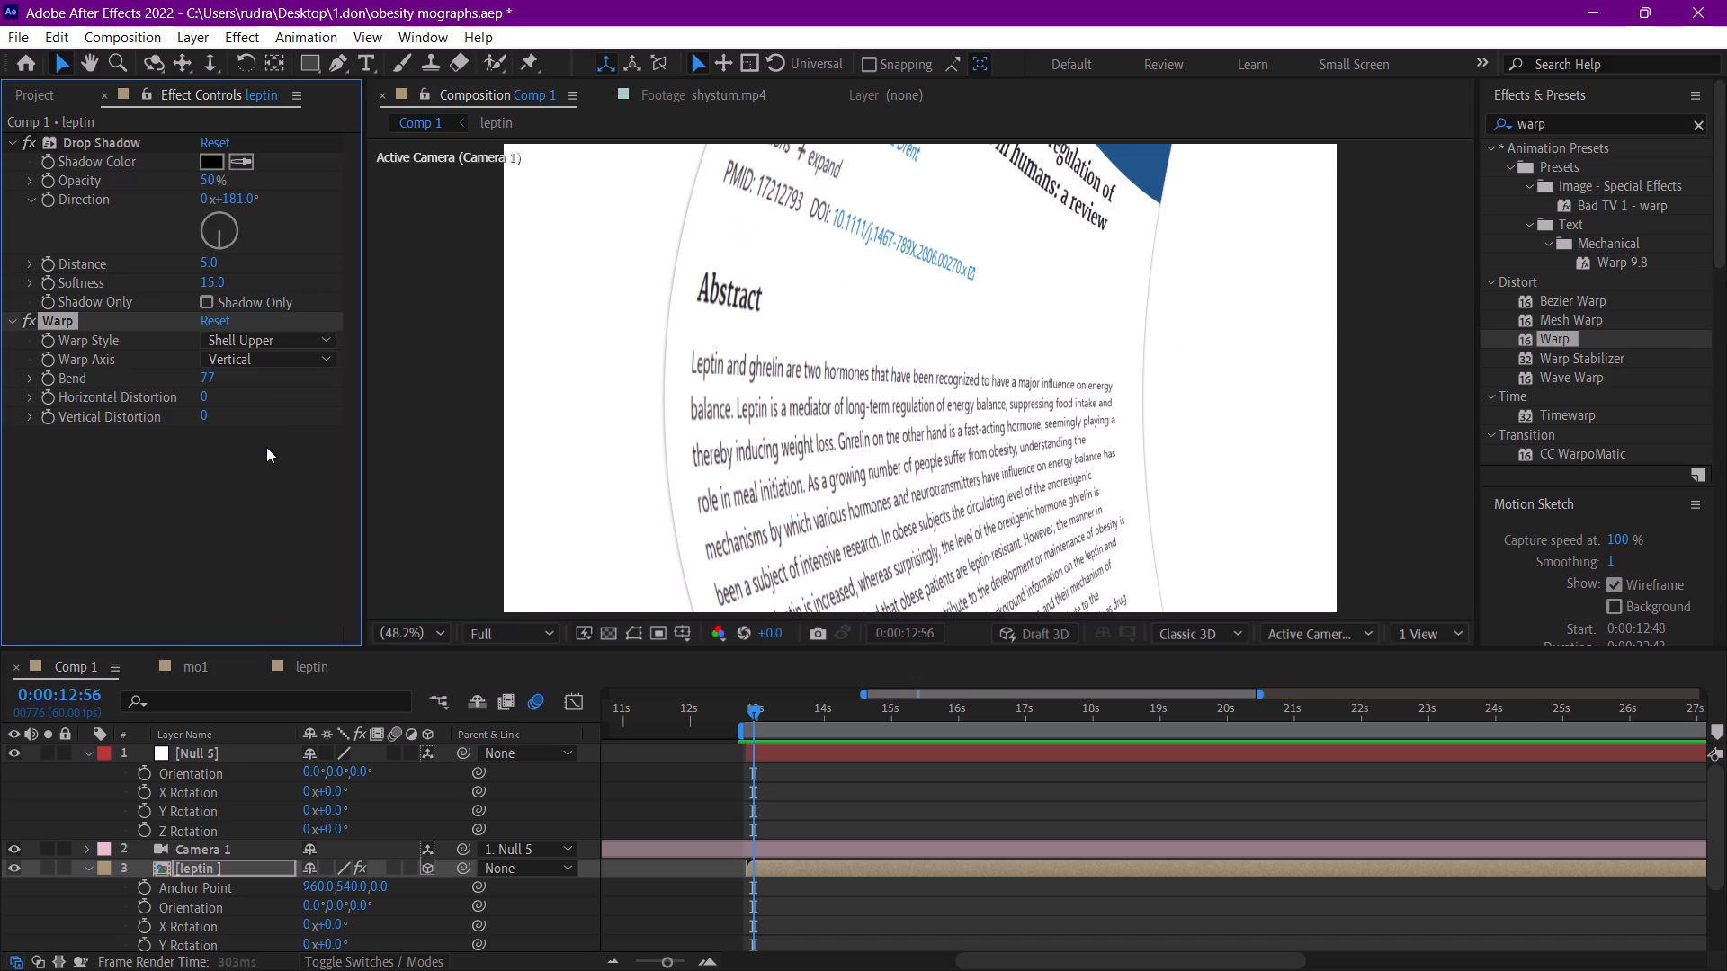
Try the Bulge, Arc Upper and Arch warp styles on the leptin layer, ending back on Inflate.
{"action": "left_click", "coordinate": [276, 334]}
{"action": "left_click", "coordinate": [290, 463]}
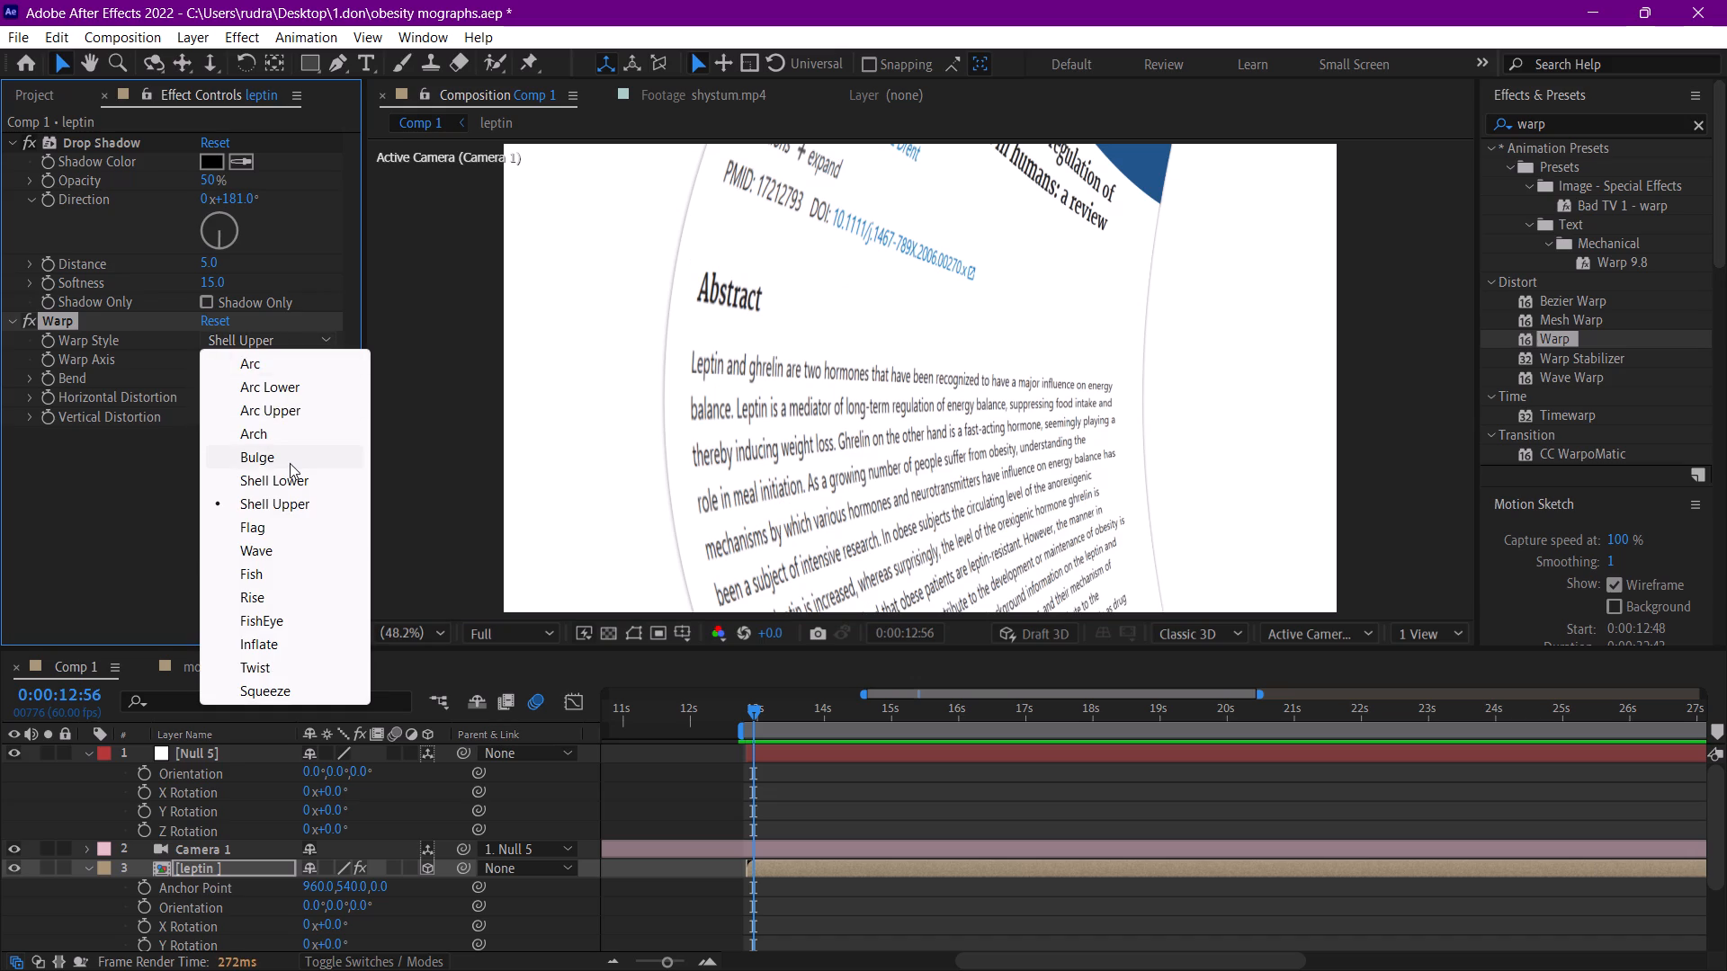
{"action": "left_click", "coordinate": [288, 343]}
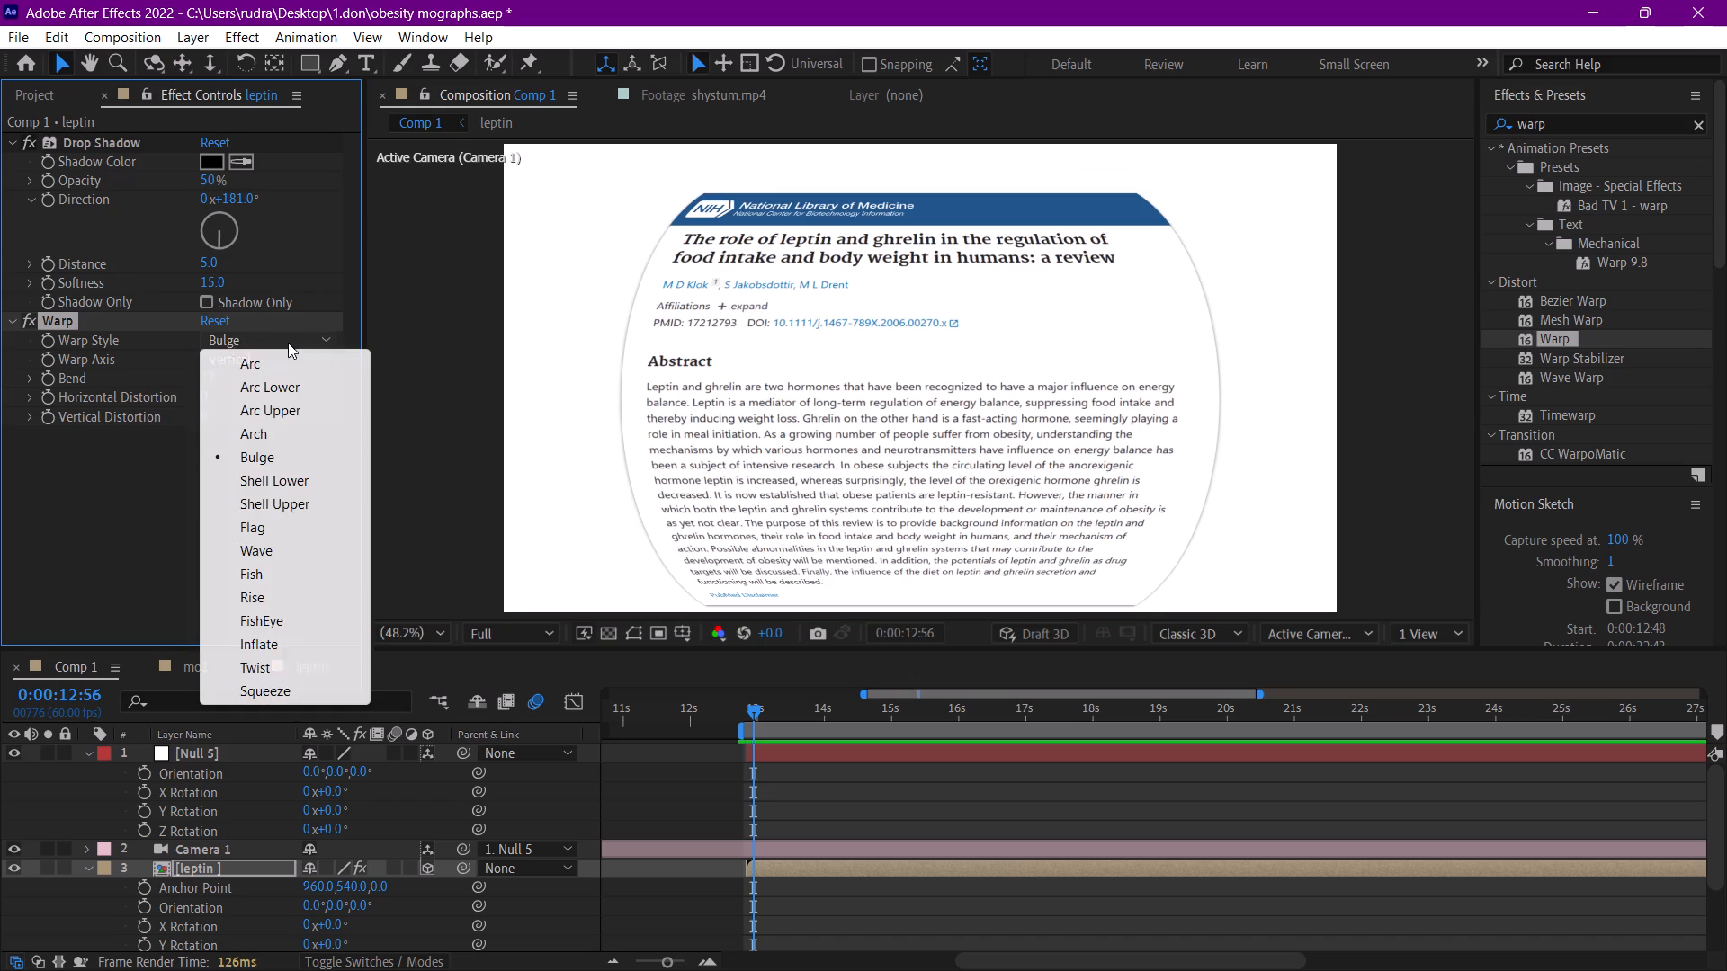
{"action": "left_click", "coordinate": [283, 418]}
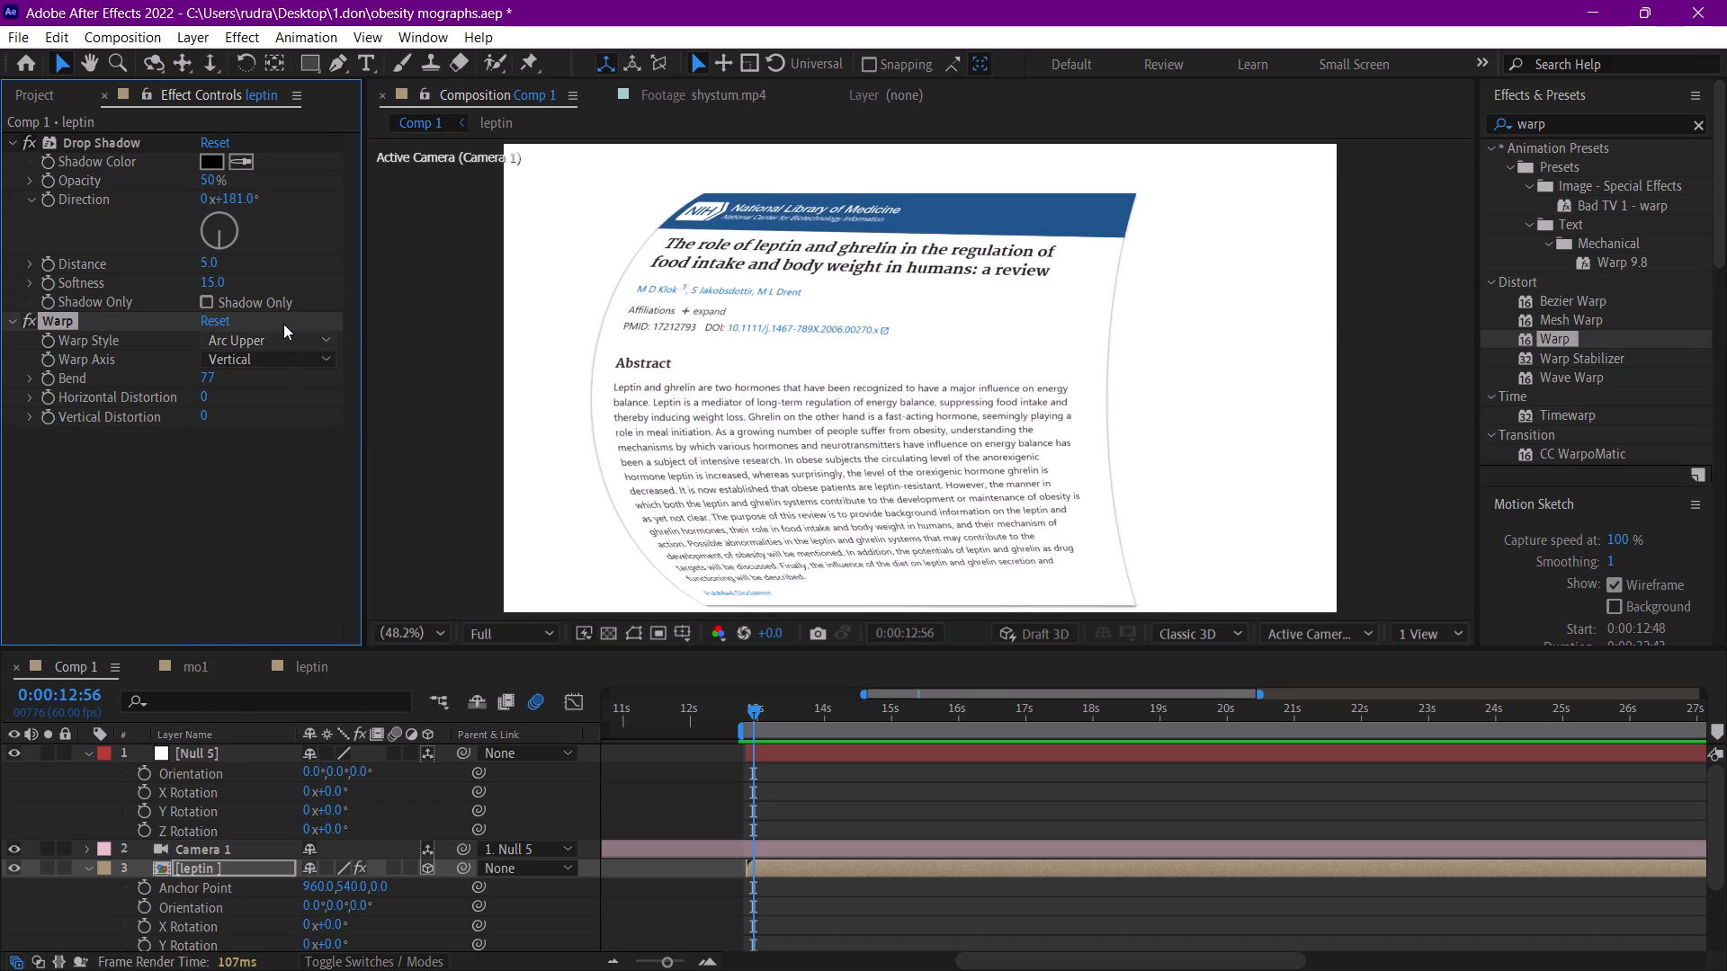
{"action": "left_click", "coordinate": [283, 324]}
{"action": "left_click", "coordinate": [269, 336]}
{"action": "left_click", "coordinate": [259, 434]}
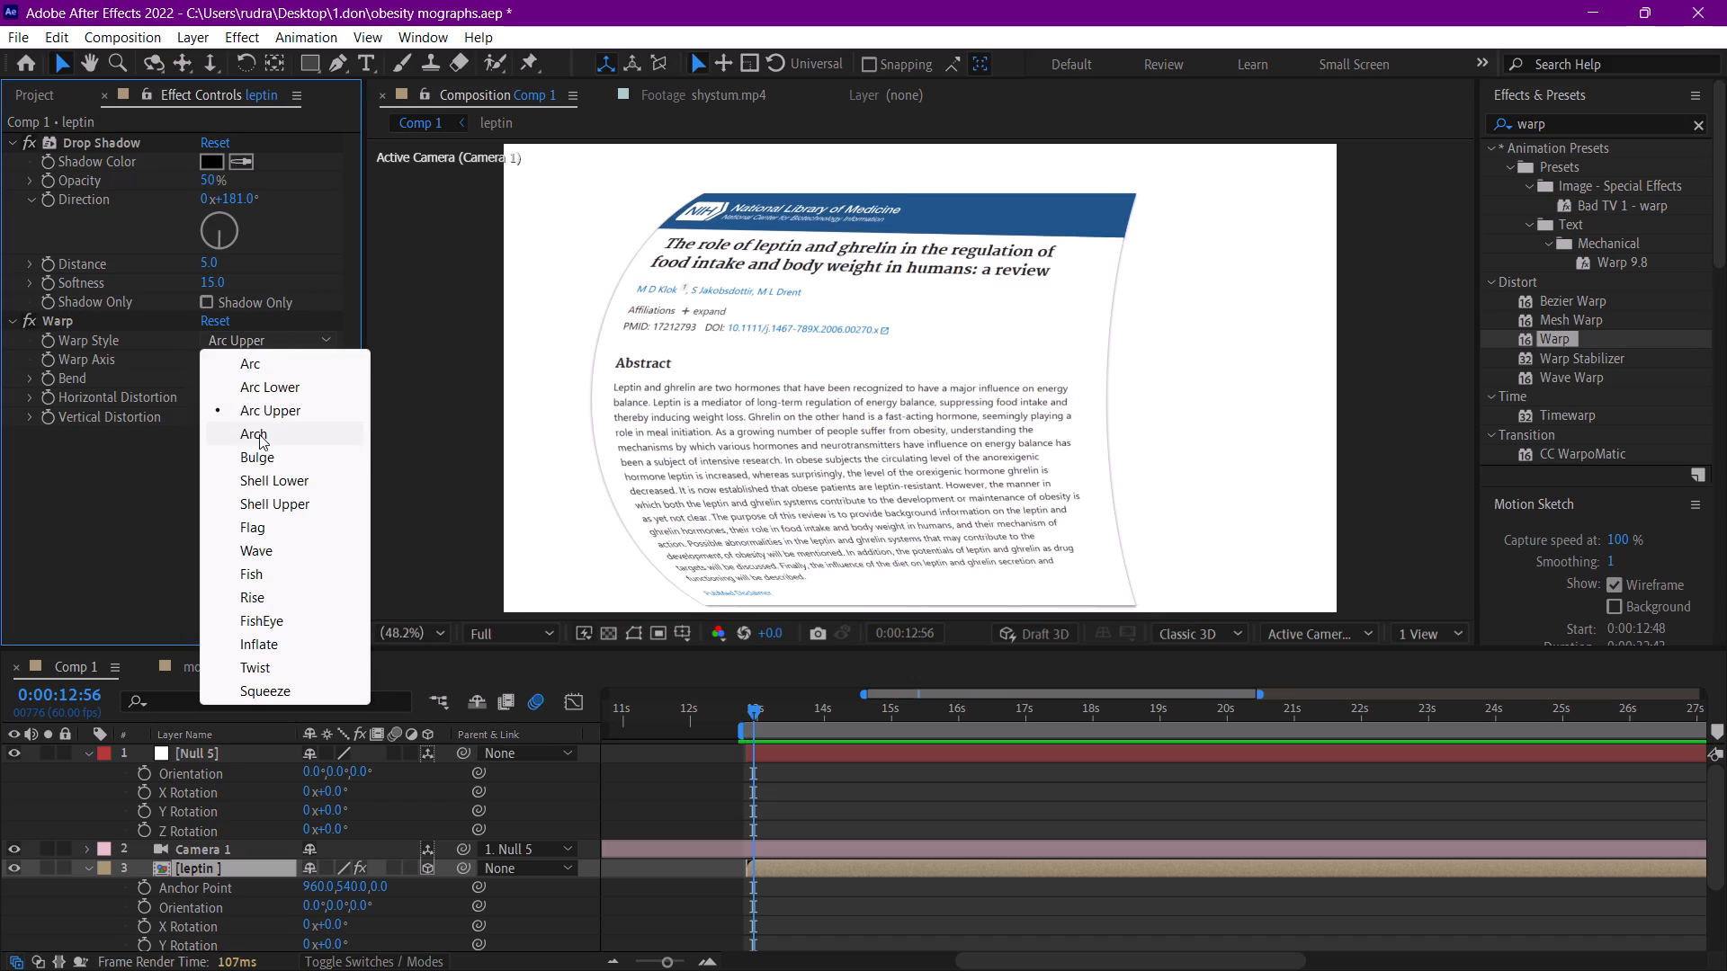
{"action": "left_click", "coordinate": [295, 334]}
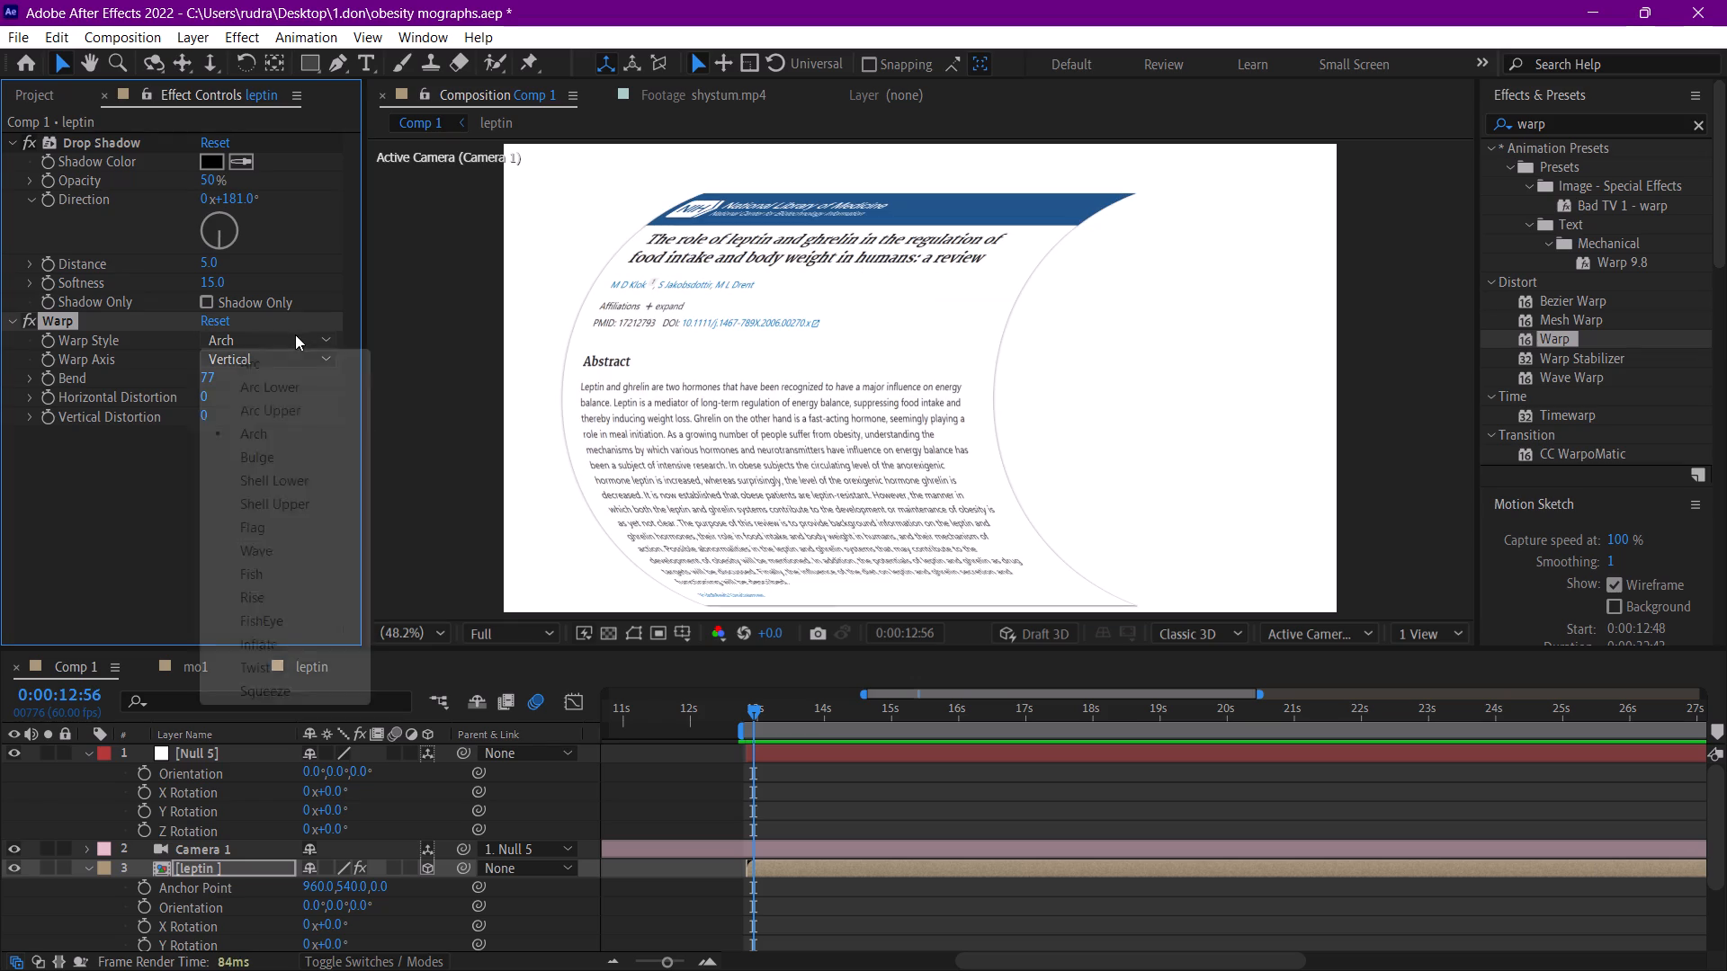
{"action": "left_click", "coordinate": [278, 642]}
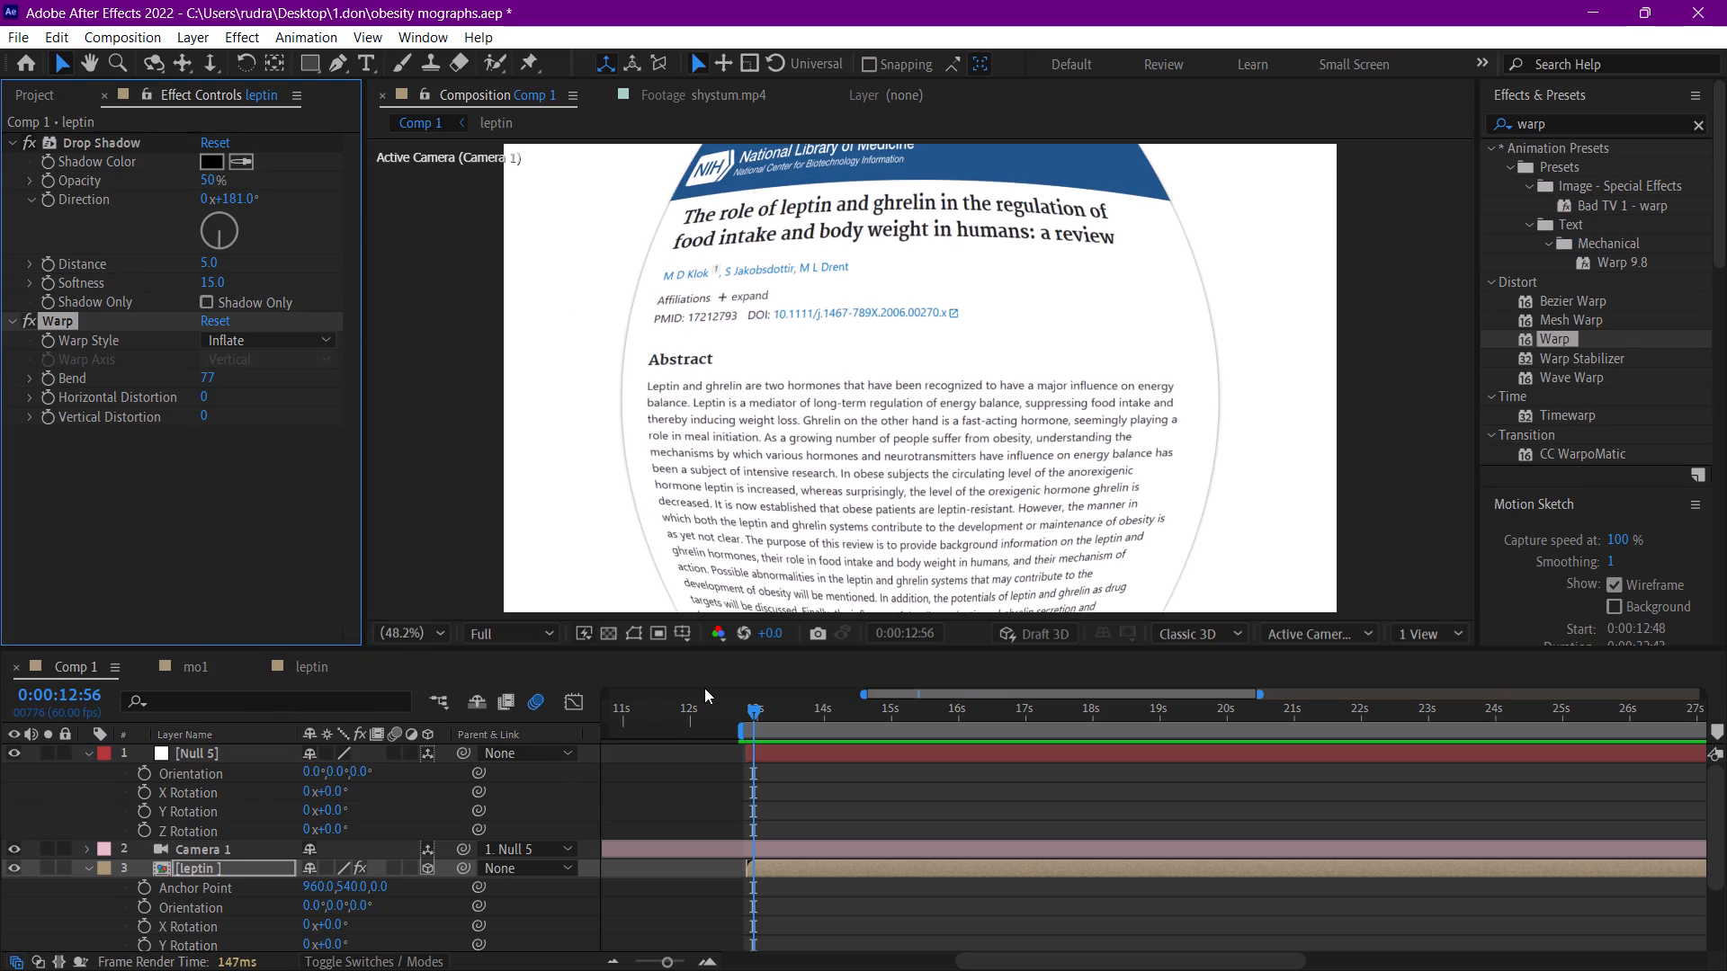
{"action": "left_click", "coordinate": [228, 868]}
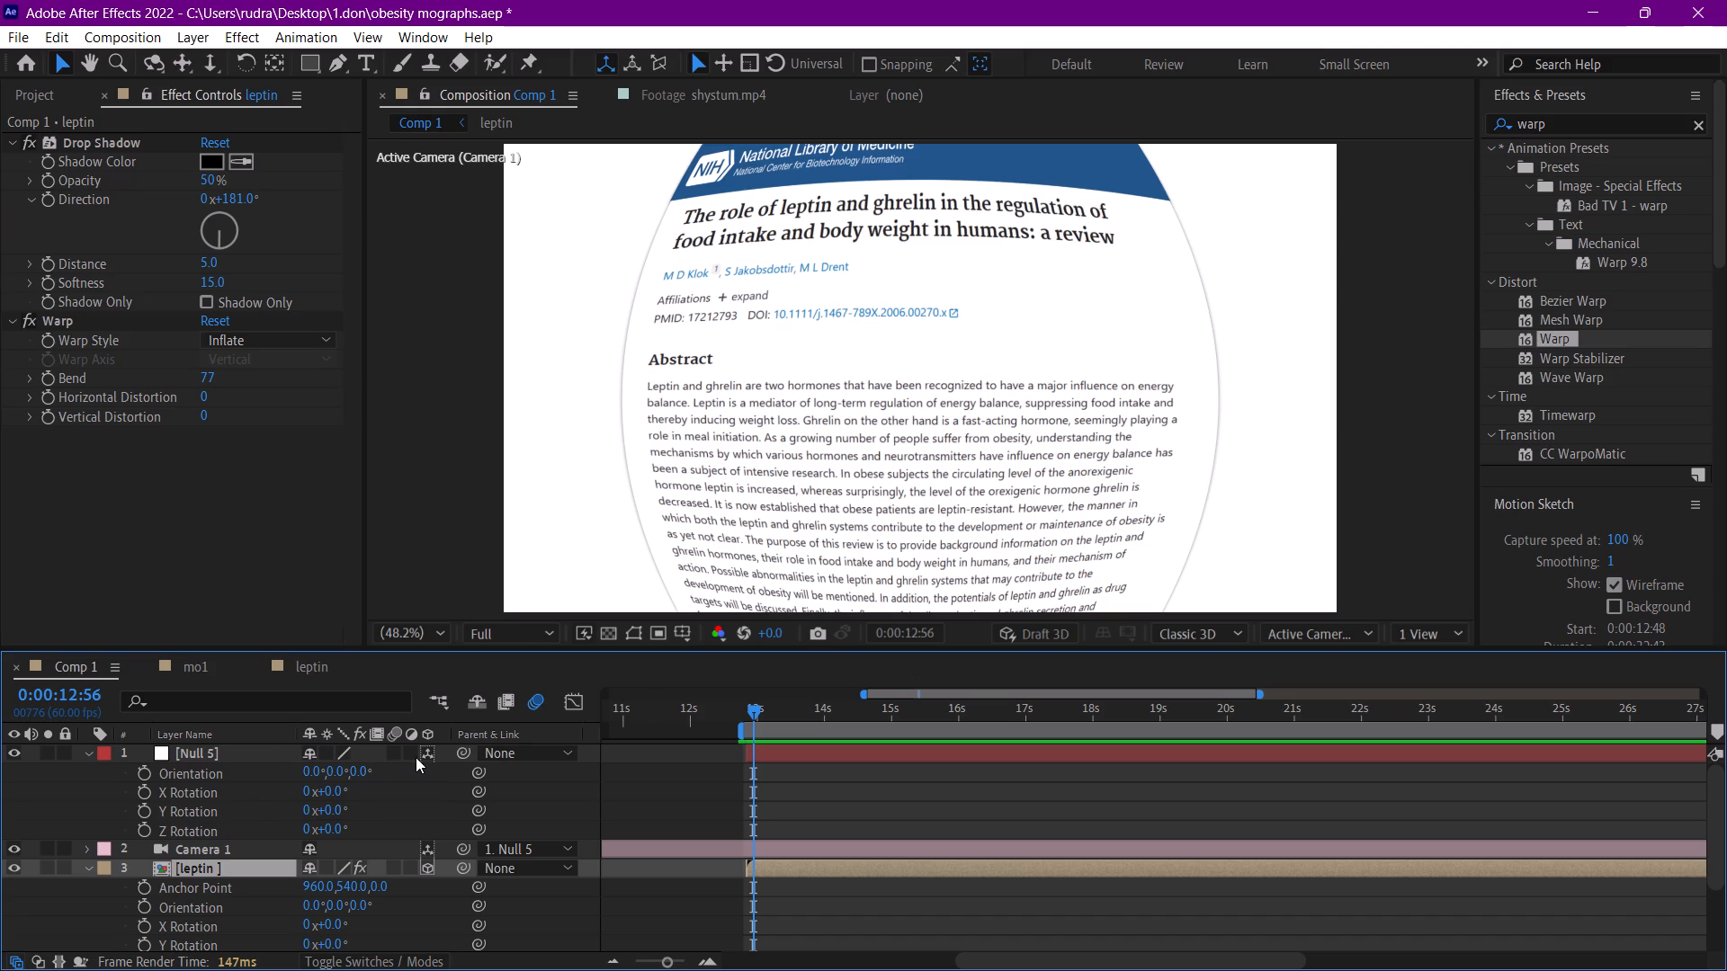
Reveal Camera 1's Position and set its X and Y values to 0.
{"action": "left_click", "coordinate": [246, 850]}
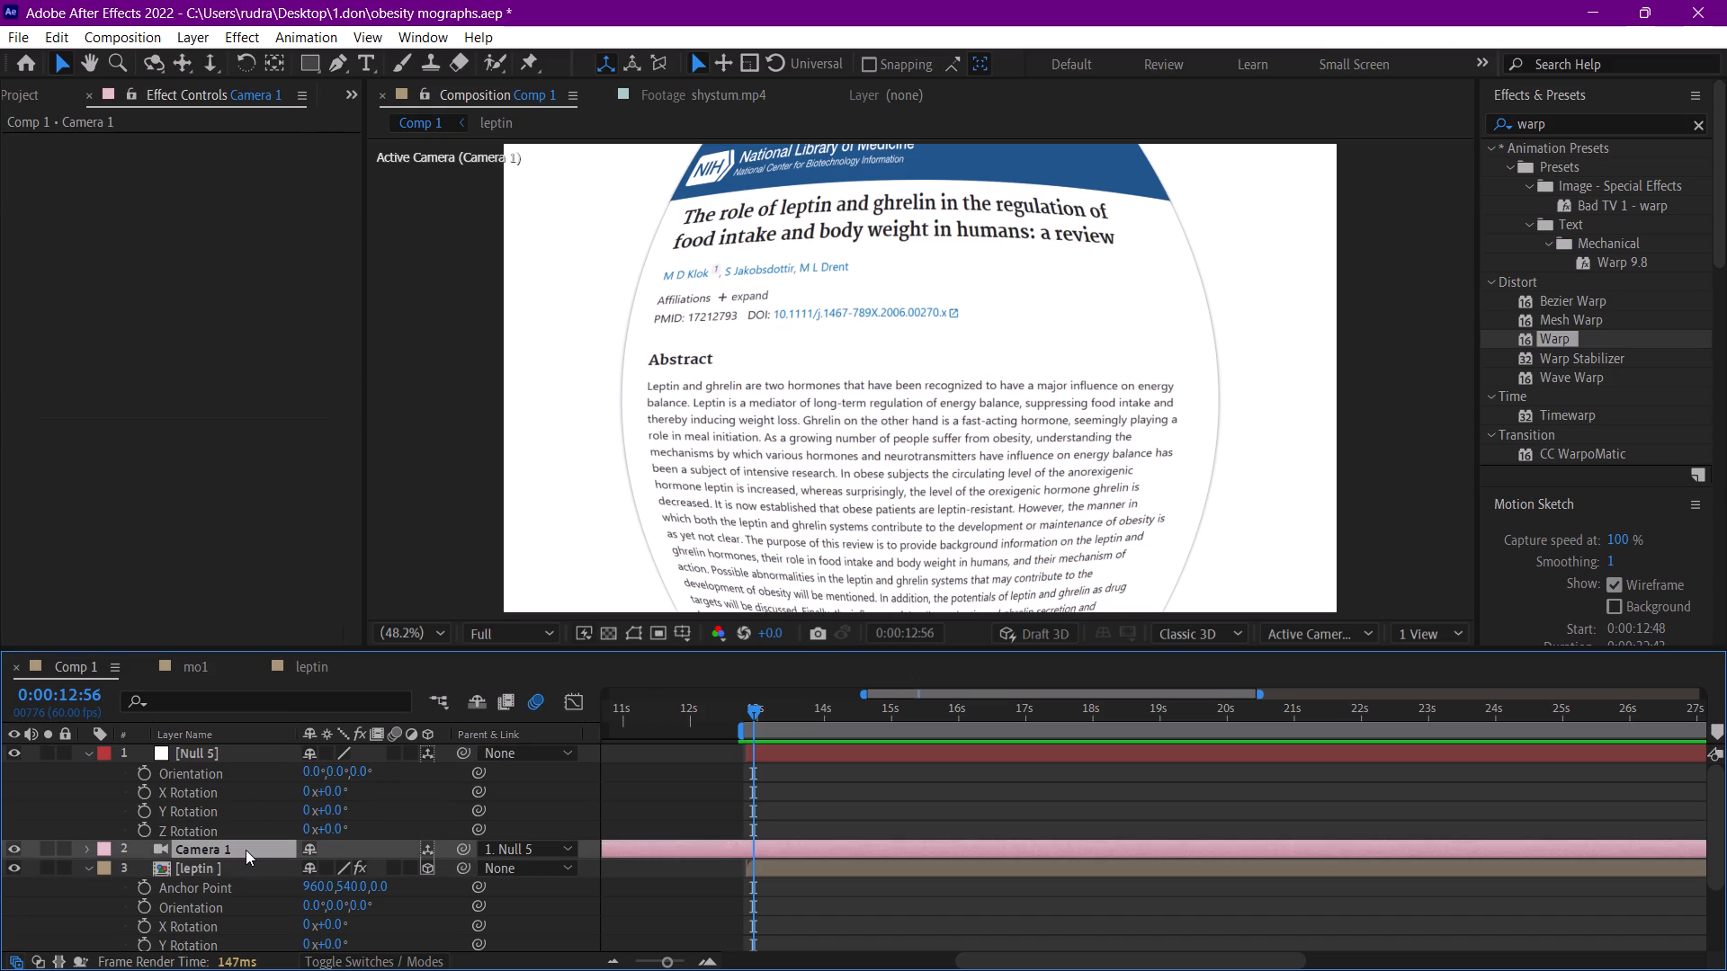
{"action": "key", "text": "p"}
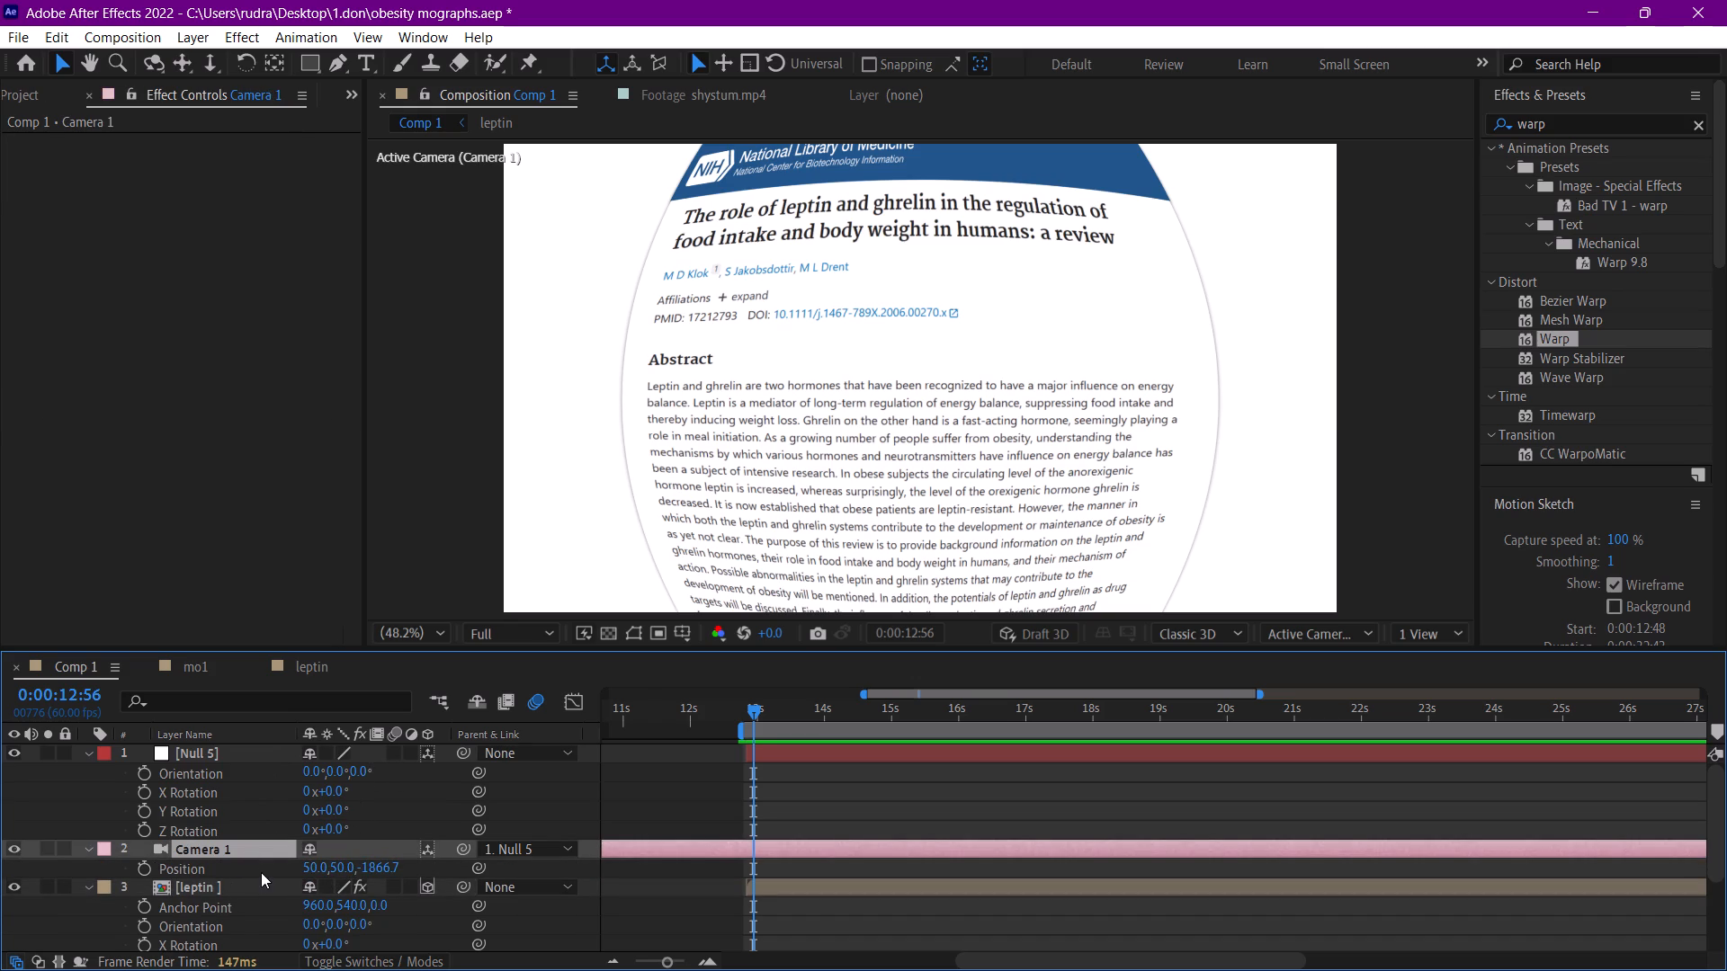
{"action": "left_click", "coordinate": [200, 871]}
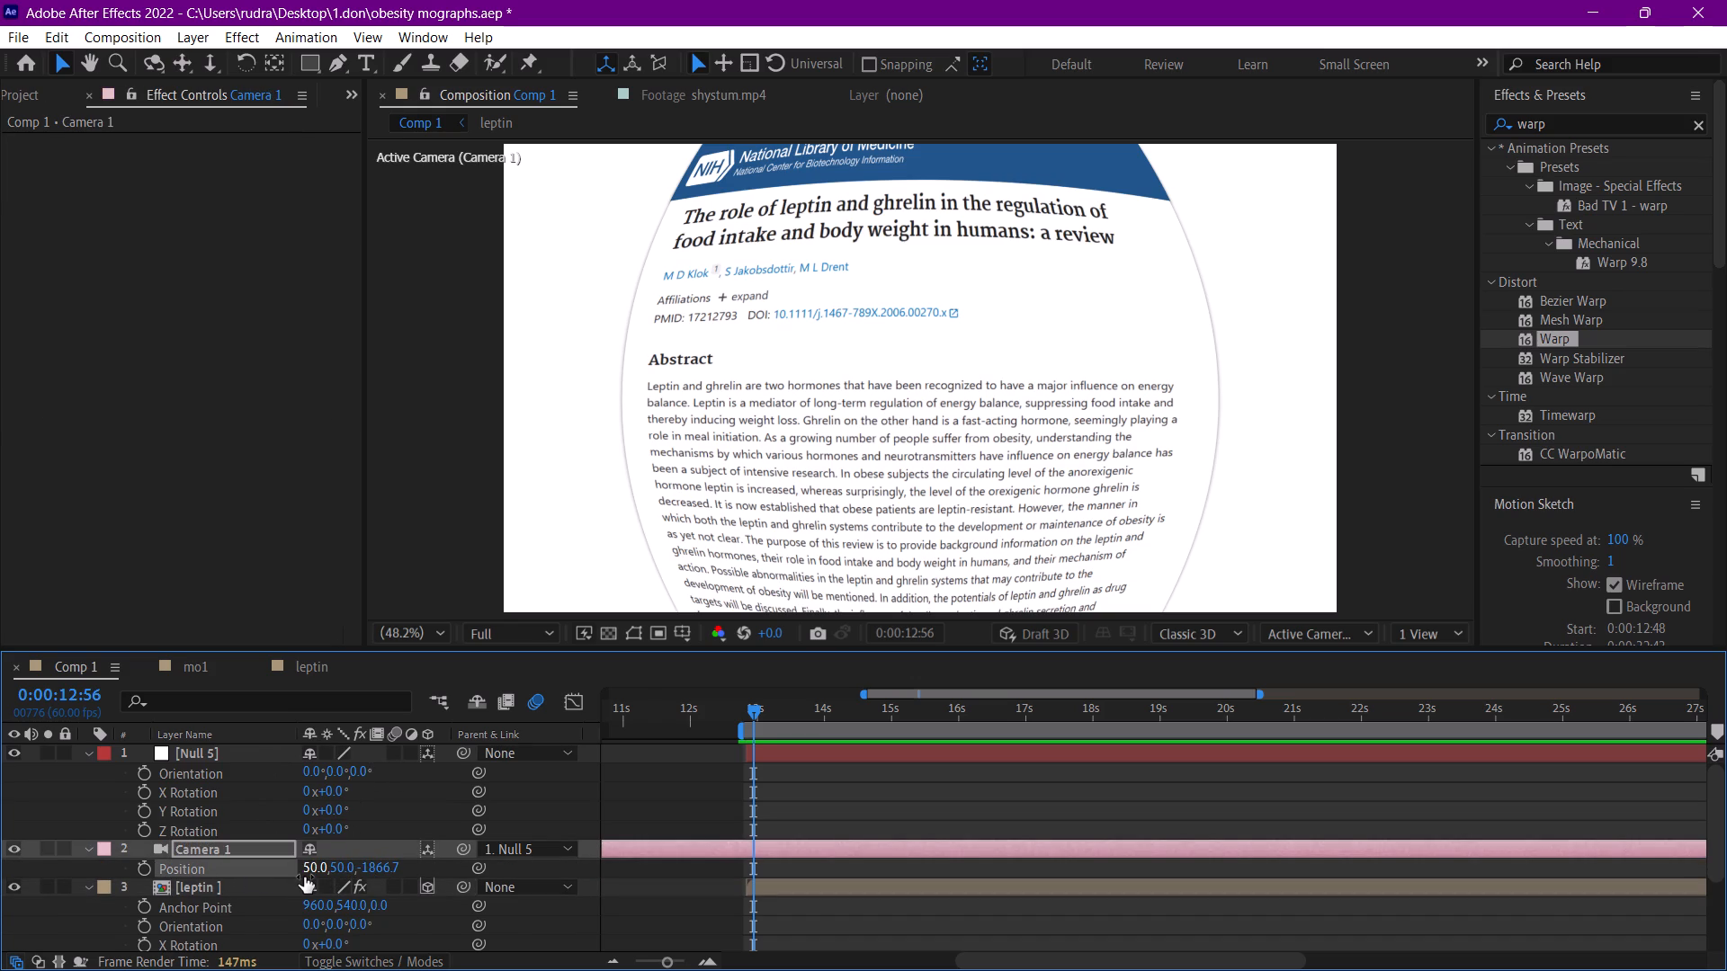
{"action": "left_click", "coordinate": [304, 874]}
{"action": "key", "text": "0"}
{"action": "key", "text": "Return"}
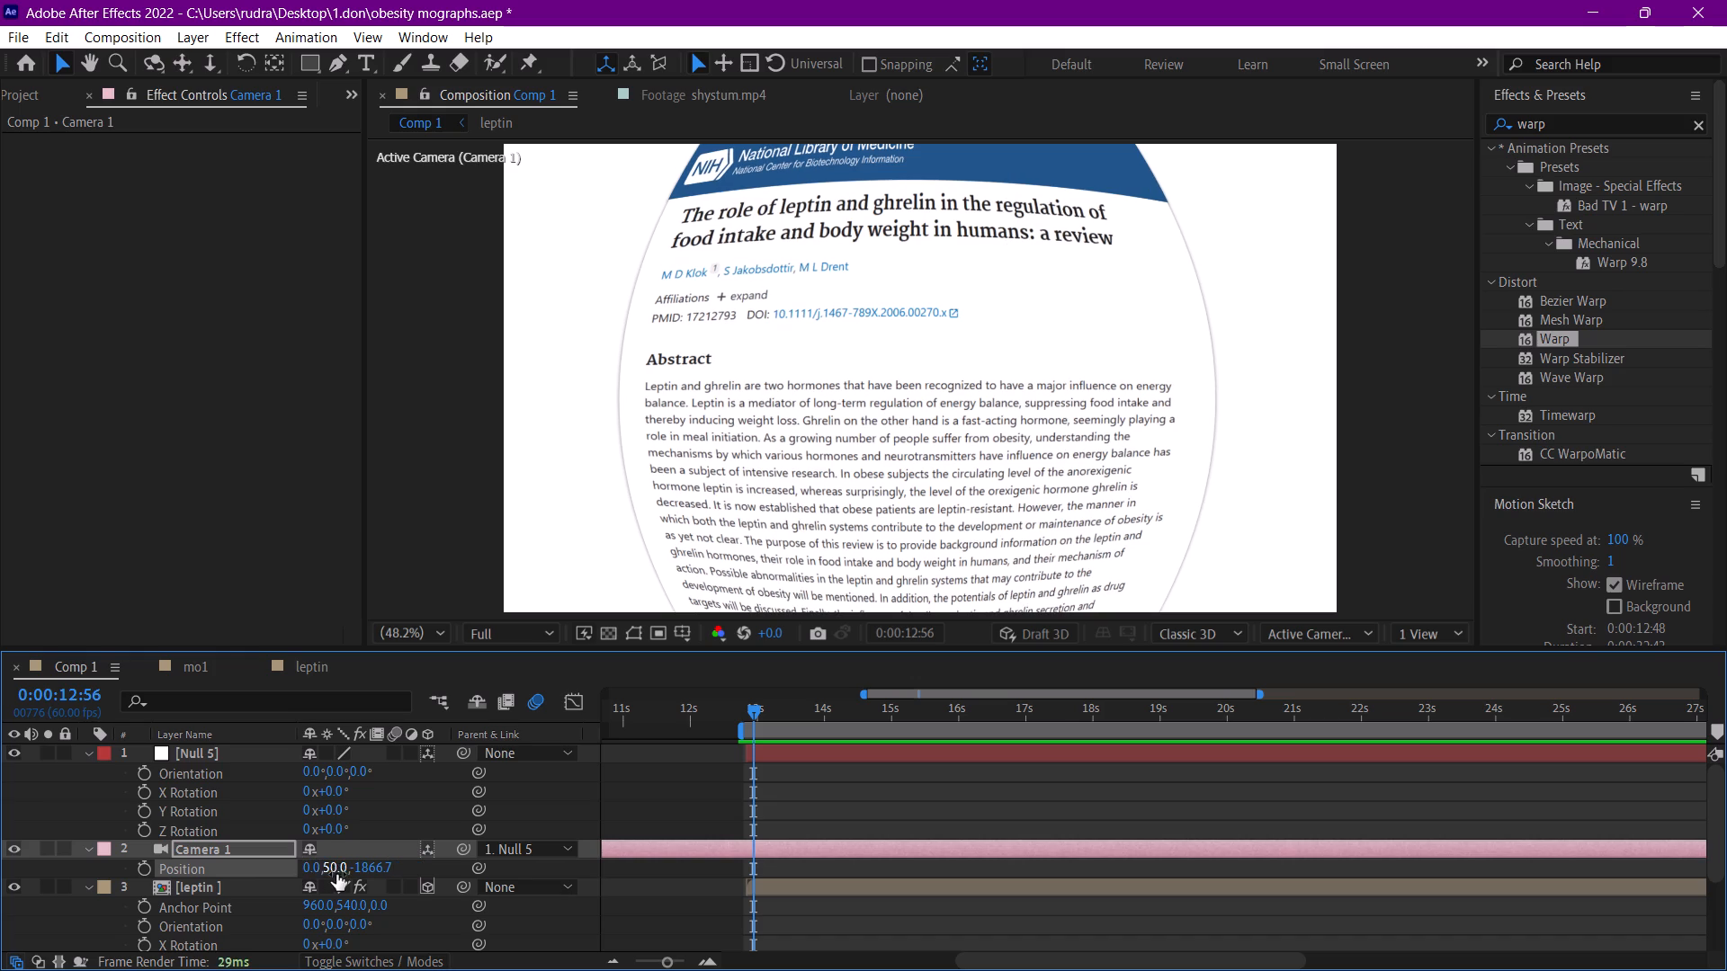
{"action": "left_click", "coordinate": [333, 864]}
{"action": "key", "text": "0"}
{"action": "key", "text": "Return"}
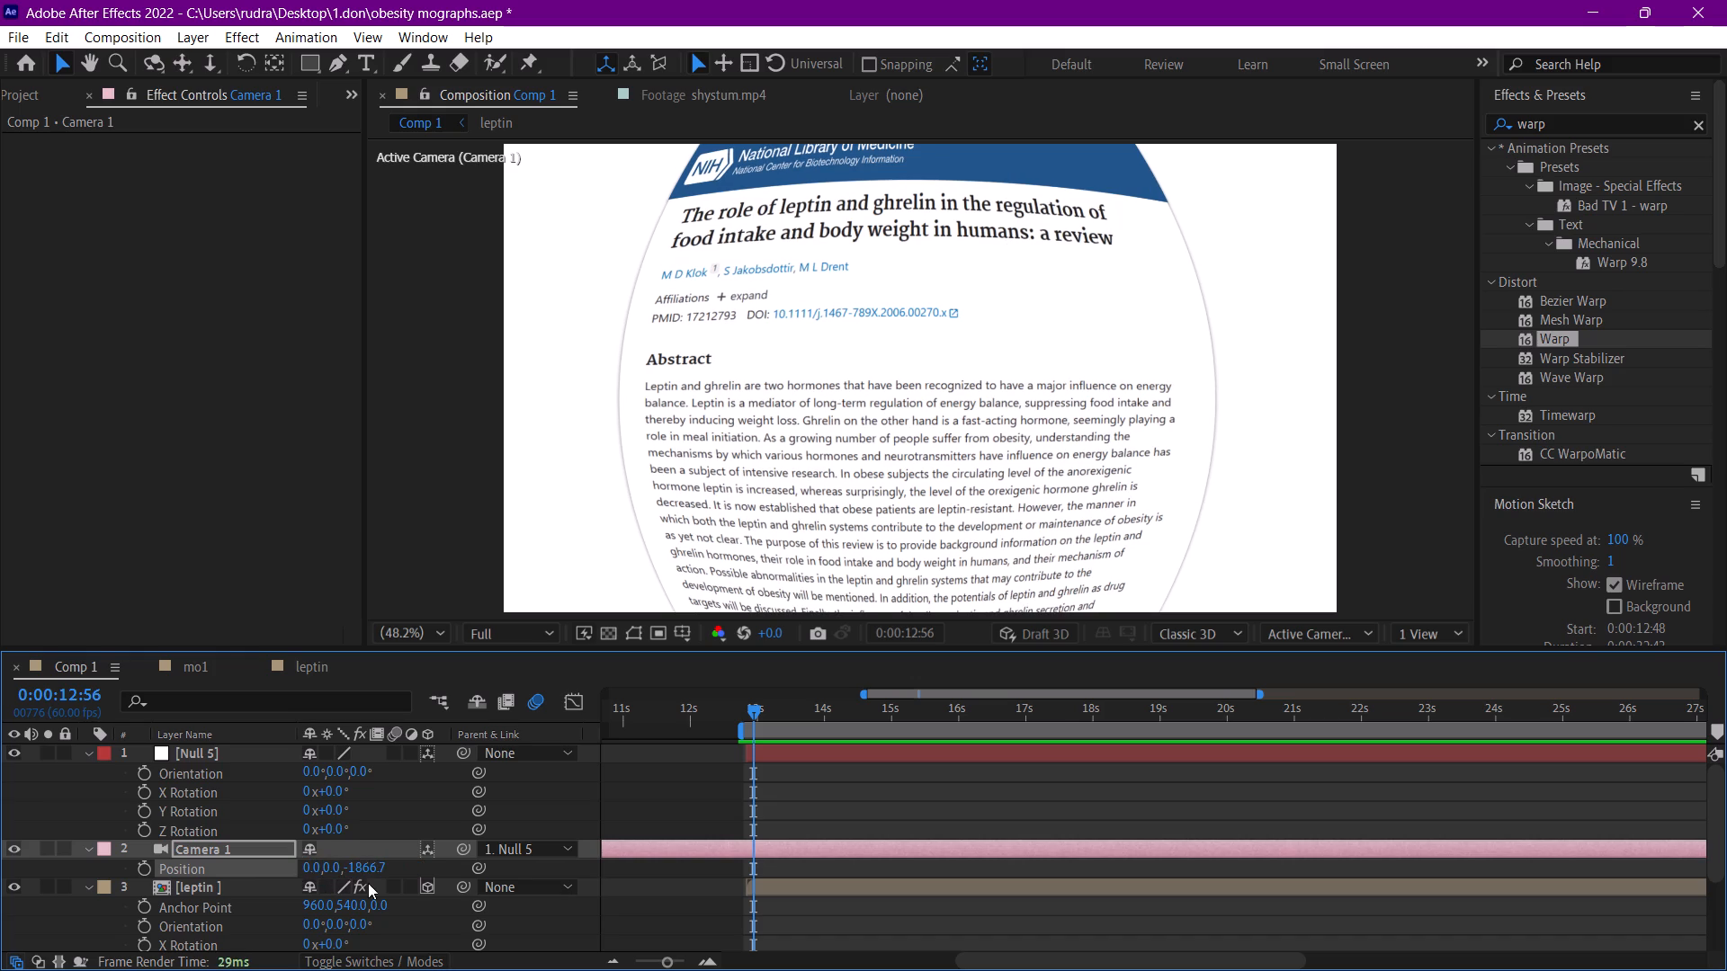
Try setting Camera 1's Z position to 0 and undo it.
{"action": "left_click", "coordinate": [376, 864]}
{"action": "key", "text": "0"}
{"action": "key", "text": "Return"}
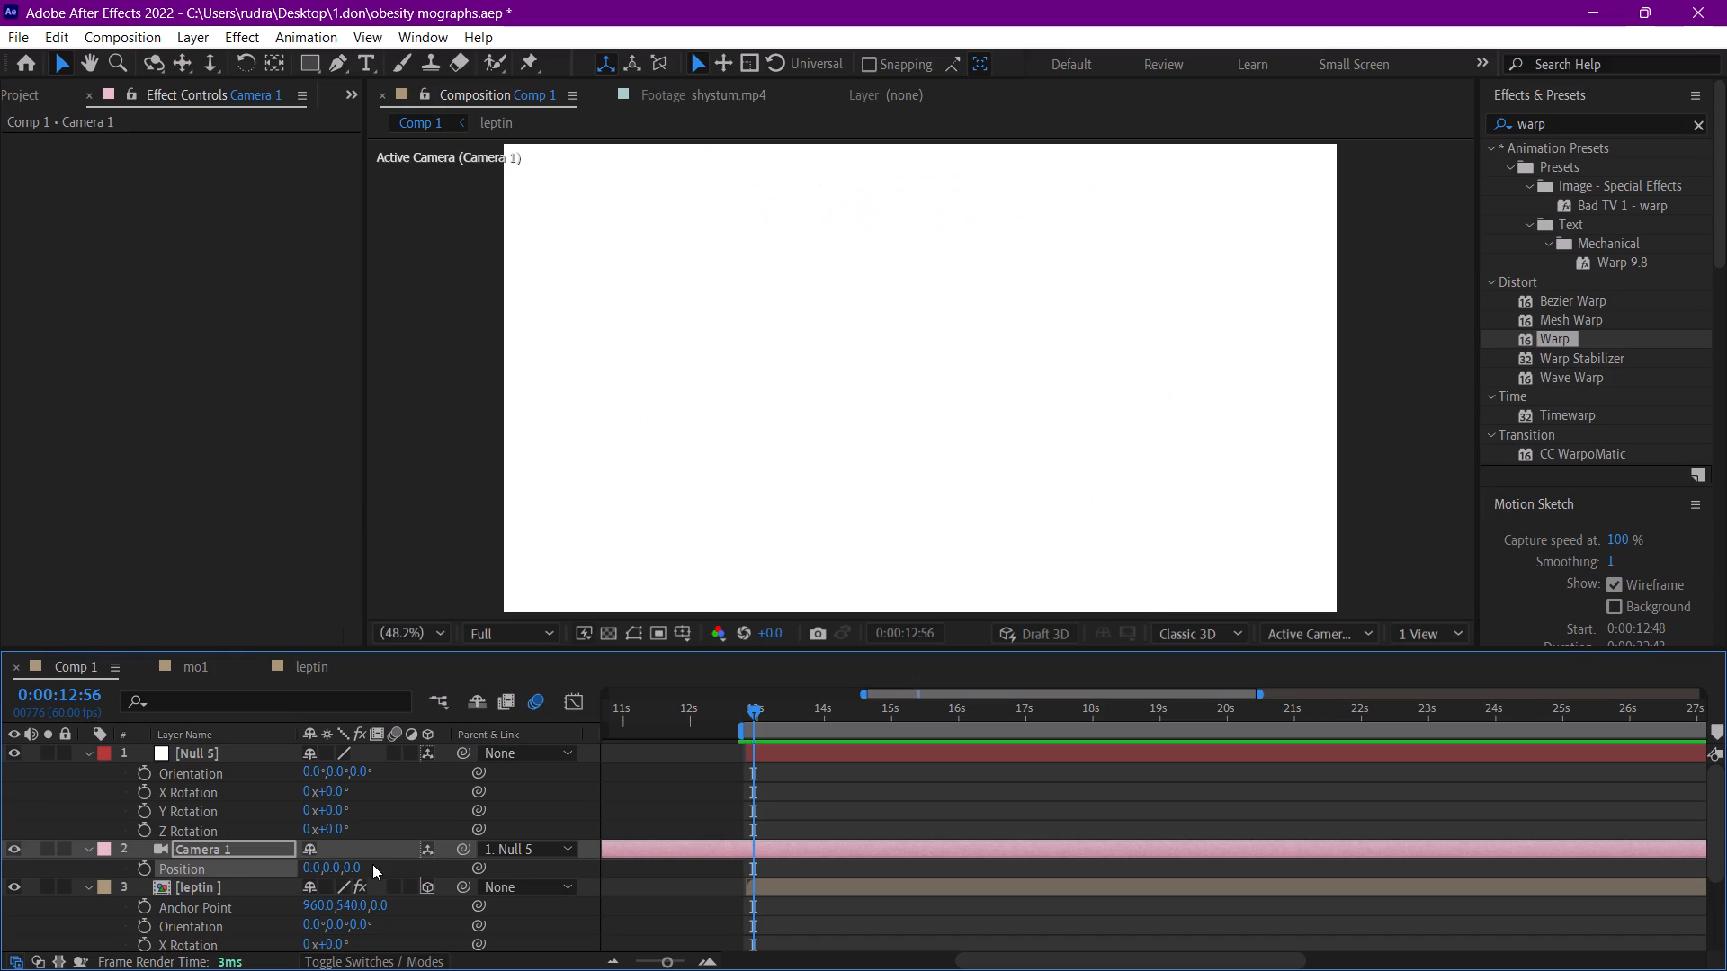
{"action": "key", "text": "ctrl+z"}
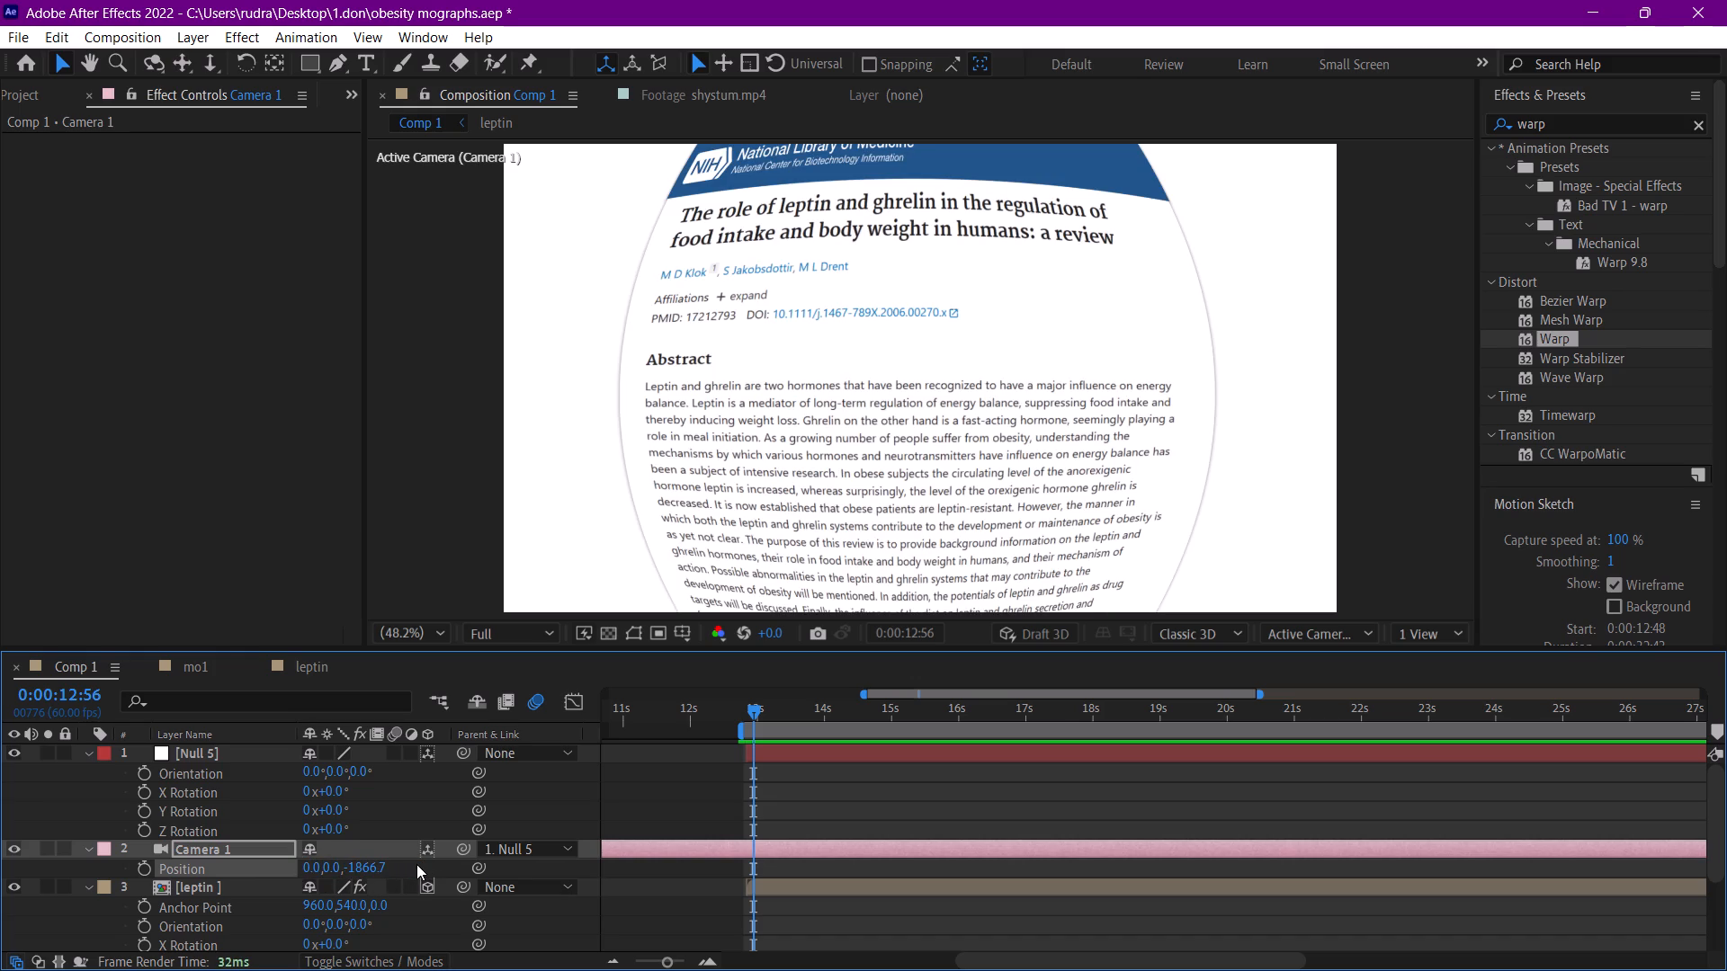
Delete Camera 1 and Null 5 from Comp 1.
{"action": "left_click", "coordinate": [241, 842]}
{"action": "key", "text": "Delete"}
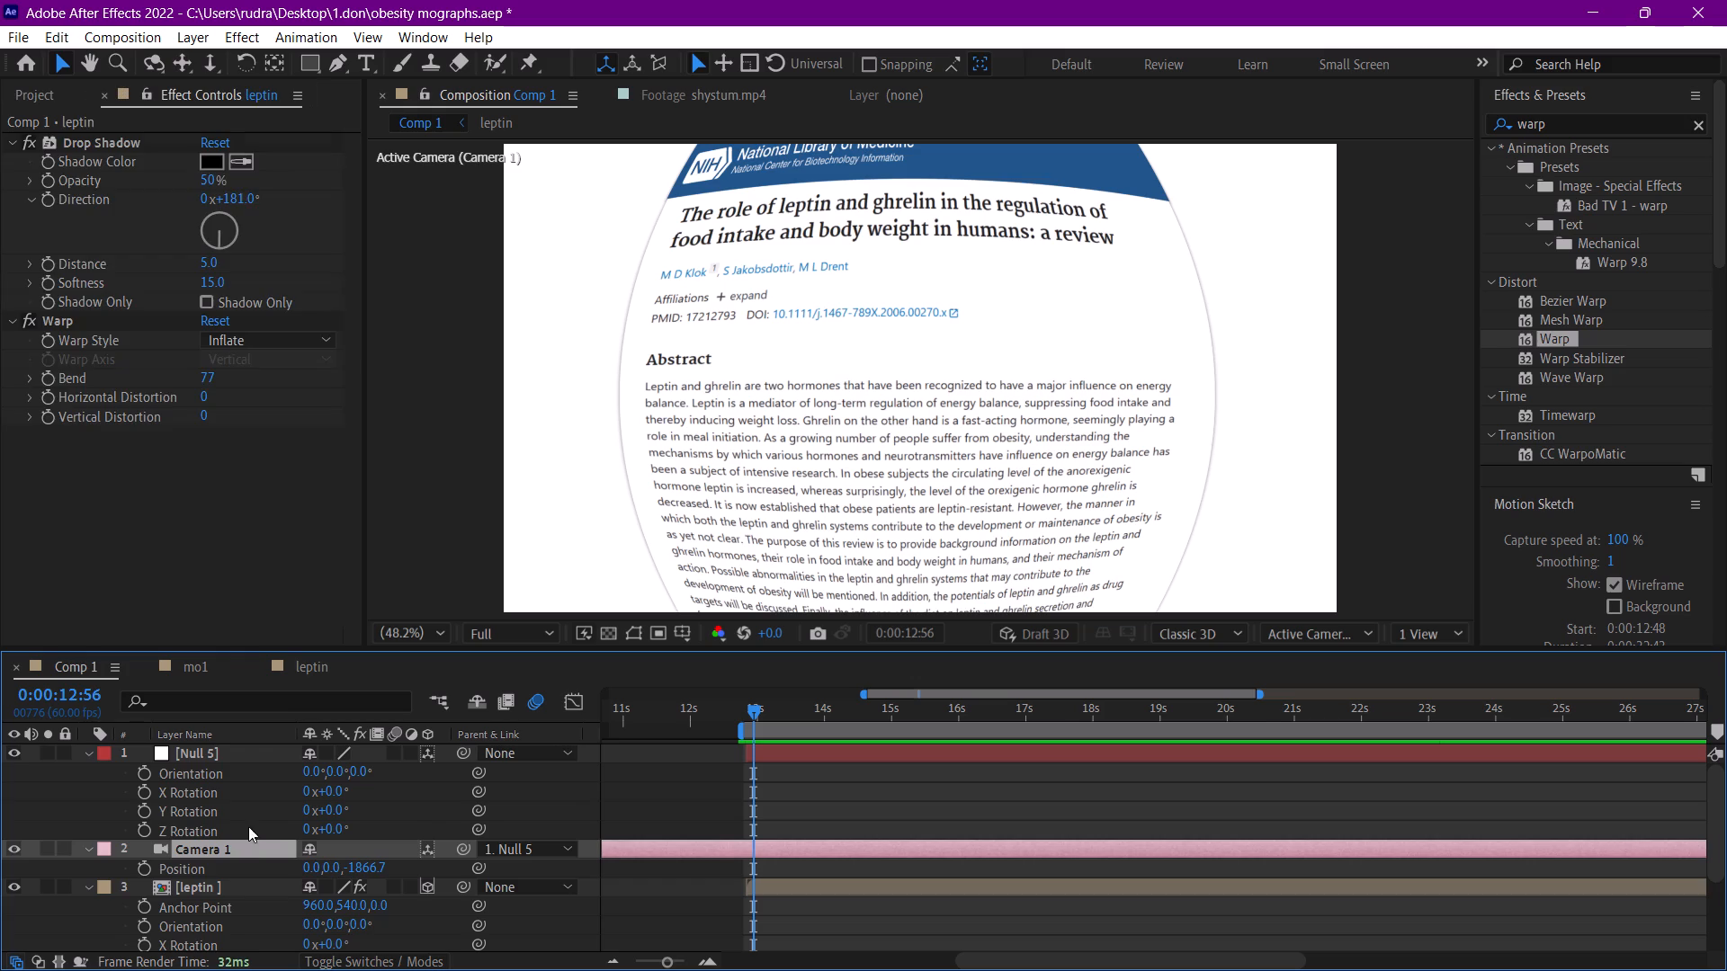
{"action": "left_click", "coordinate": [259, 753]}
{"action": "key", "text": "Delete"}
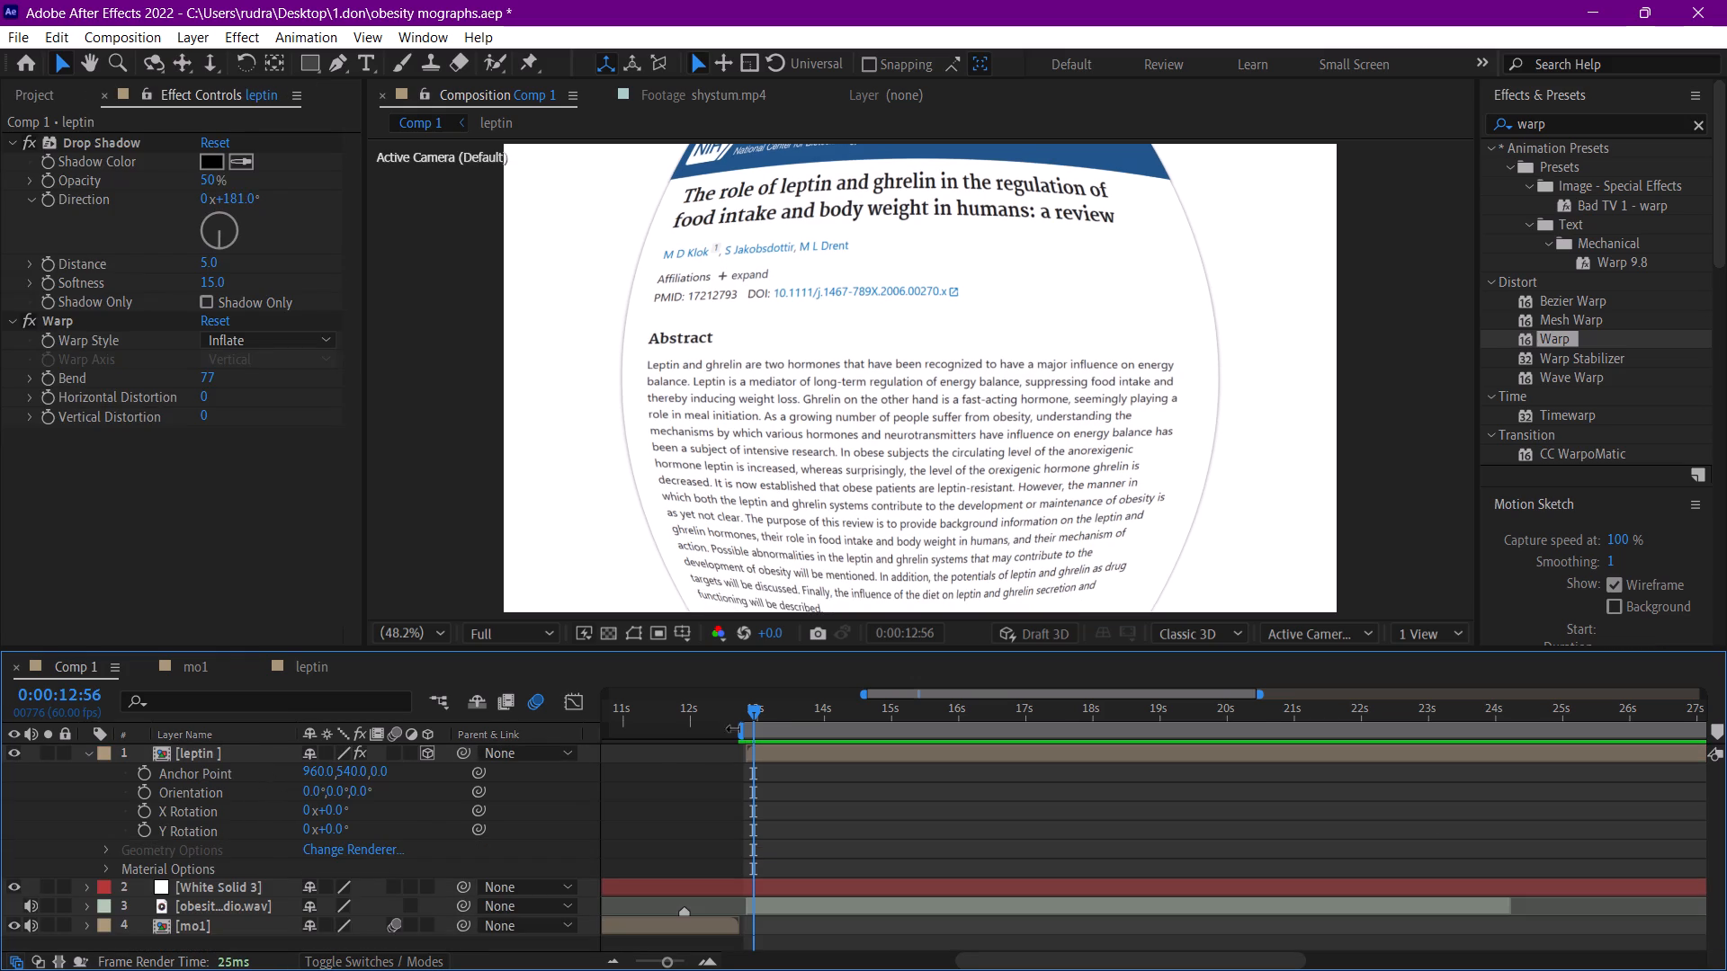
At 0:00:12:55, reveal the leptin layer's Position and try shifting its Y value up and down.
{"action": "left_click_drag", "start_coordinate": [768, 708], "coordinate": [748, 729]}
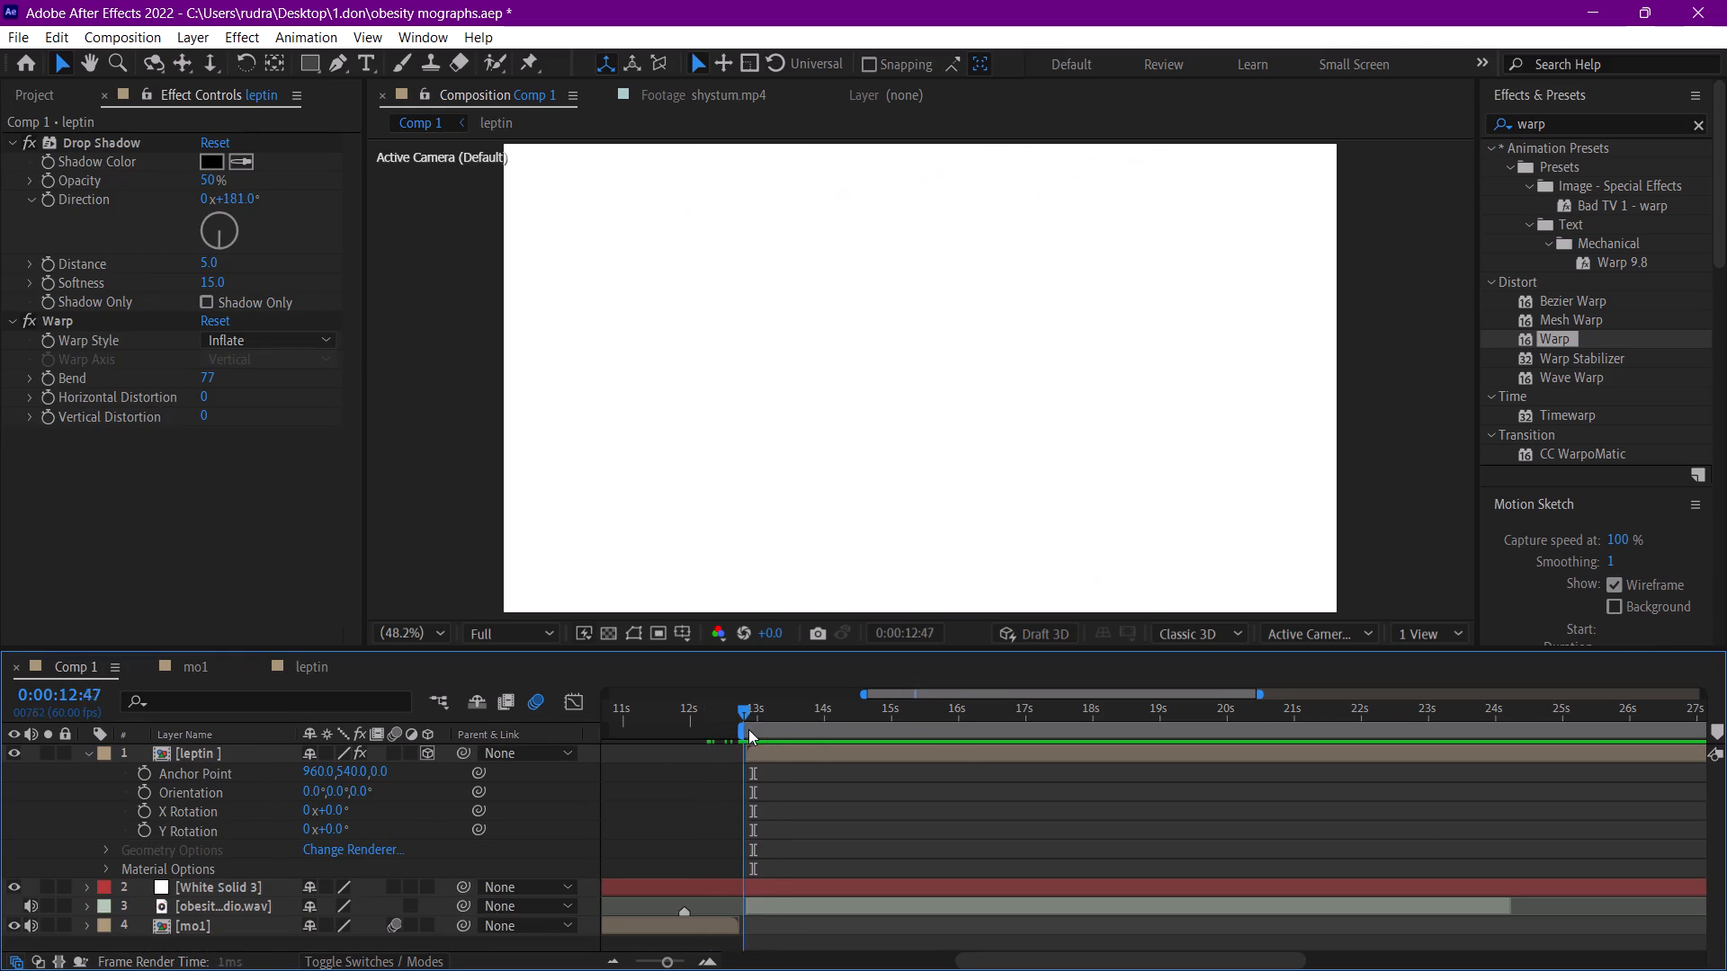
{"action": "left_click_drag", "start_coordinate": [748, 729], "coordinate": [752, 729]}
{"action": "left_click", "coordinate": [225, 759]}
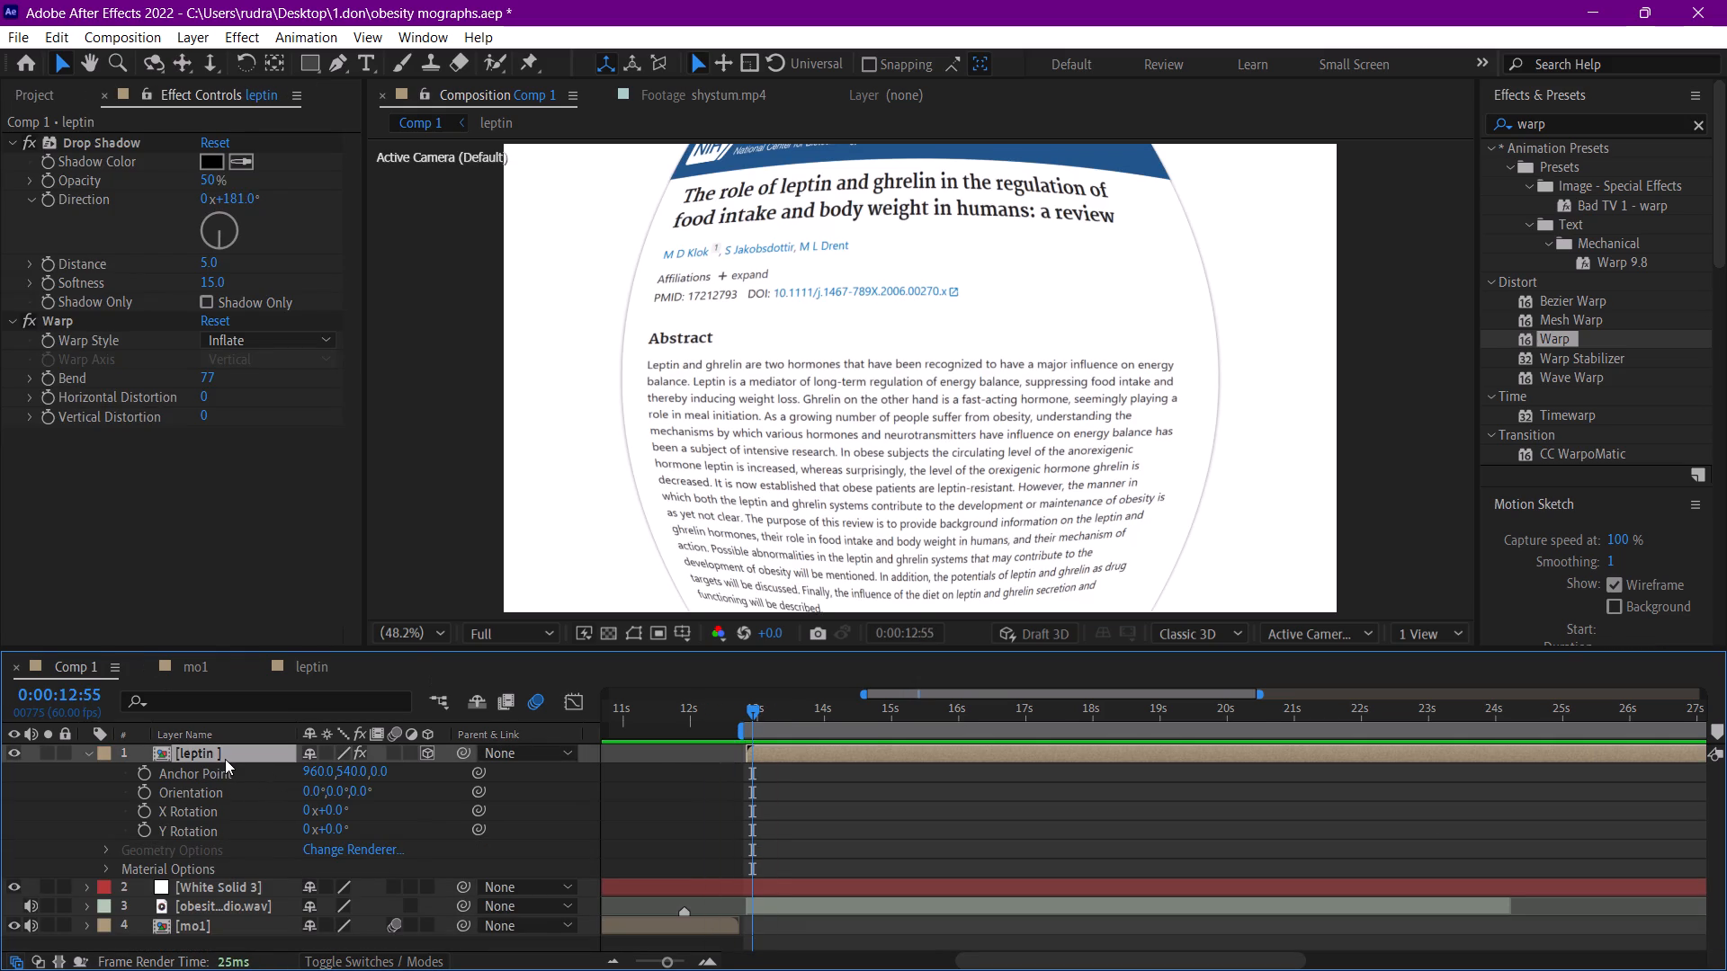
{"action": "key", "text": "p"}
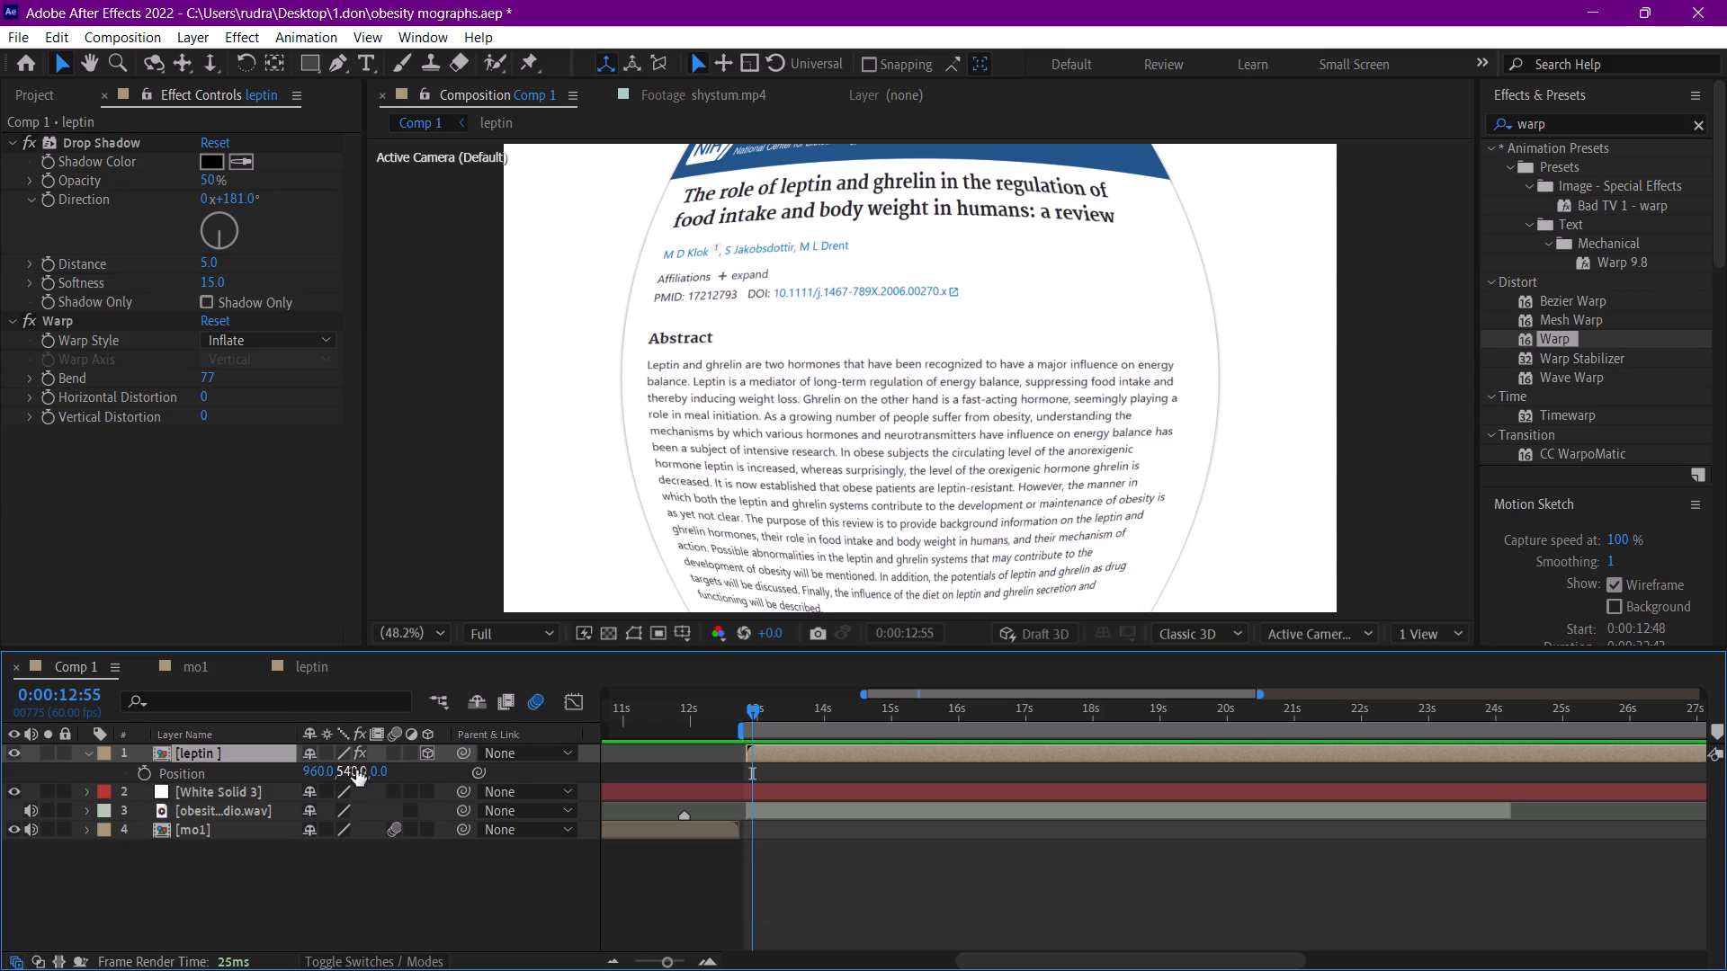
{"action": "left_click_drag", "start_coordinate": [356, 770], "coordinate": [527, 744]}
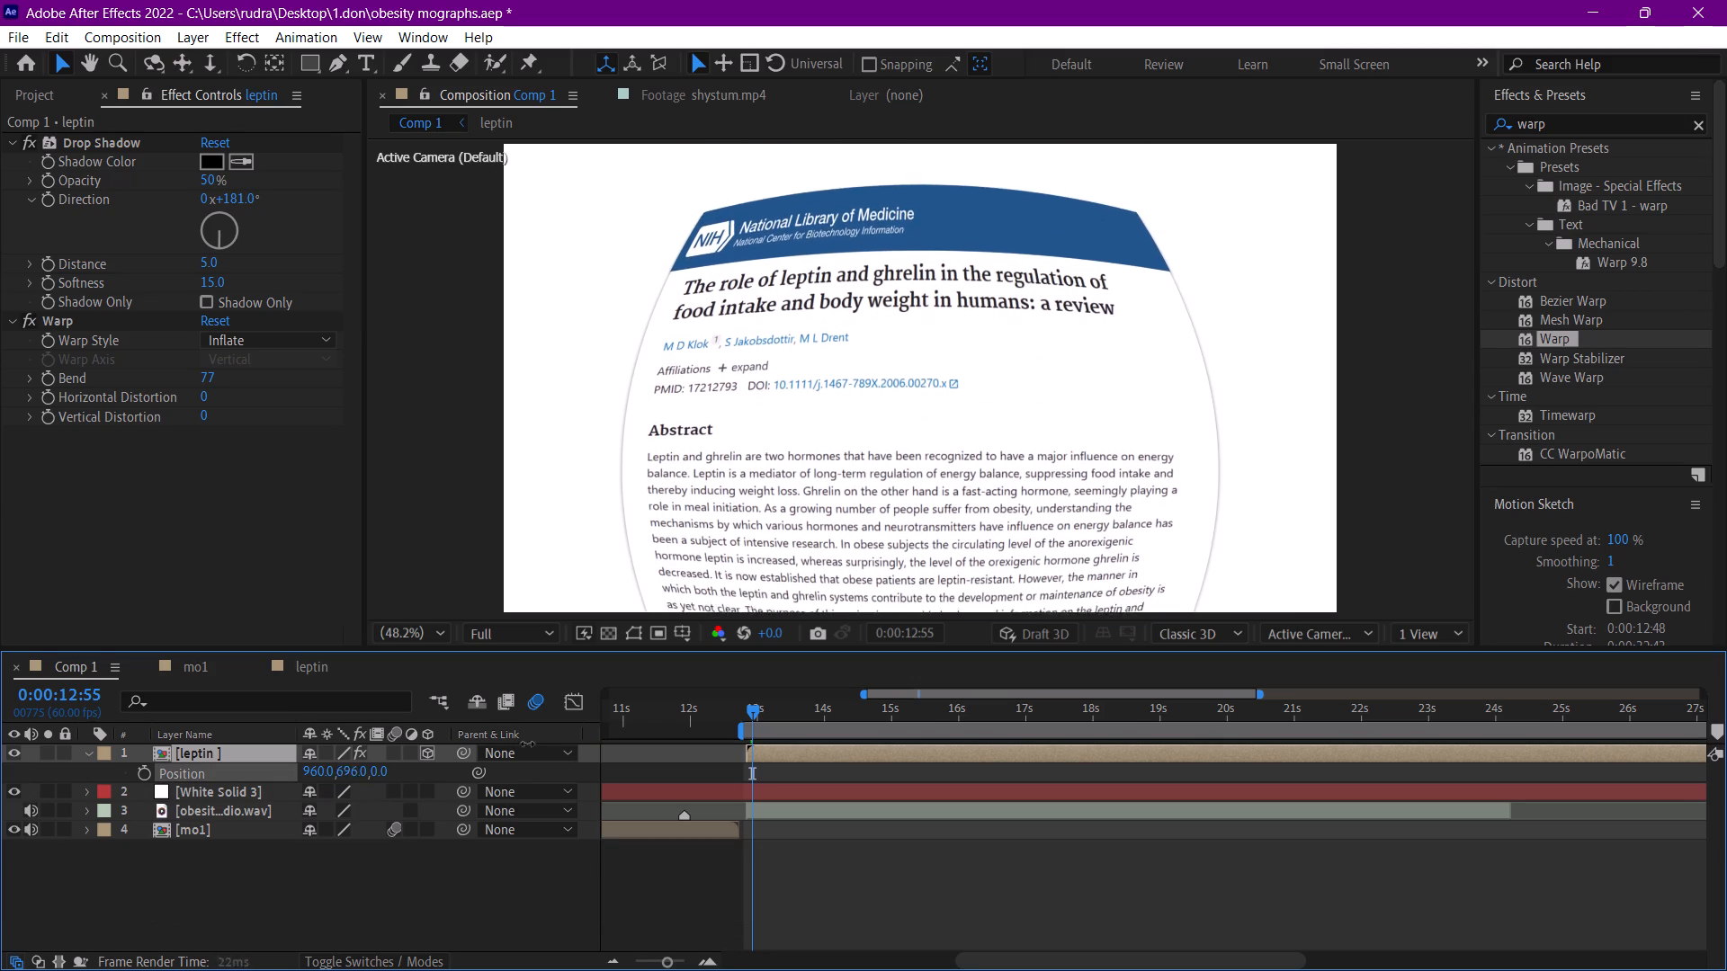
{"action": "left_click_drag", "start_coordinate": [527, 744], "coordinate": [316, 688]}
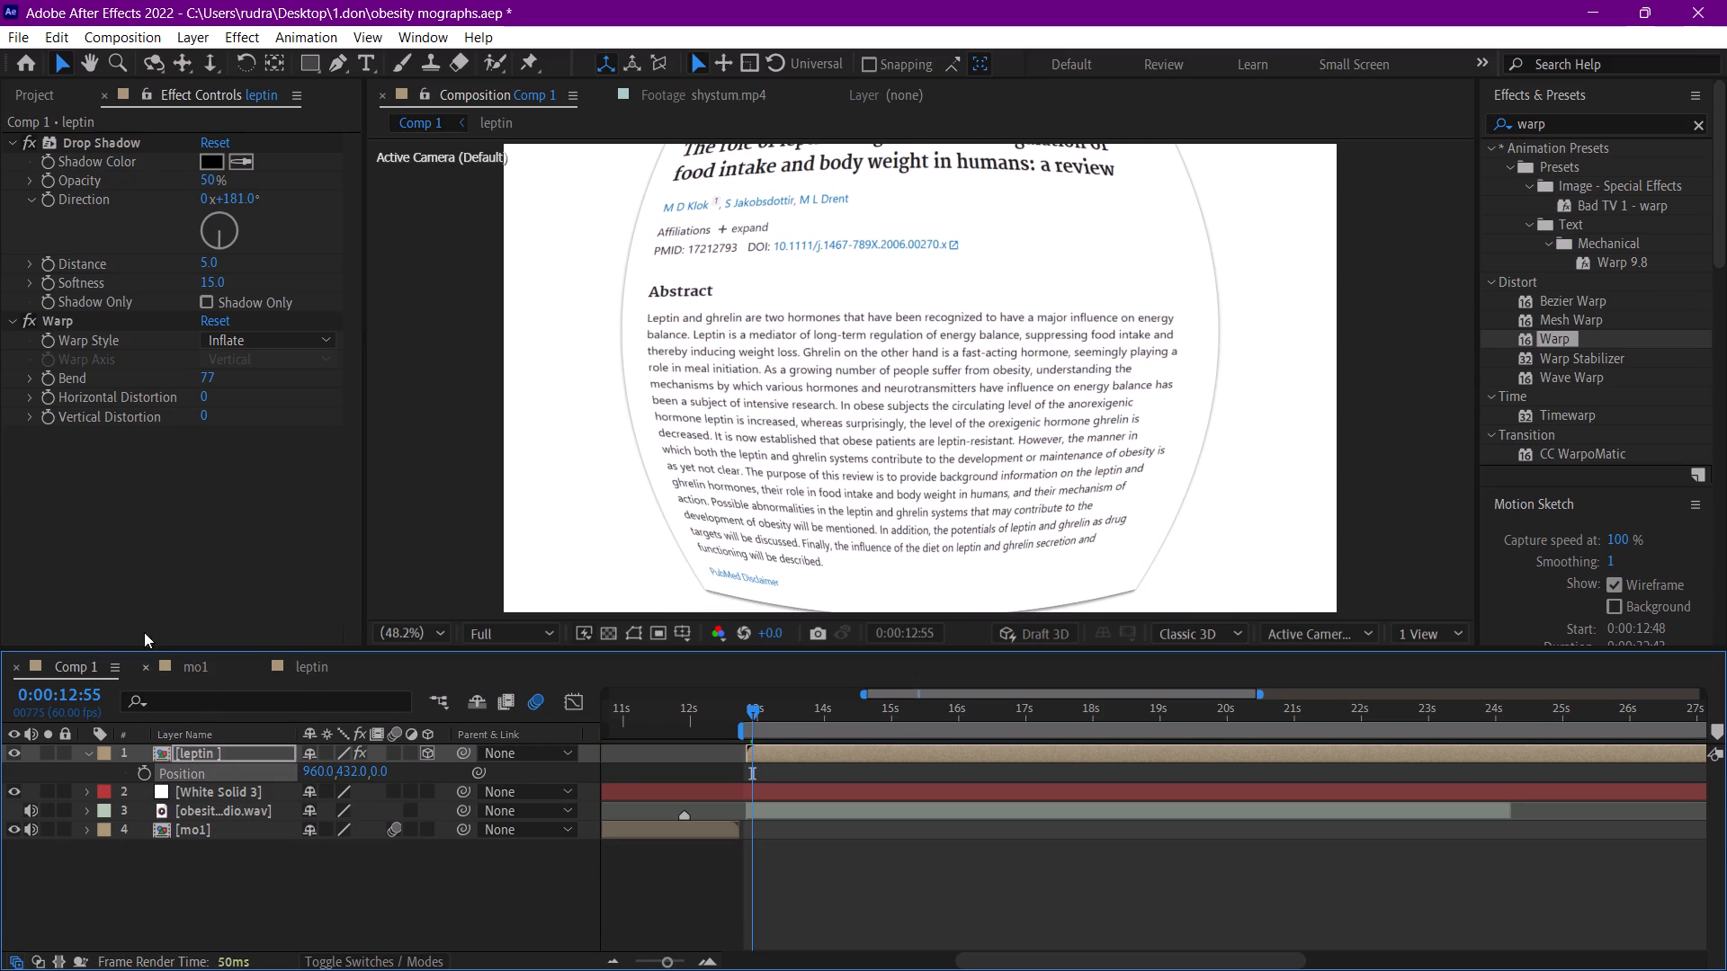
Delete the Warp effect from the leptin layer.
{"action": "left_click", "coordinate": [86, 316]}
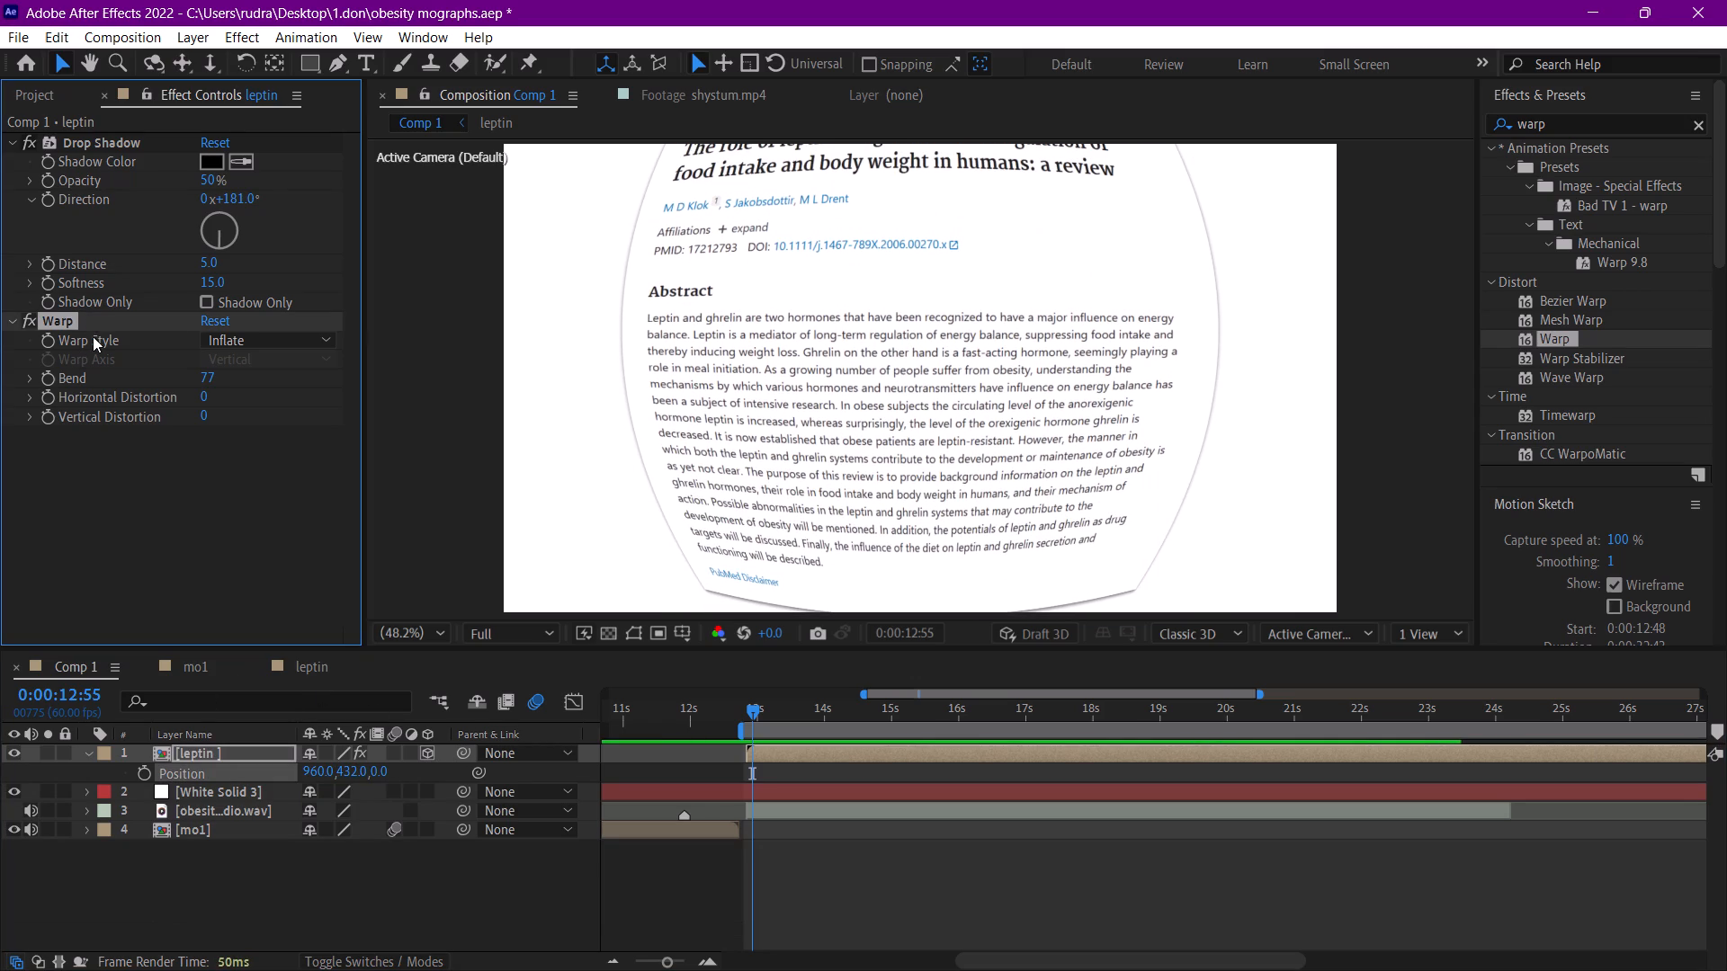
{"action": "key", "text": "Delete"}
{"action": "type", "text": "78"}
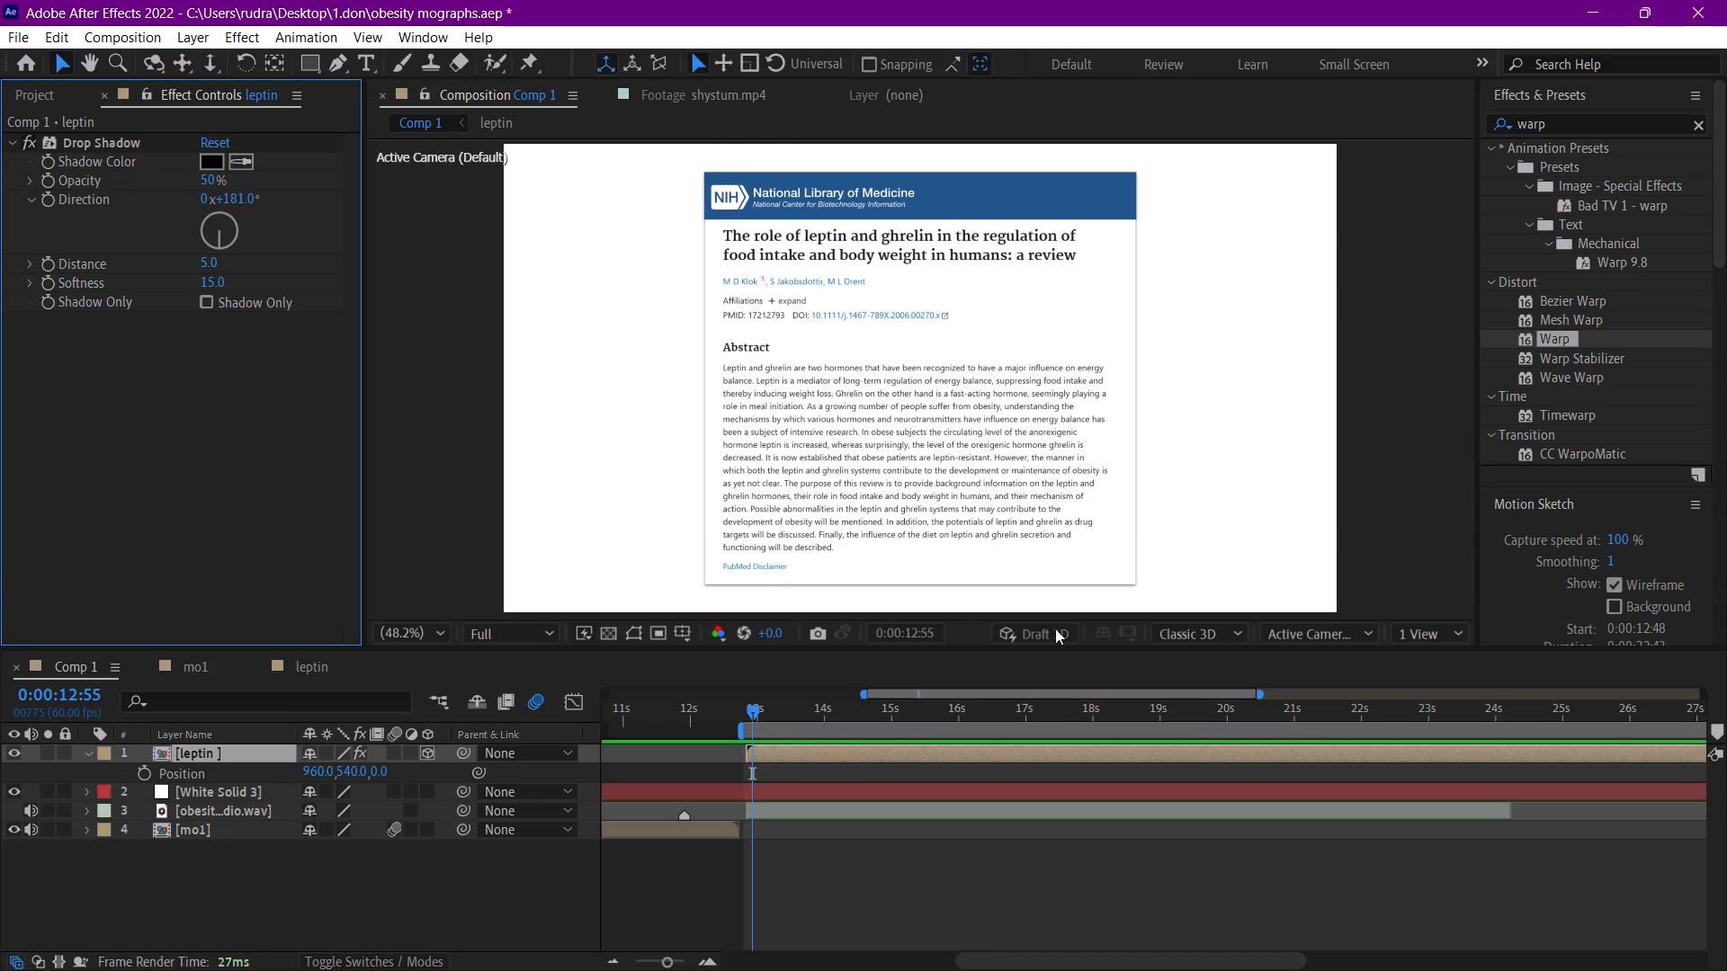
Search the effects for "lens" and apply CC Lens to the leptin layer.
{"action": "left_click_drag", "start_coordinate": [1552, 129], "coordinate": [1454, 129]}
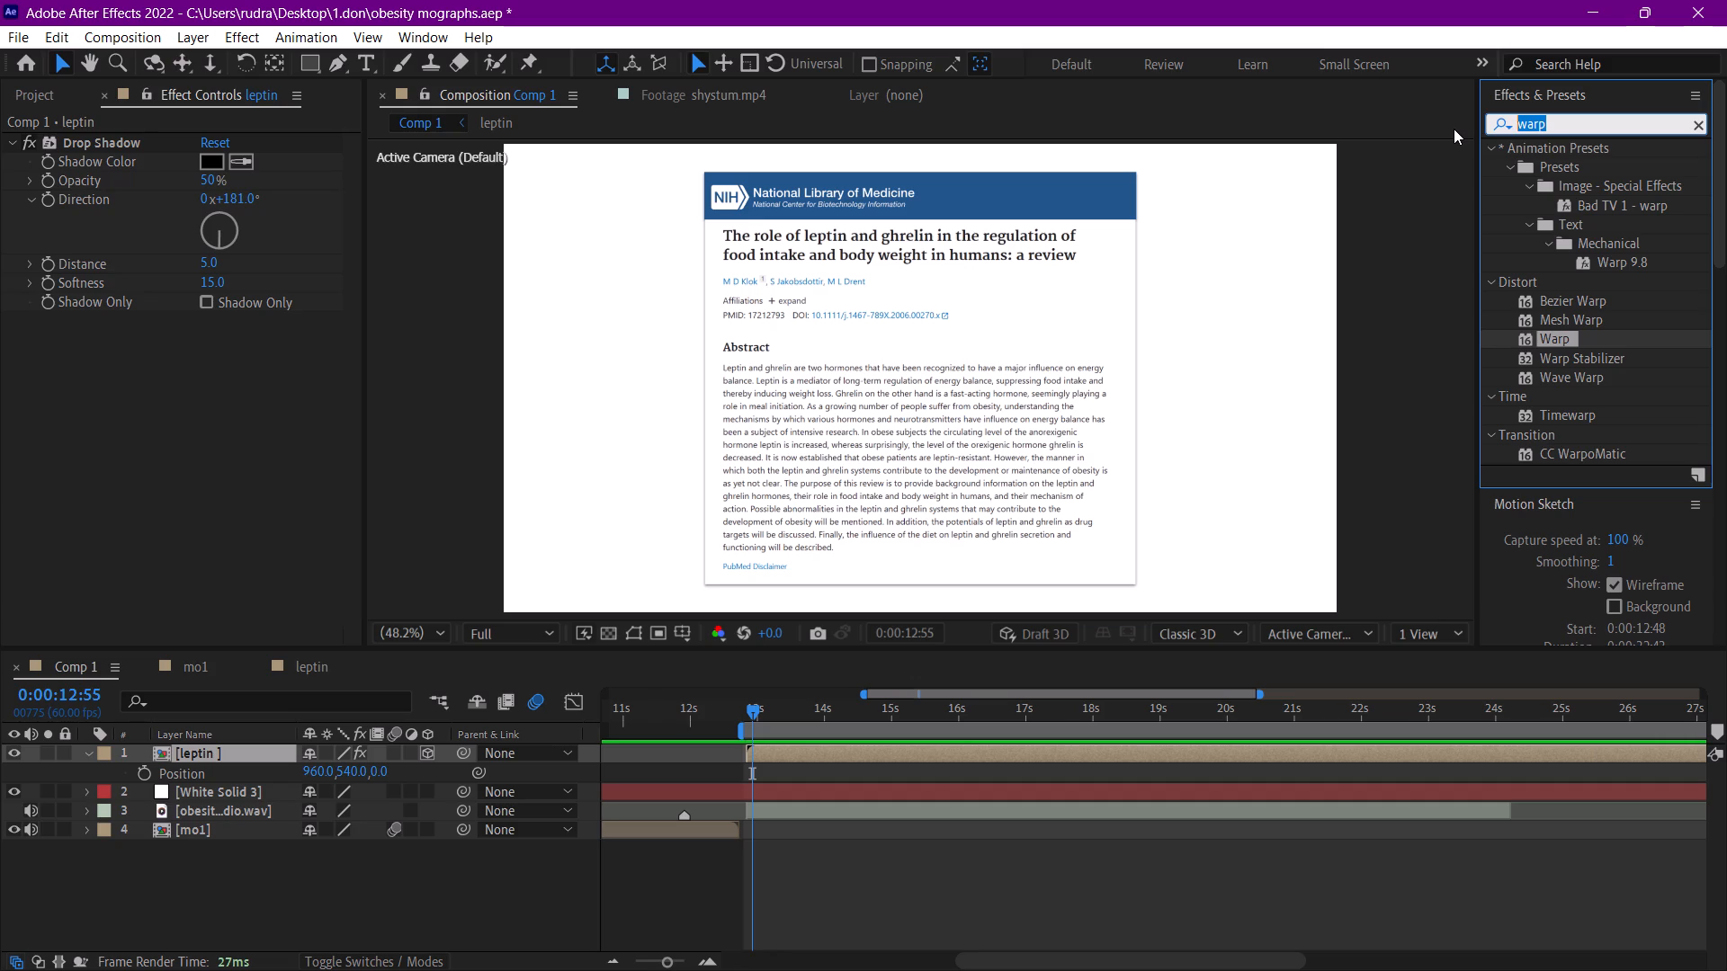
{"action": "key", "text": "BackSpace"}
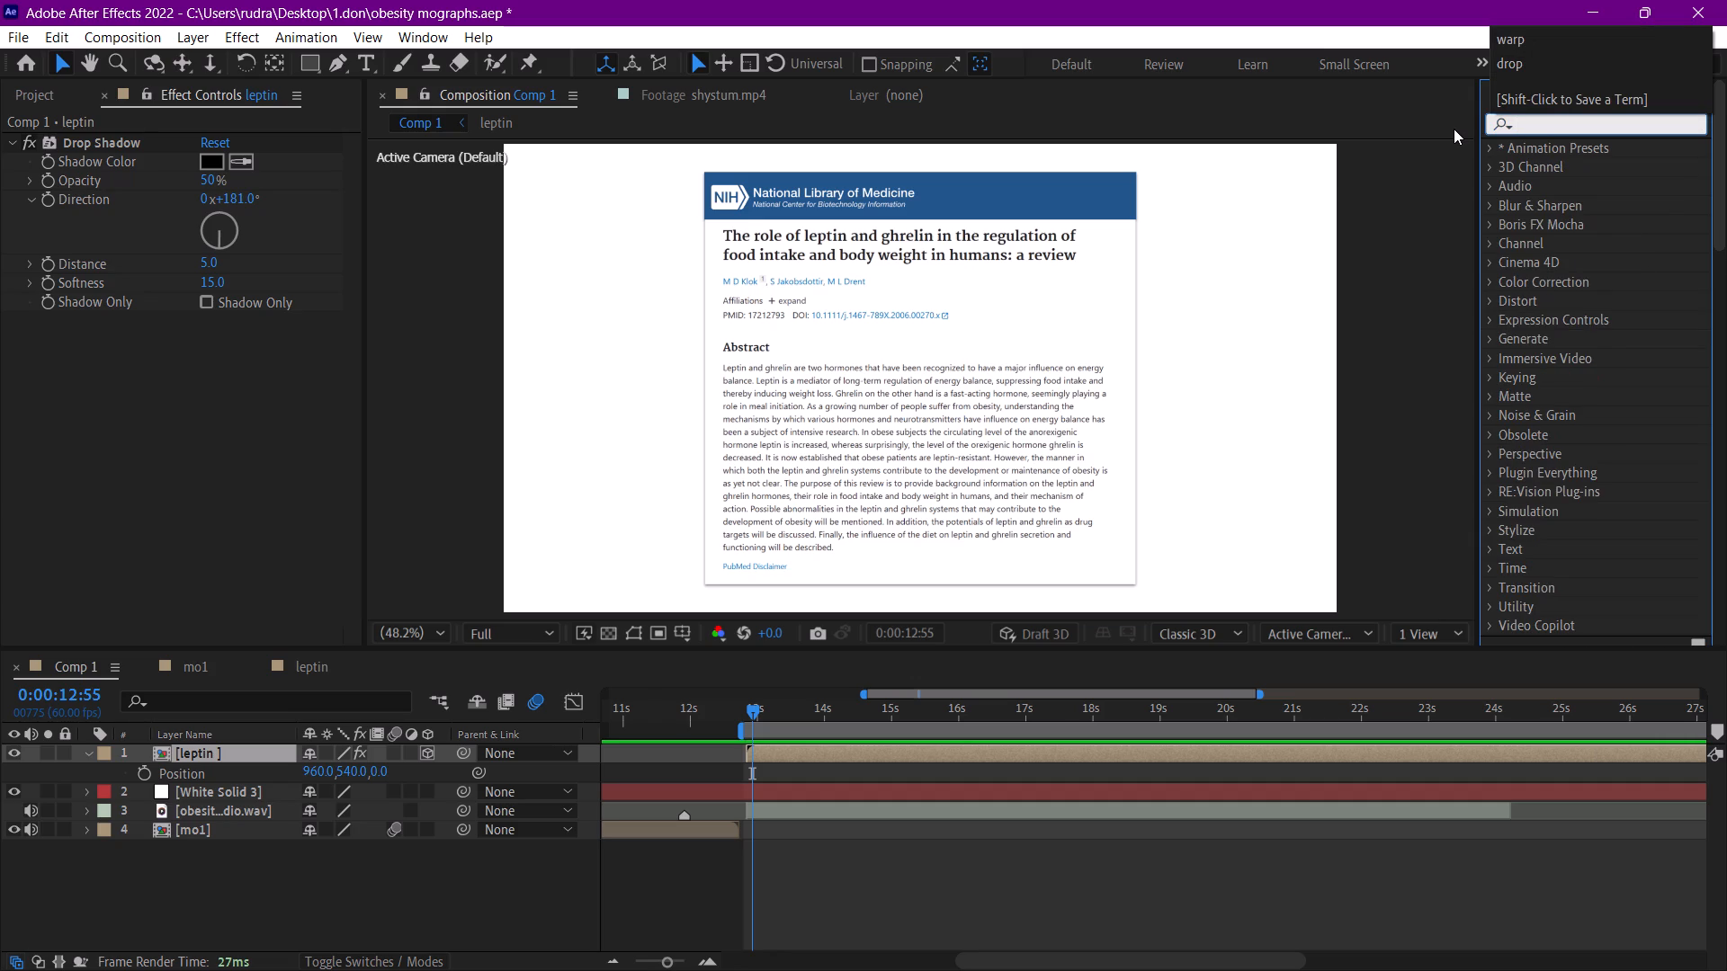
{"action": "type", "text": "lens"}
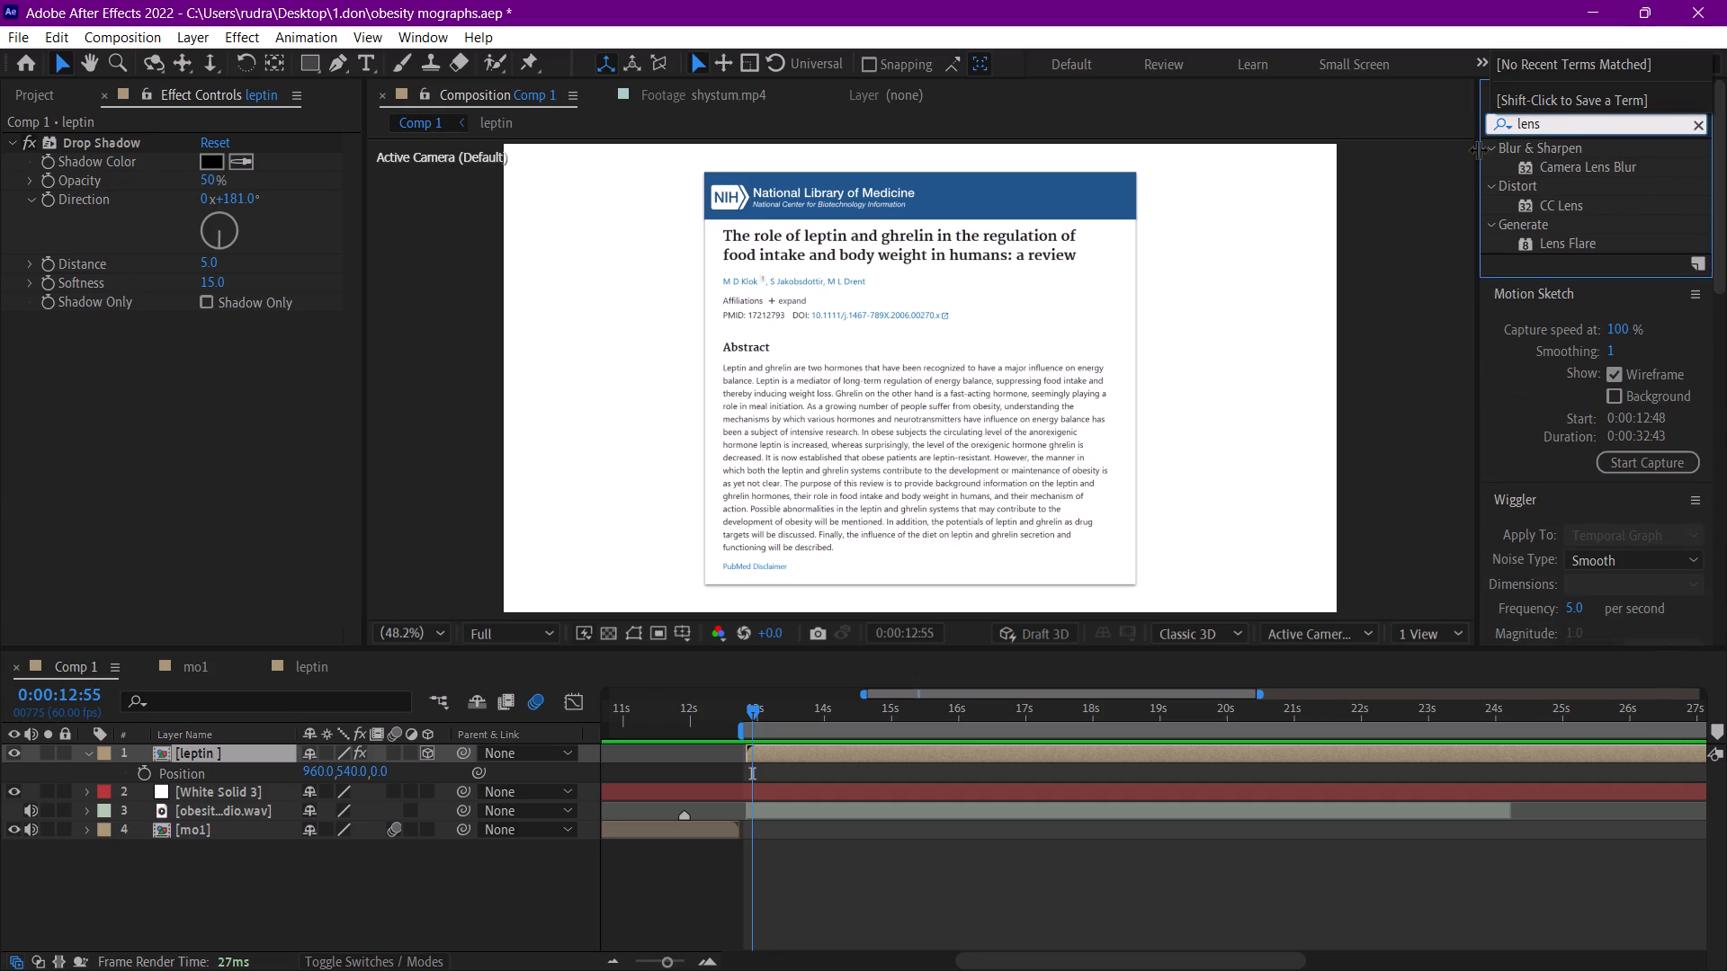
{"action": "left_click_drag", "start_coordinate": [1575, 199], "coordinate": [931, 329]}
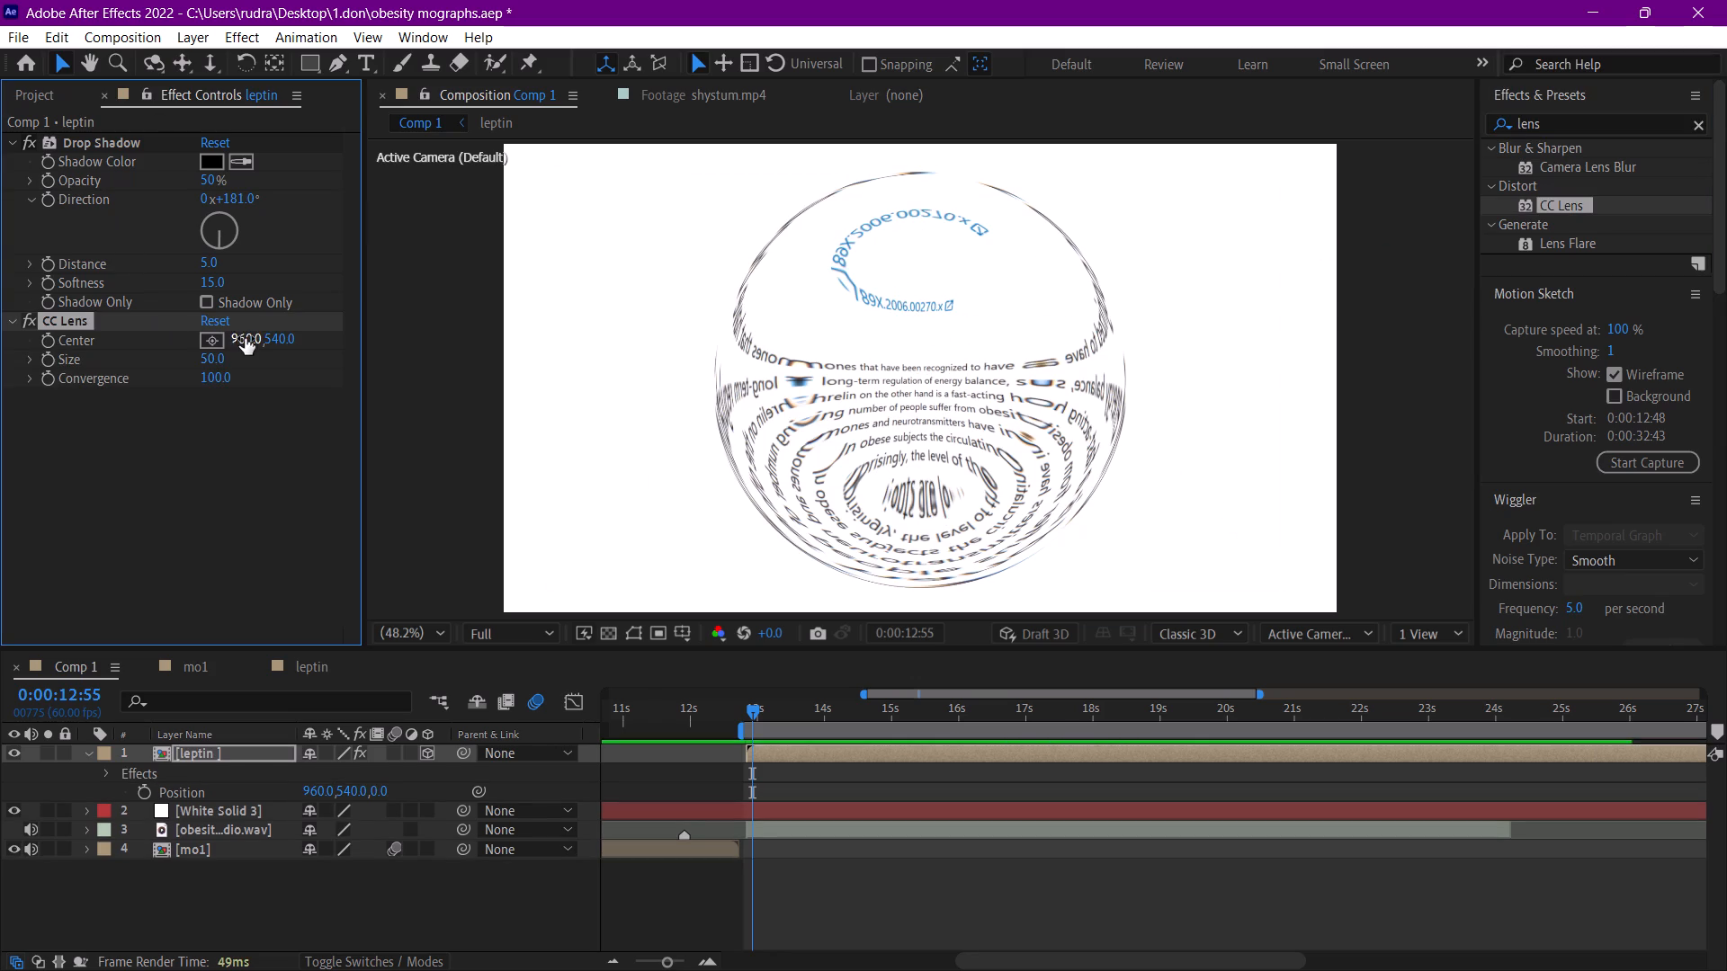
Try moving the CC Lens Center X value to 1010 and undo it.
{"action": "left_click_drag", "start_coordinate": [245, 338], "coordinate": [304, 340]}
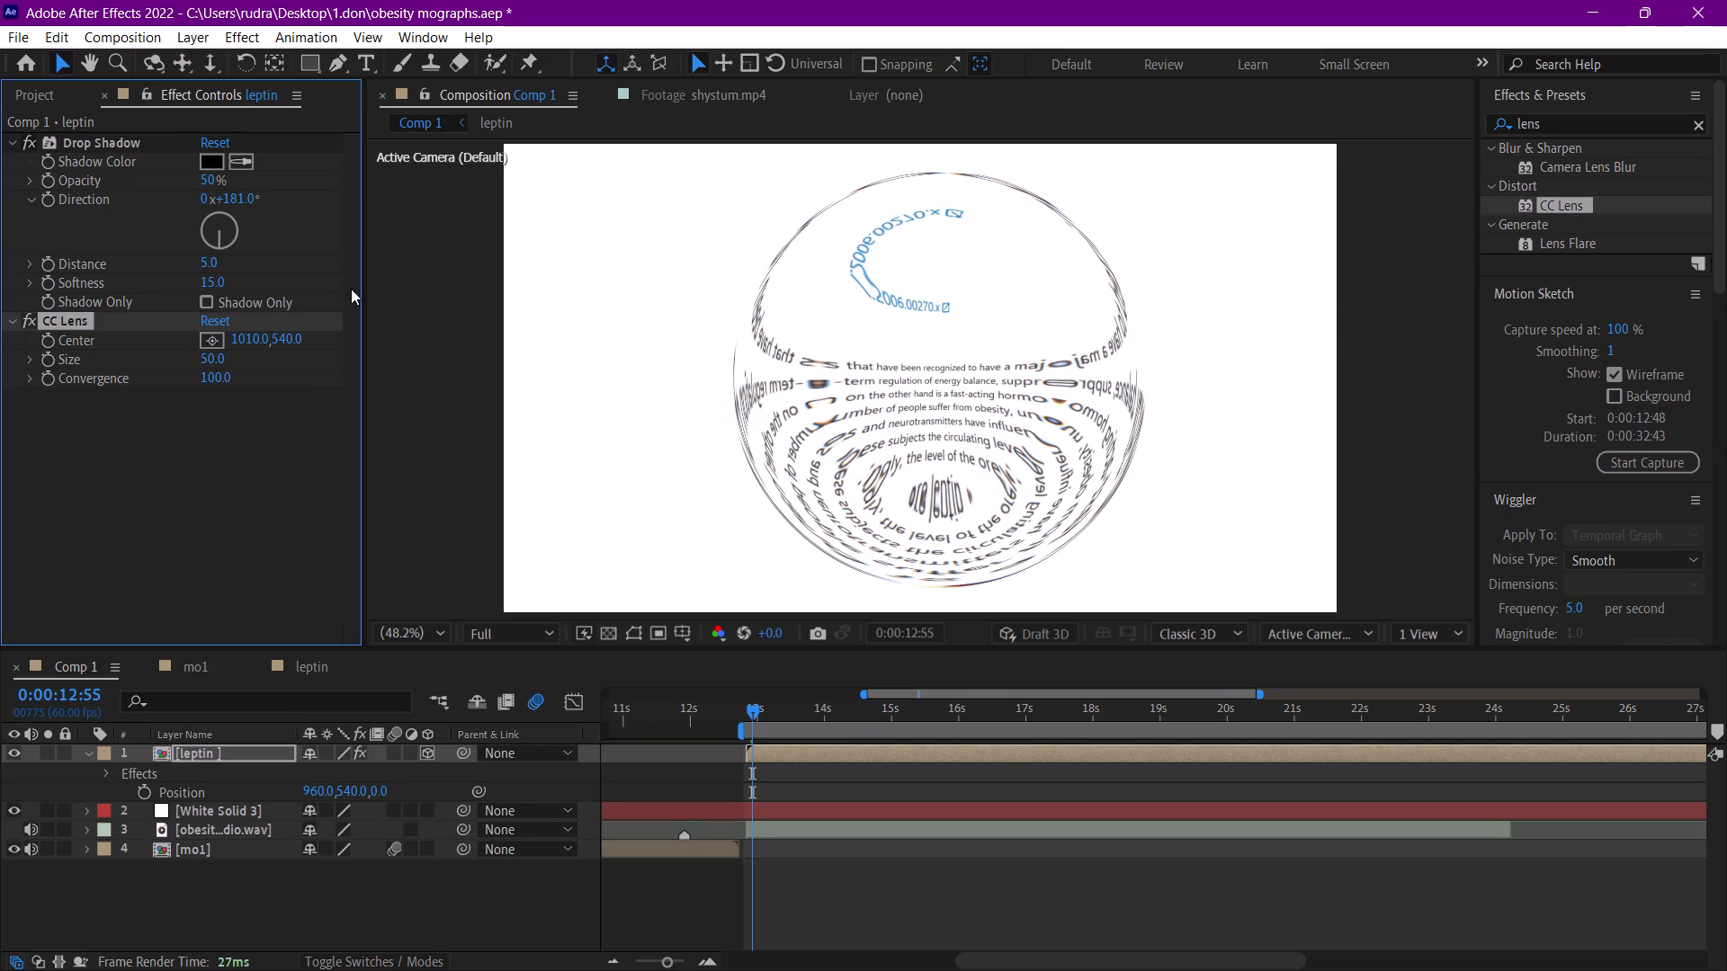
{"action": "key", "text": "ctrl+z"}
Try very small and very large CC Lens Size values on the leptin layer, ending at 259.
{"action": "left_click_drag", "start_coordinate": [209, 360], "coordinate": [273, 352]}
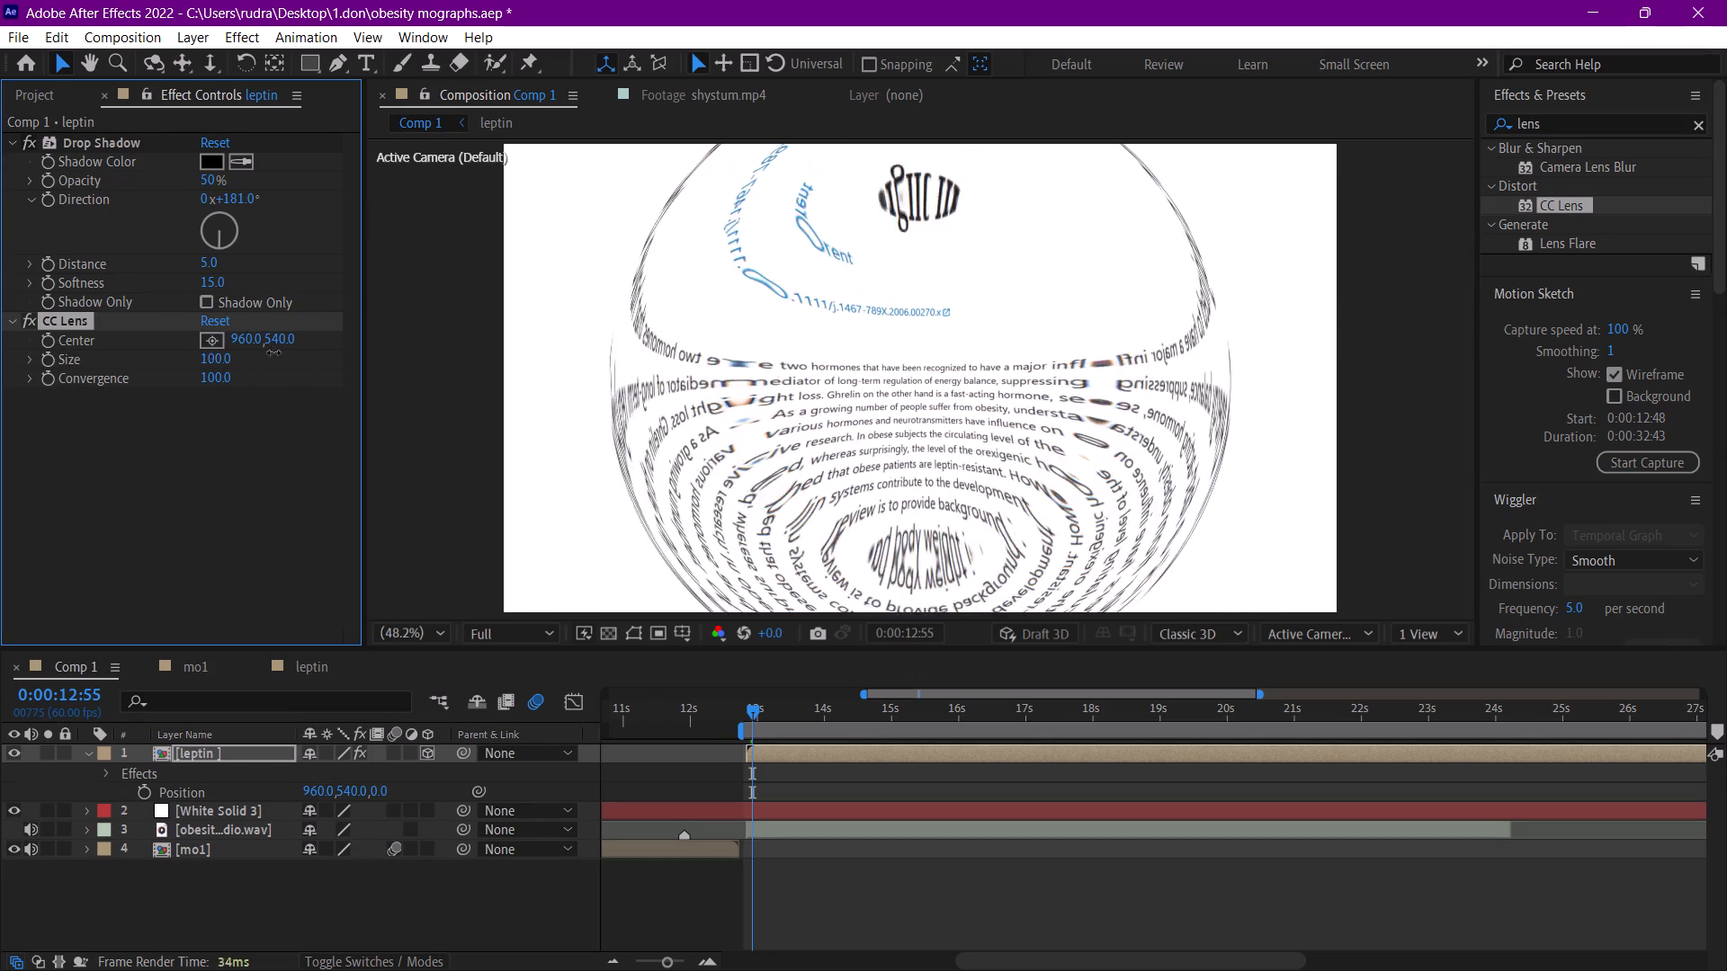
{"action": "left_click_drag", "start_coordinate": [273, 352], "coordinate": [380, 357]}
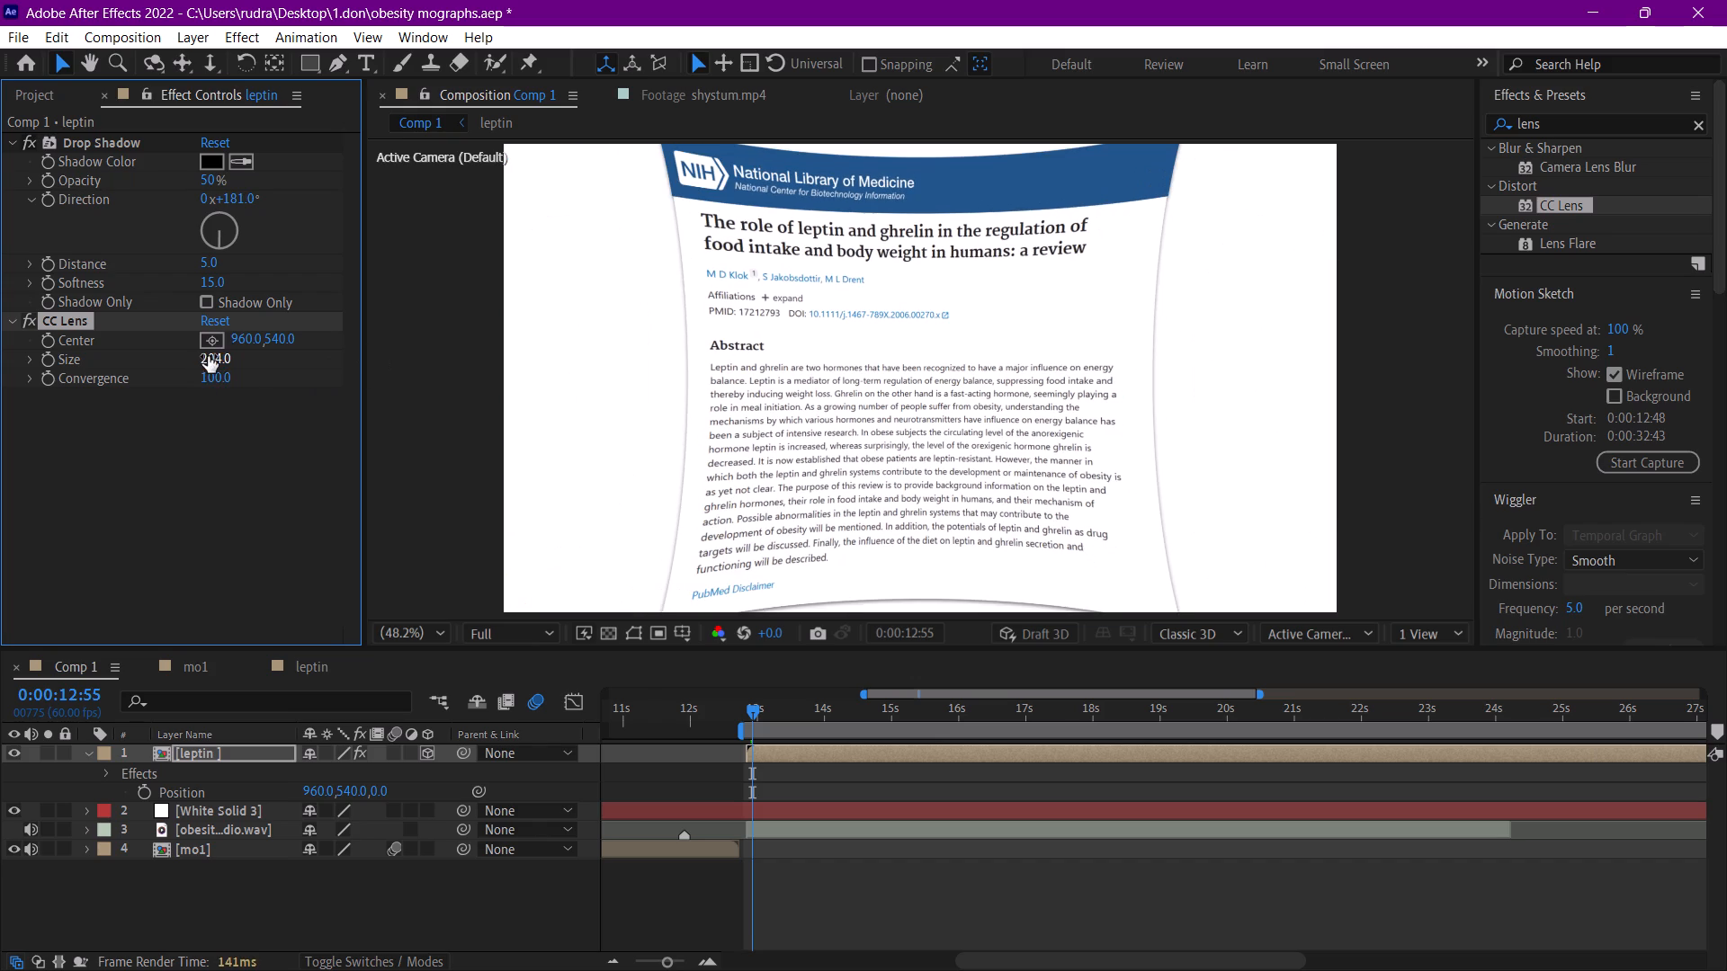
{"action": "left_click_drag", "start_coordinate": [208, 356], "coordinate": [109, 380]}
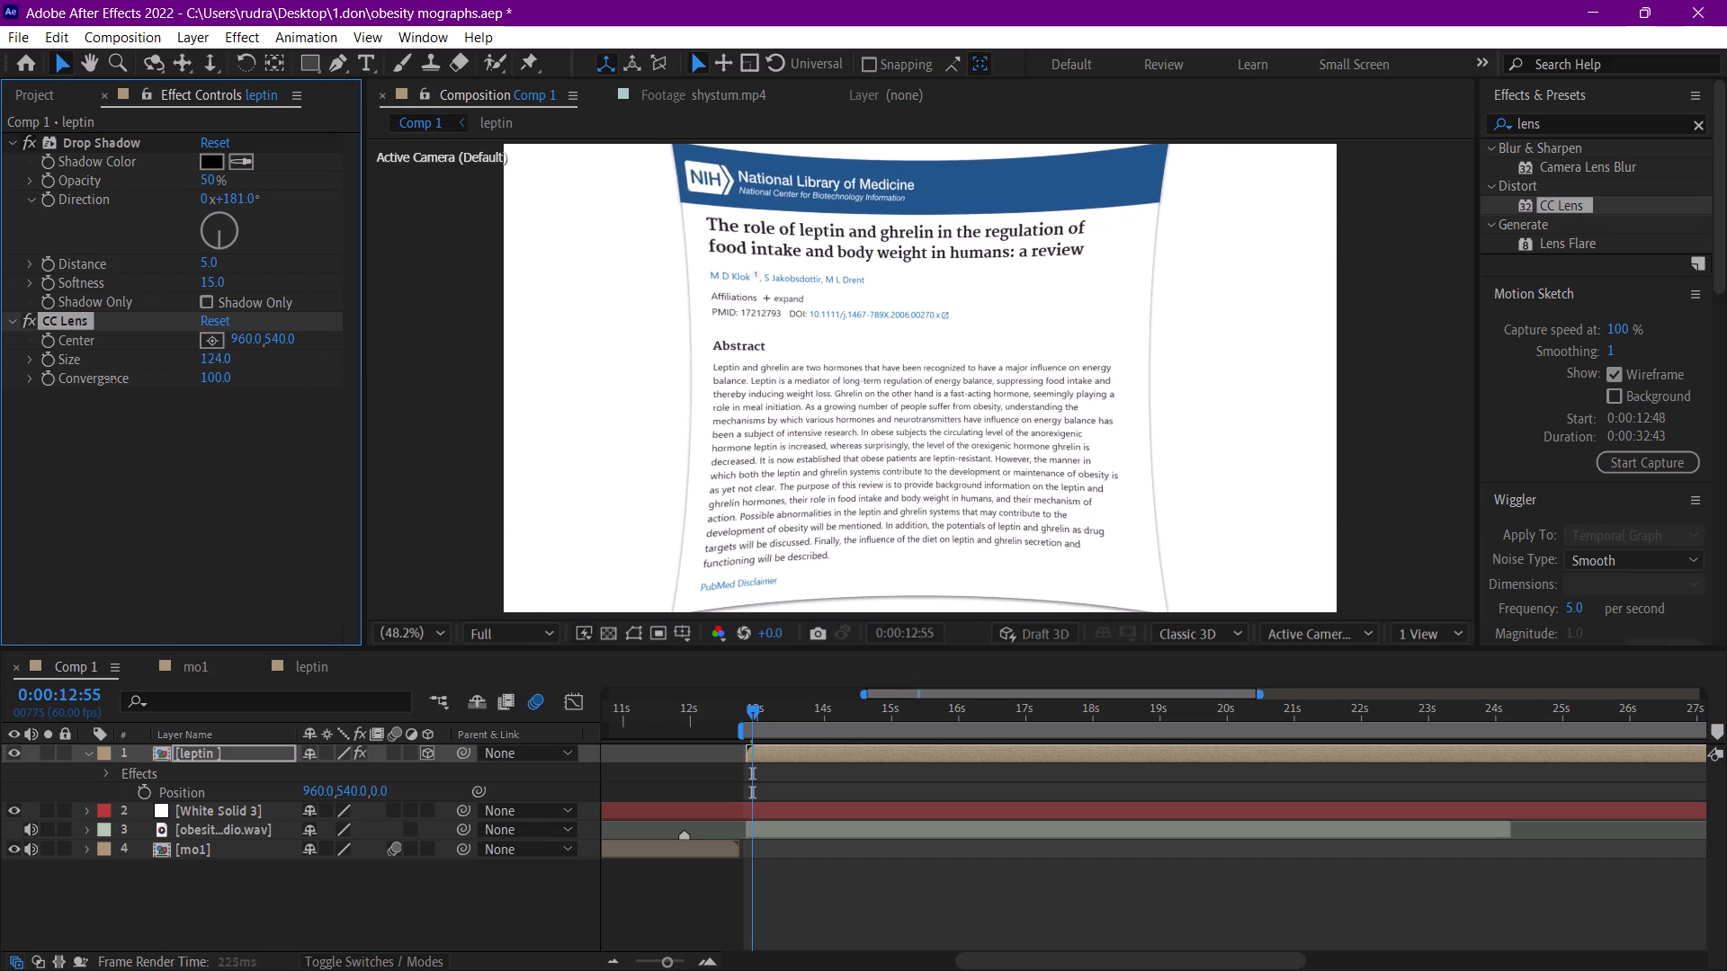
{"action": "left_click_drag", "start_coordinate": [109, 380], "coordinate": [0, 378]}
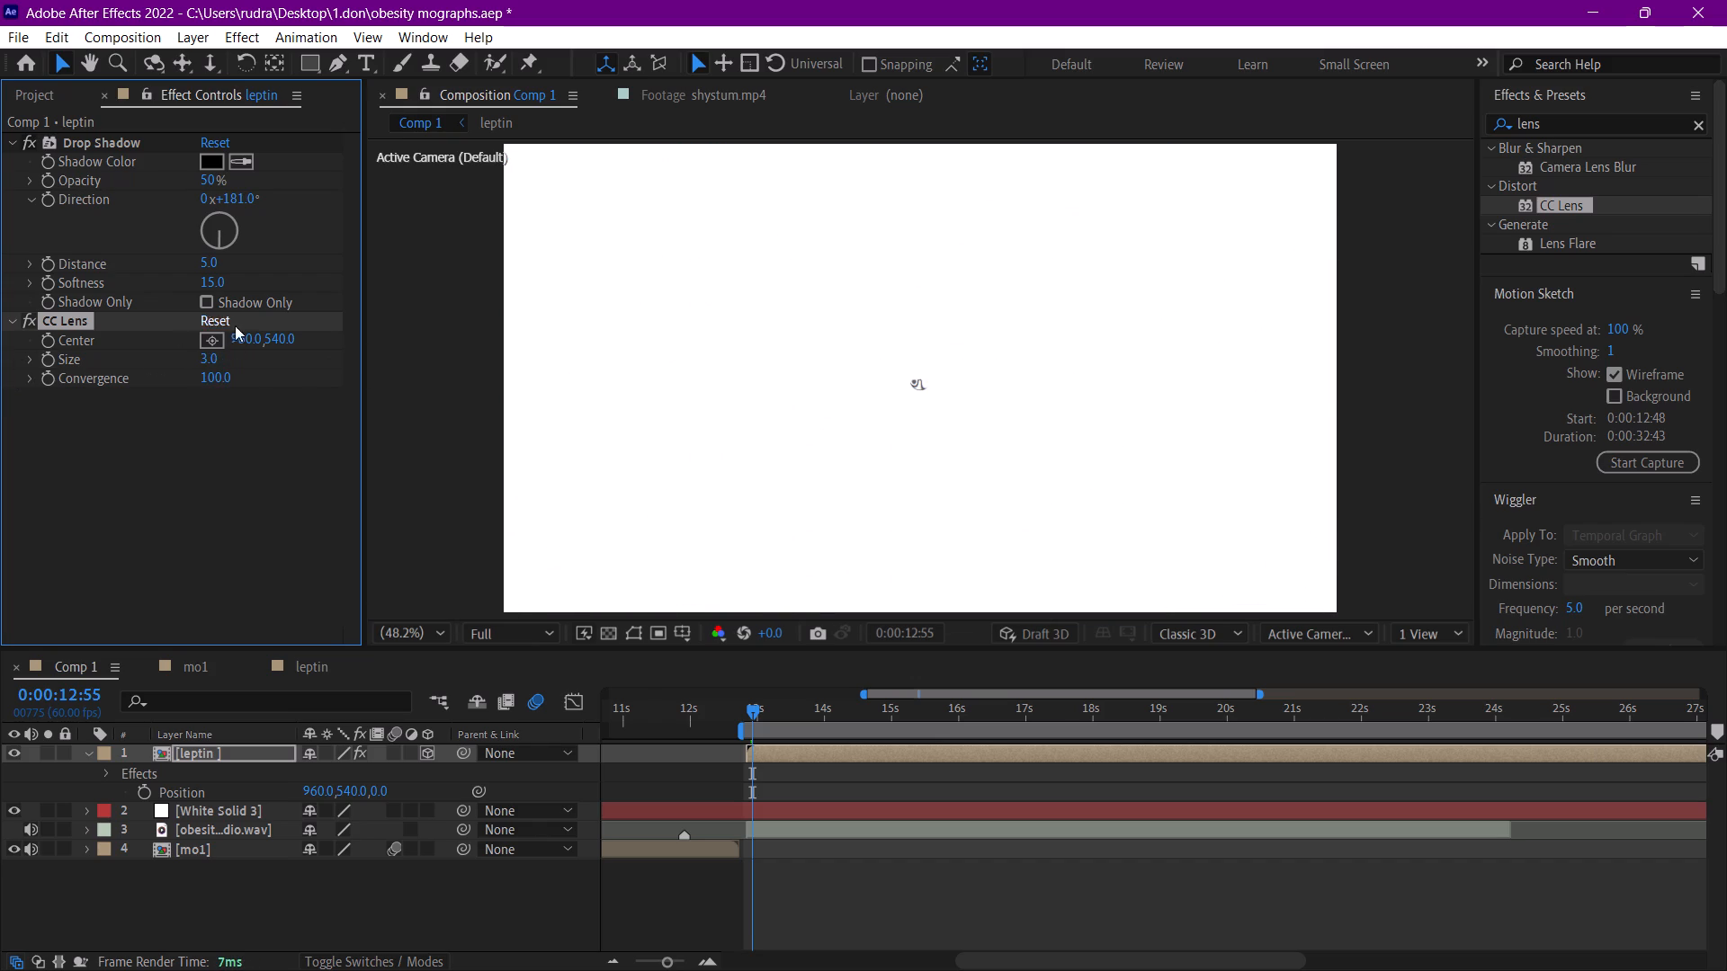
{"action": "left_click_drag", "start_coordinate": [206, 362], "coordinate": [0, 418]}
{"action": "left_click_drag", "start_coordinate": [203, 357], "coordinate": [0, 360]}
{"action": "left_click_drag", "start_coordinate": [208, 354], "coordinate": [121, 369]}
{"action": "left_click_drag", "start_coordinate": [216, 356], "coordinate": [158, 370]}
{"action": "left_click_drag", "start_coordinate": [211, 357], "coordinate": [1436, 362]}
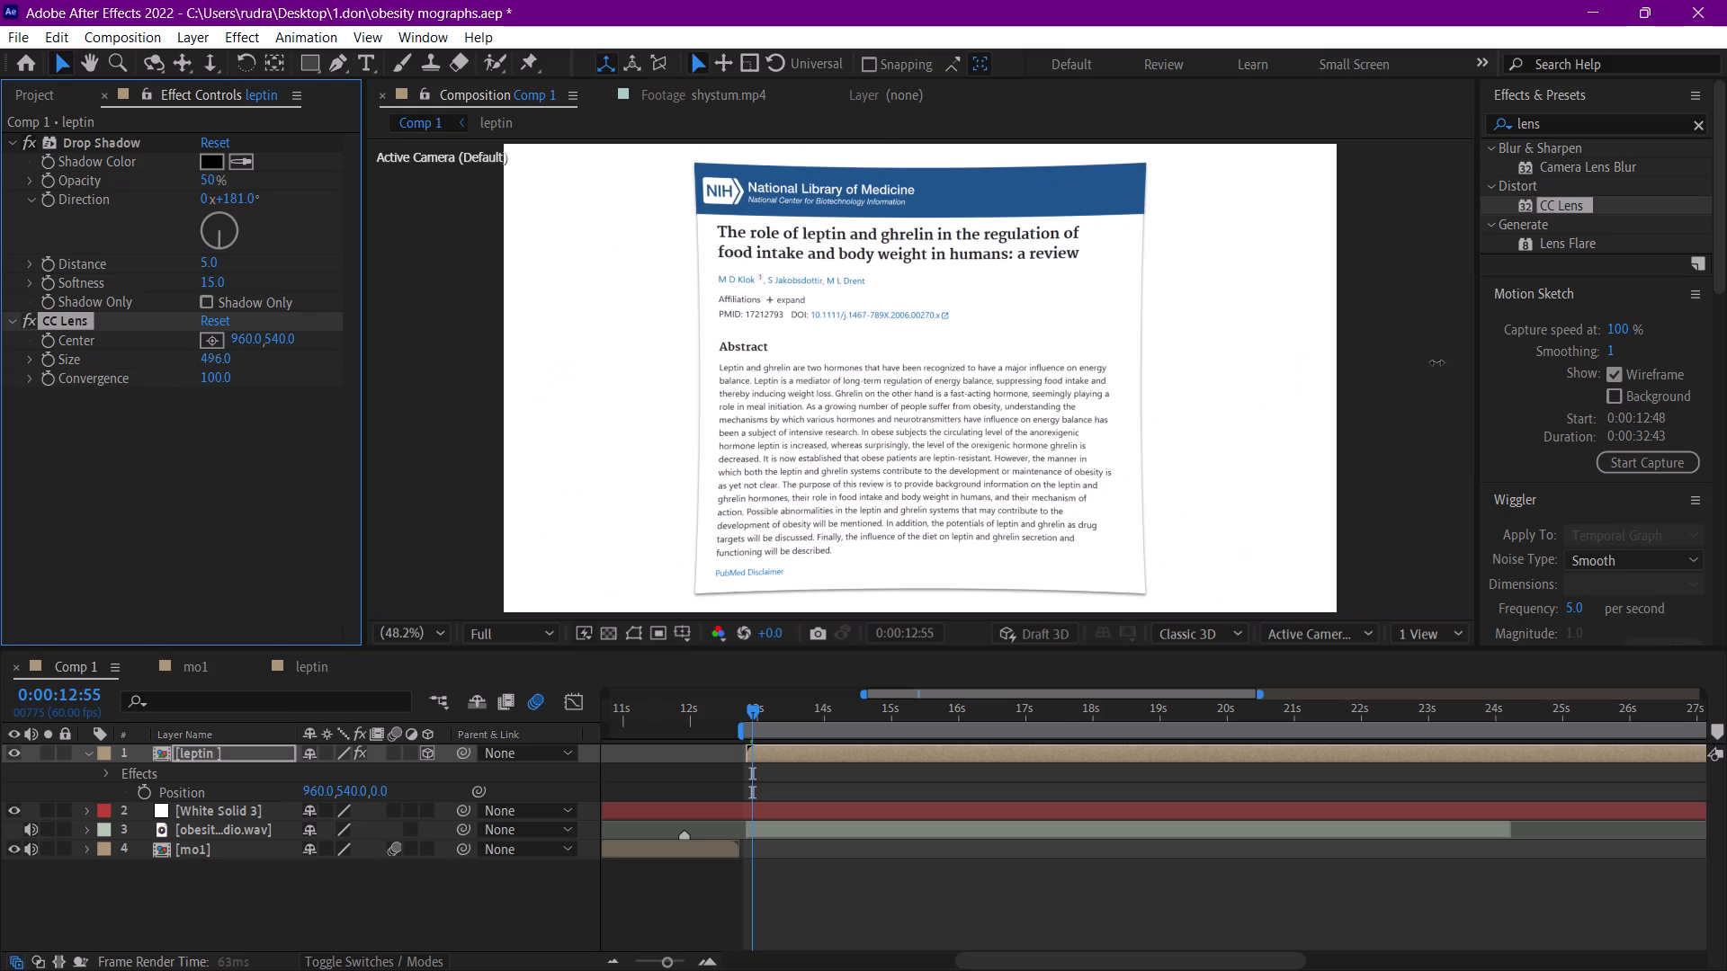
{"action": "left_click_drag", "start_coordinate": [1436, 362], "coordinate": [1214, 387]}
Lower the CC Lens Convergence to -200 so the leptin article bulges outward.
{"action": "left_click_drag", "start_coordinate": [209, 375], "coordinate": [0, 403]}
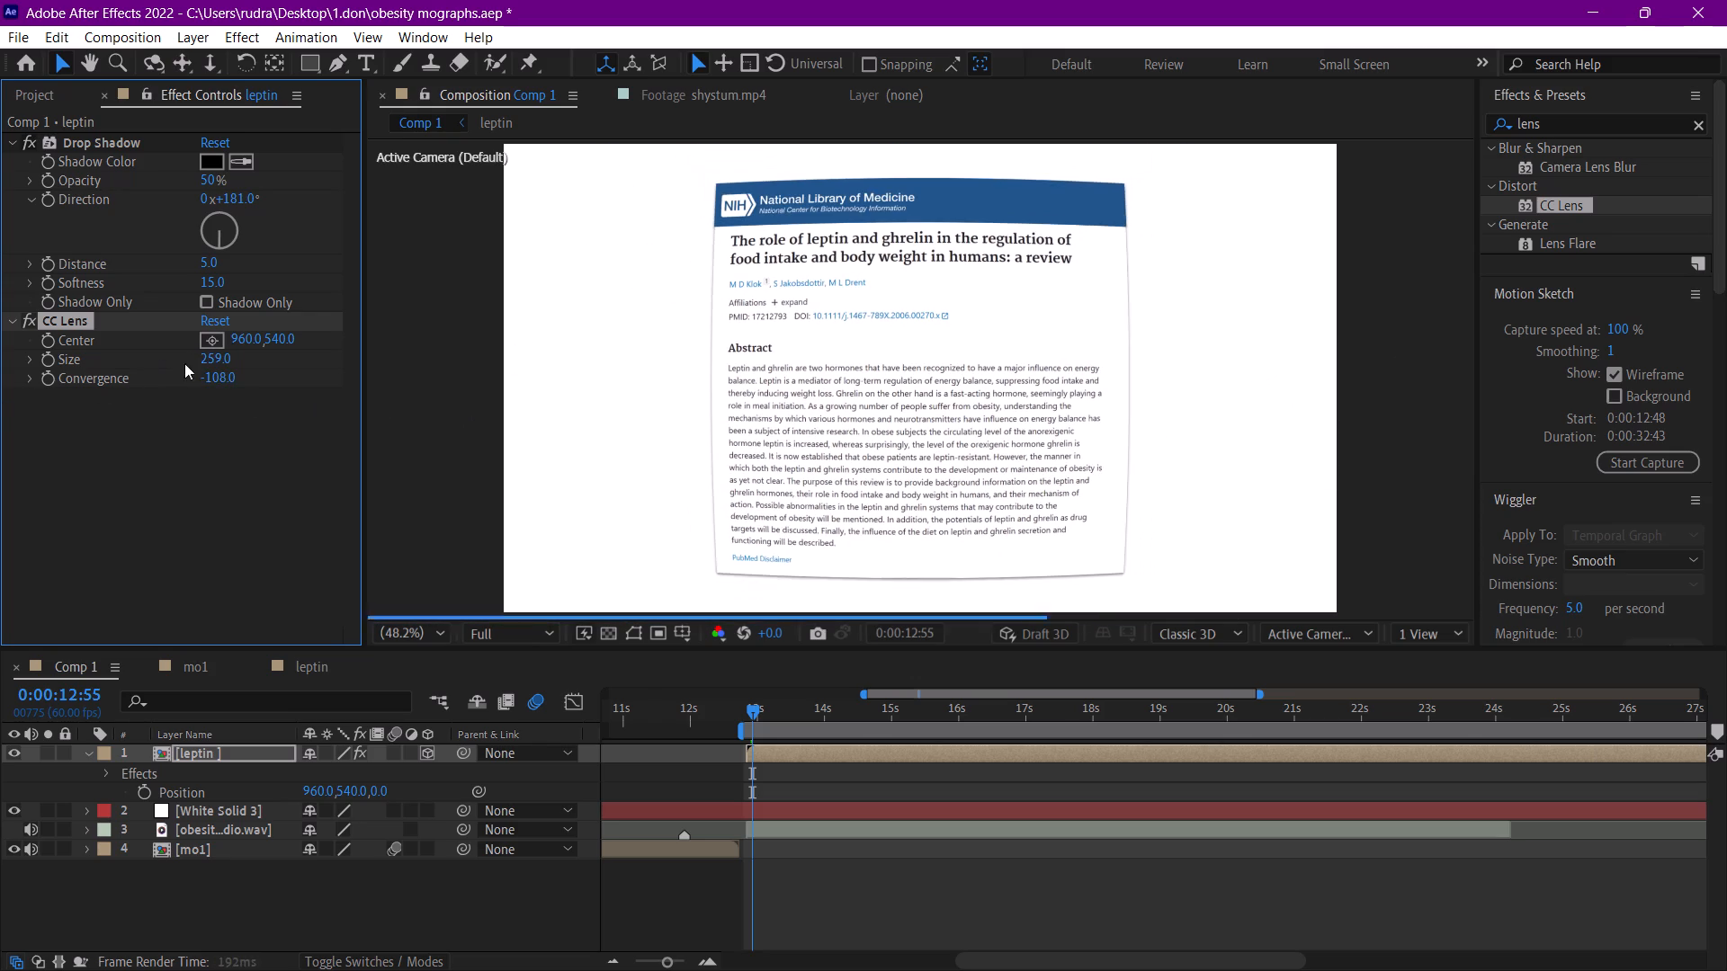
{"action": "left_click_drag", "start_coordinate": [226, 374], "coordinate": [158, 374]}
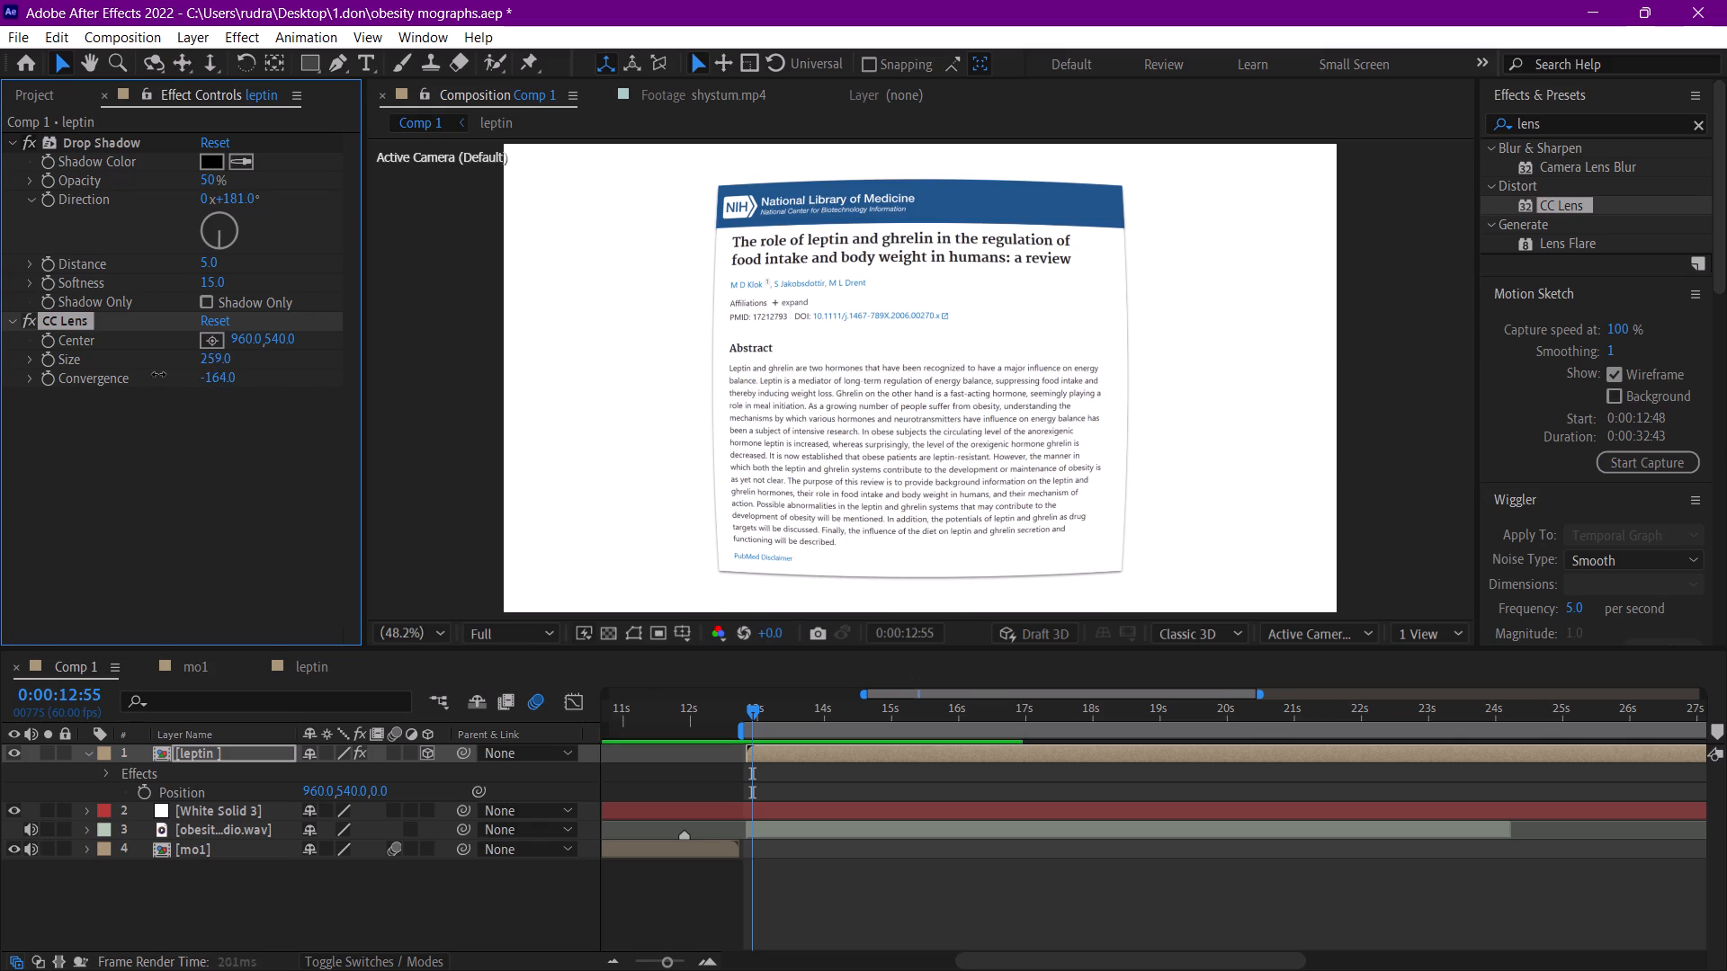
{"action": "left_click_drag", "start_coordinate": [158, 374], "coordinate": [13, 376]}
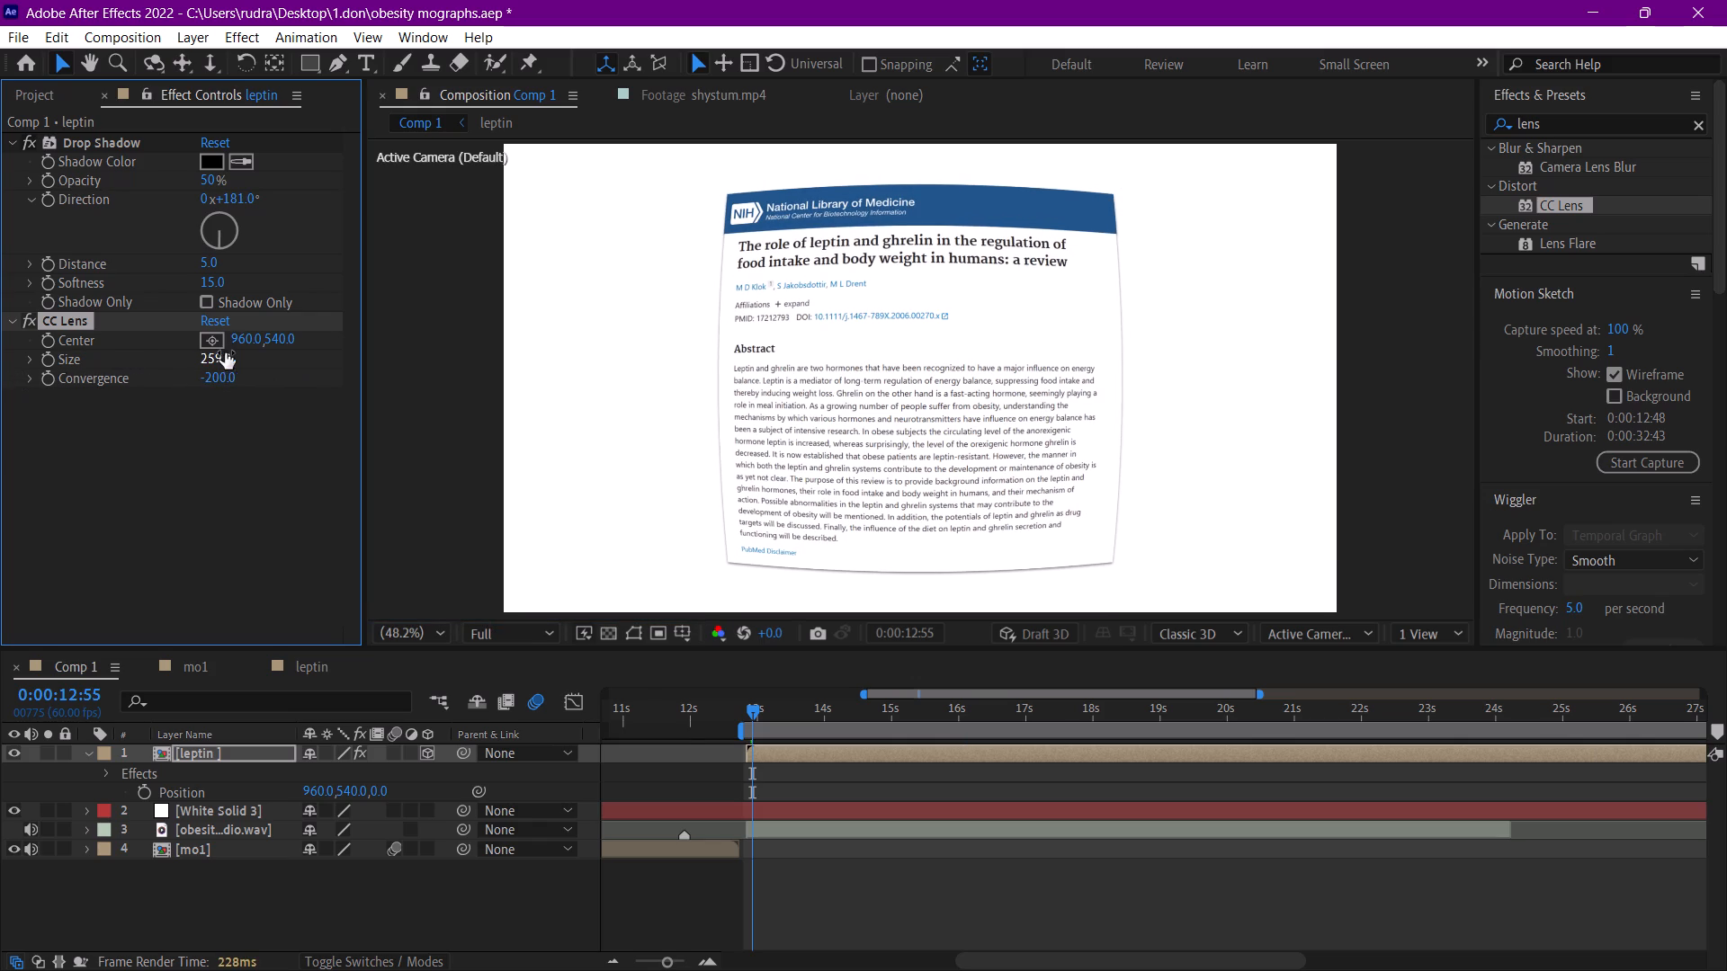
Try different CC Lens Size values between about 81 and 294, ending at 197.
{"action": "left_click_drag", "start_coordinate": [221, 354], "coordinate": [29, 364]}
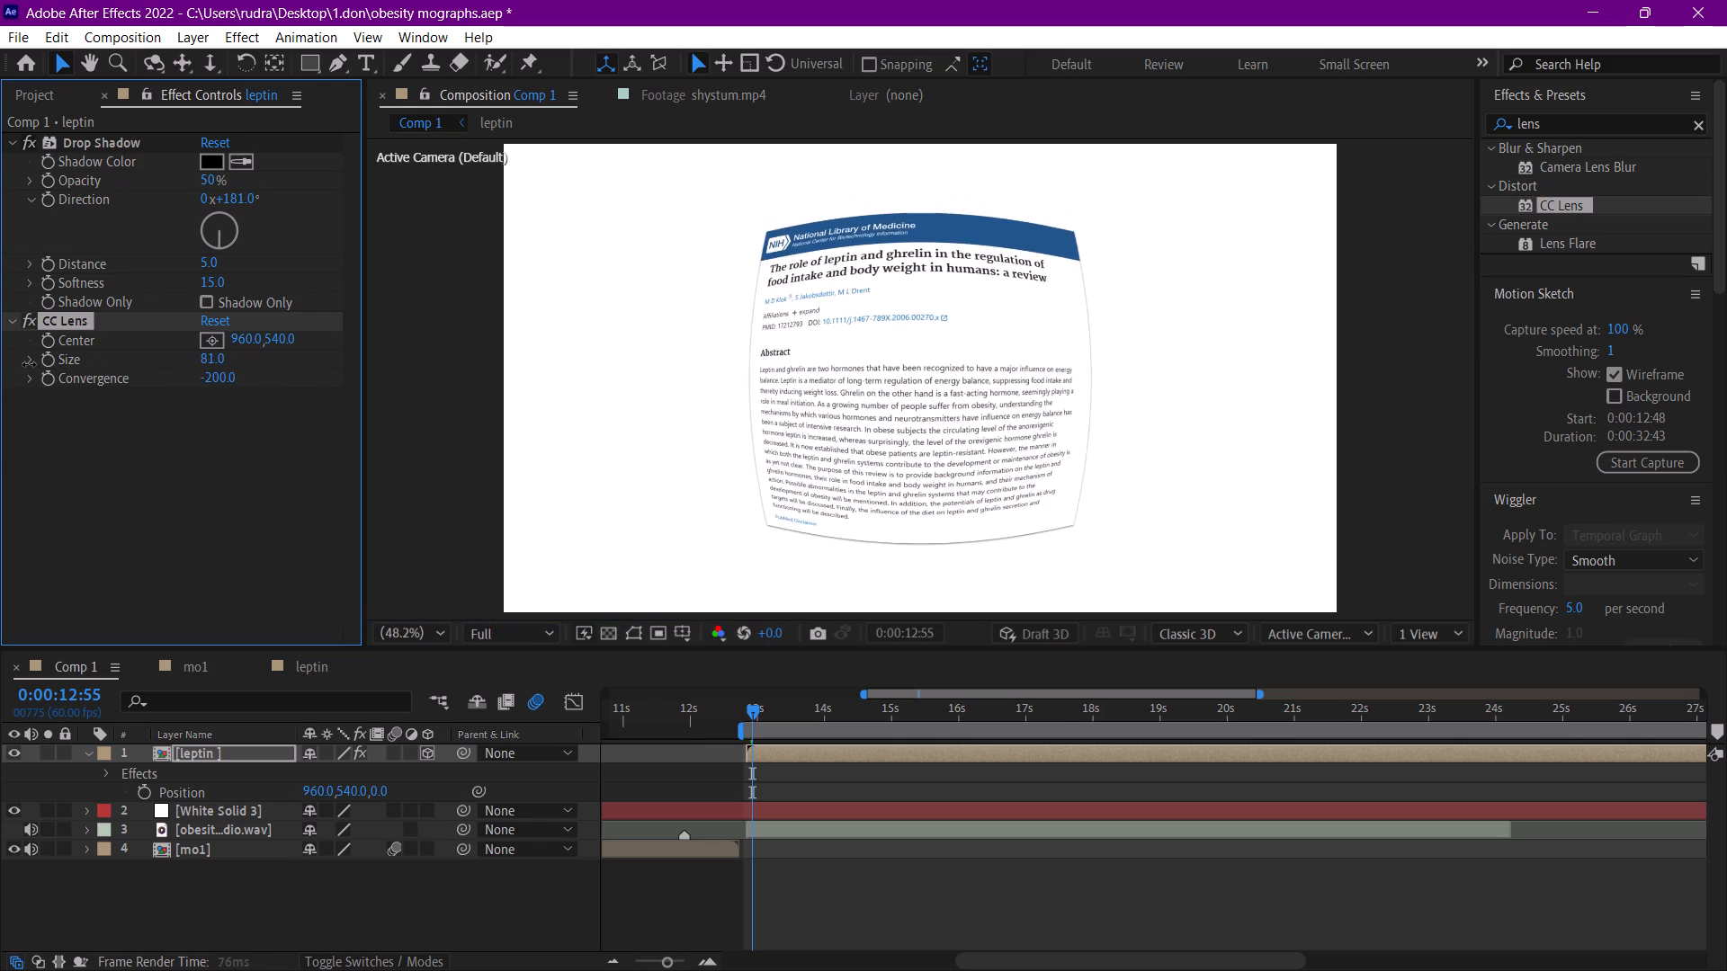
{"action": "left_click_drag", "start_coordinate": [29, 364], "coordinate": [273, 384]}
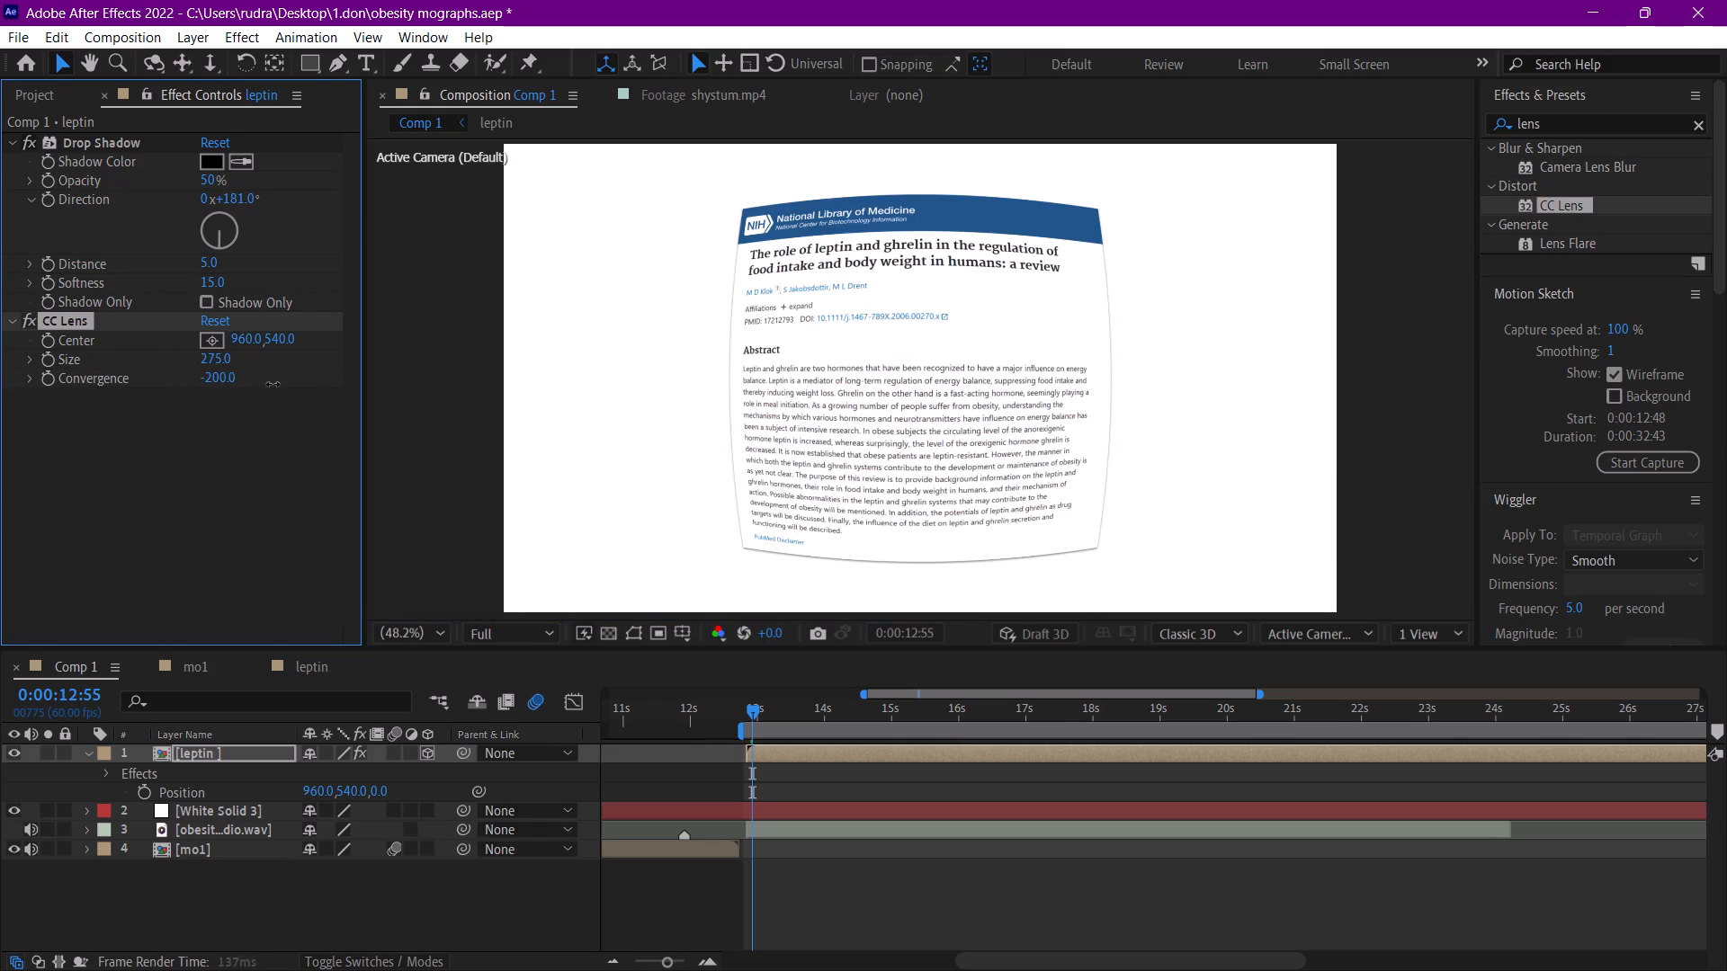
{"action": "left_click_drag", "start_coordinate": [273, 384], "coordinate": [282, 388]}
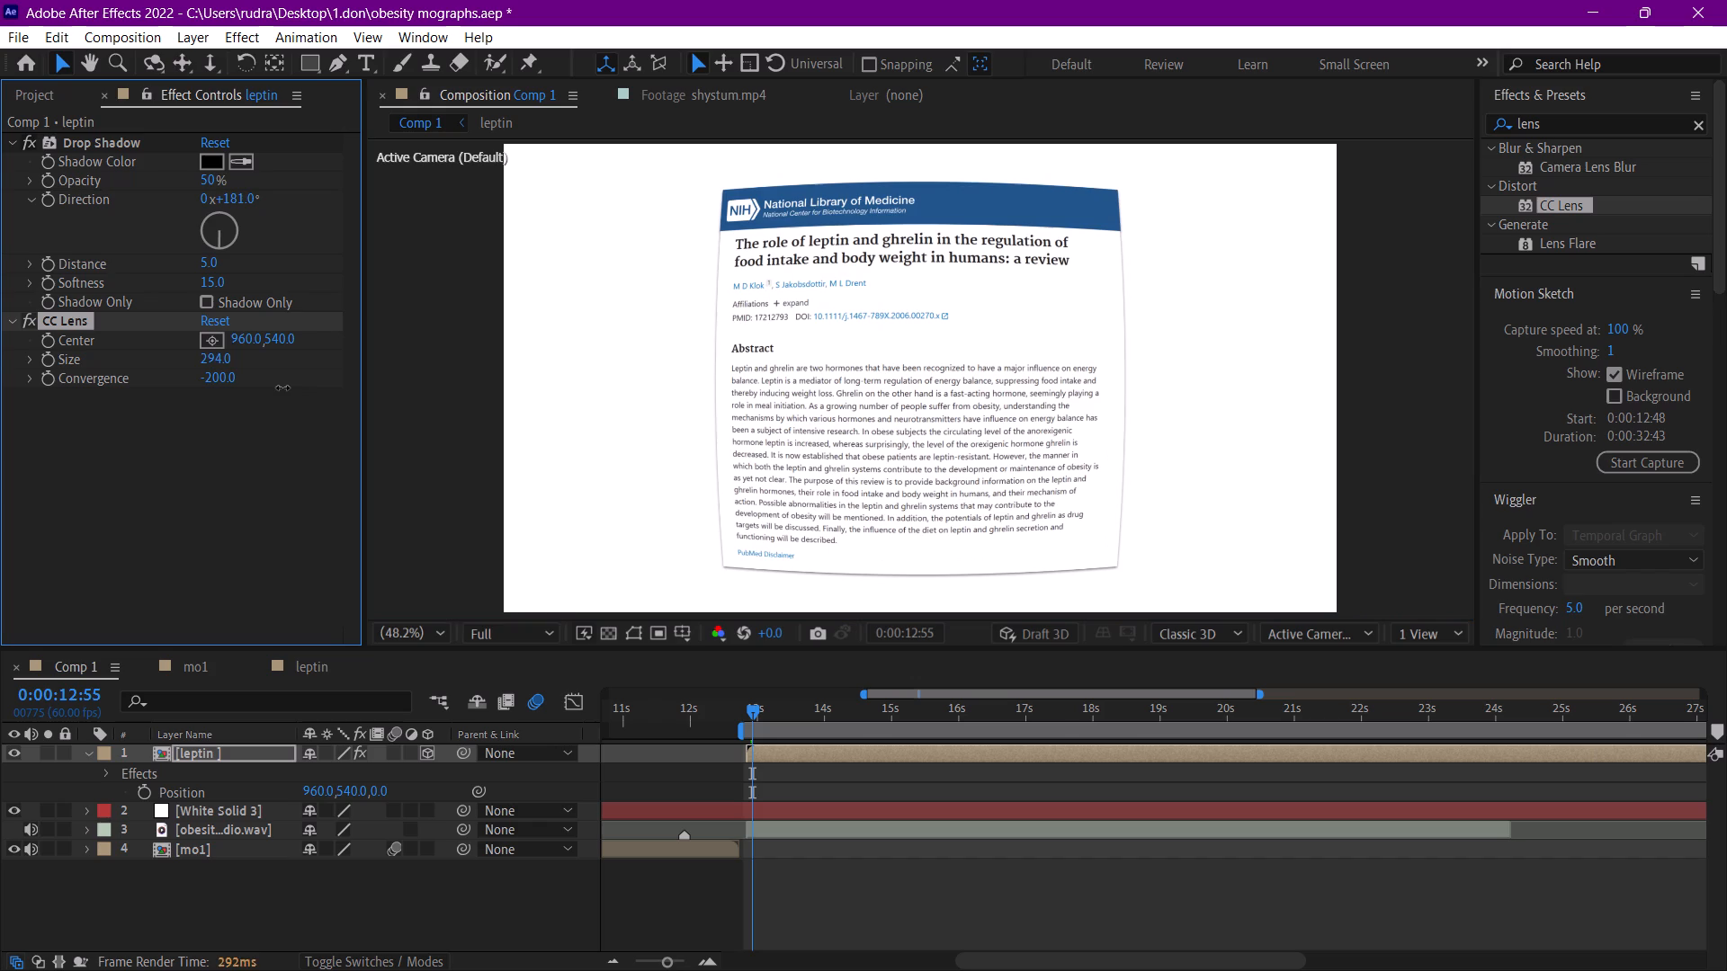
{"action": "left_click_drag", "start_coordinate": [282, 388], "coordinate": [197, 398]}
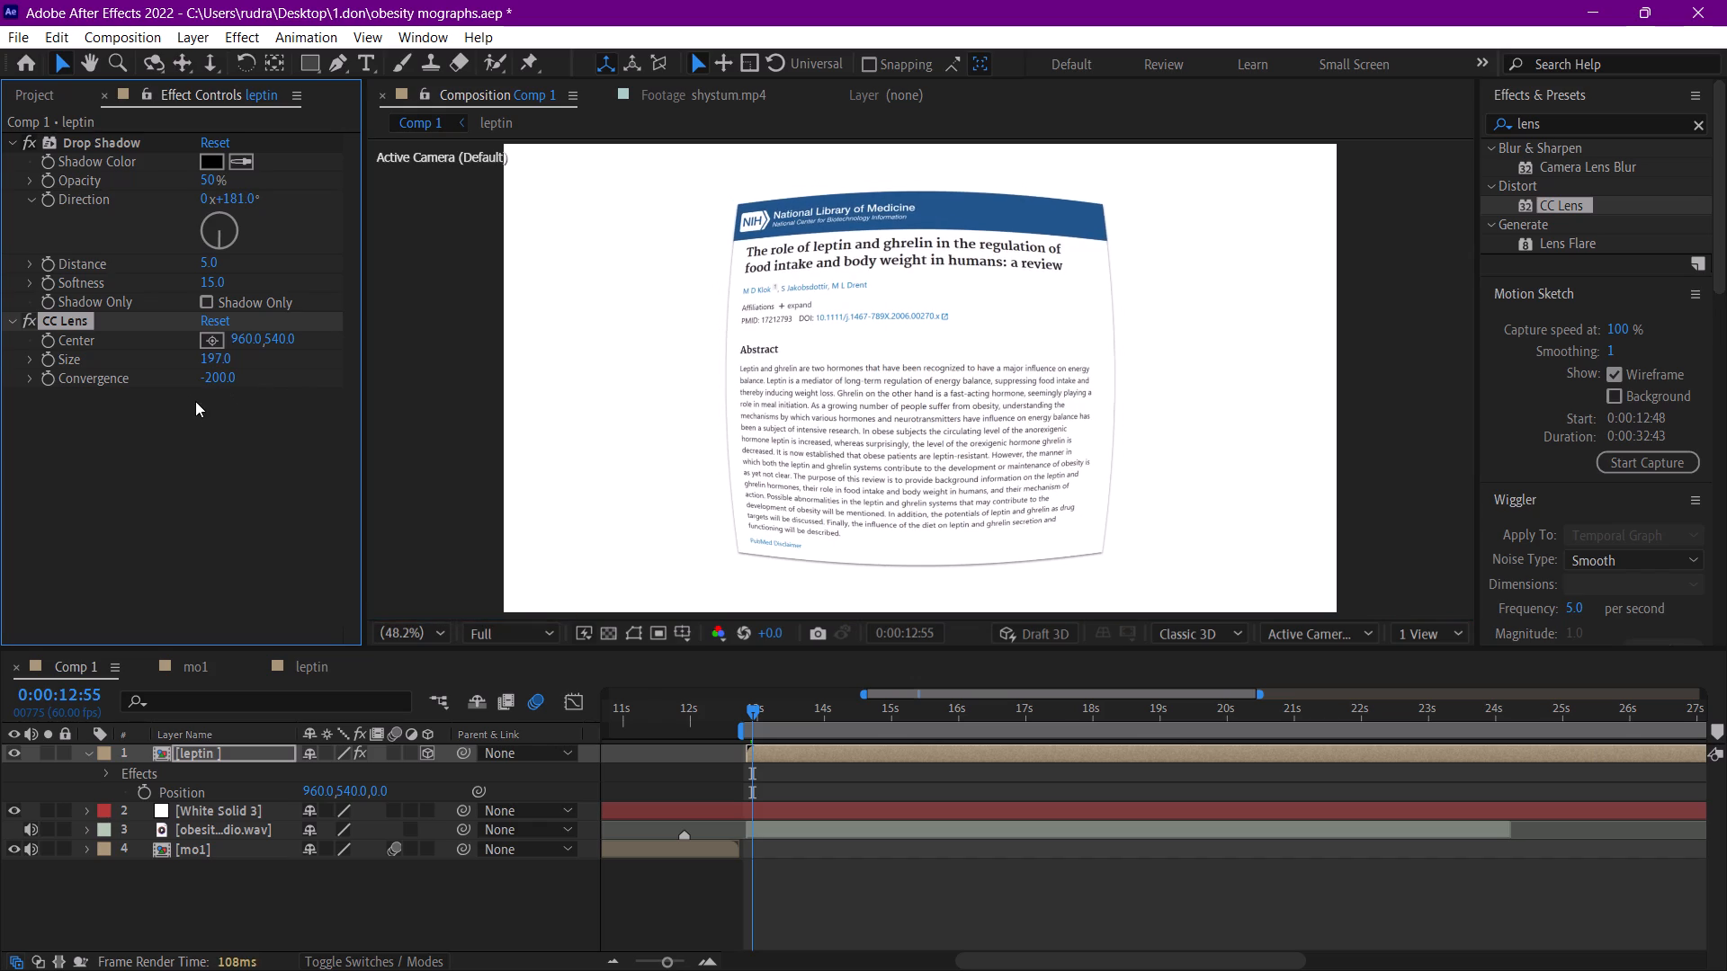
Try different CC Lens Convergence values on the leptin layer and settle on -63.
{"action": "left_click_drag", "start_coordinate": [221, 378], "coordinate": [167, 374]}
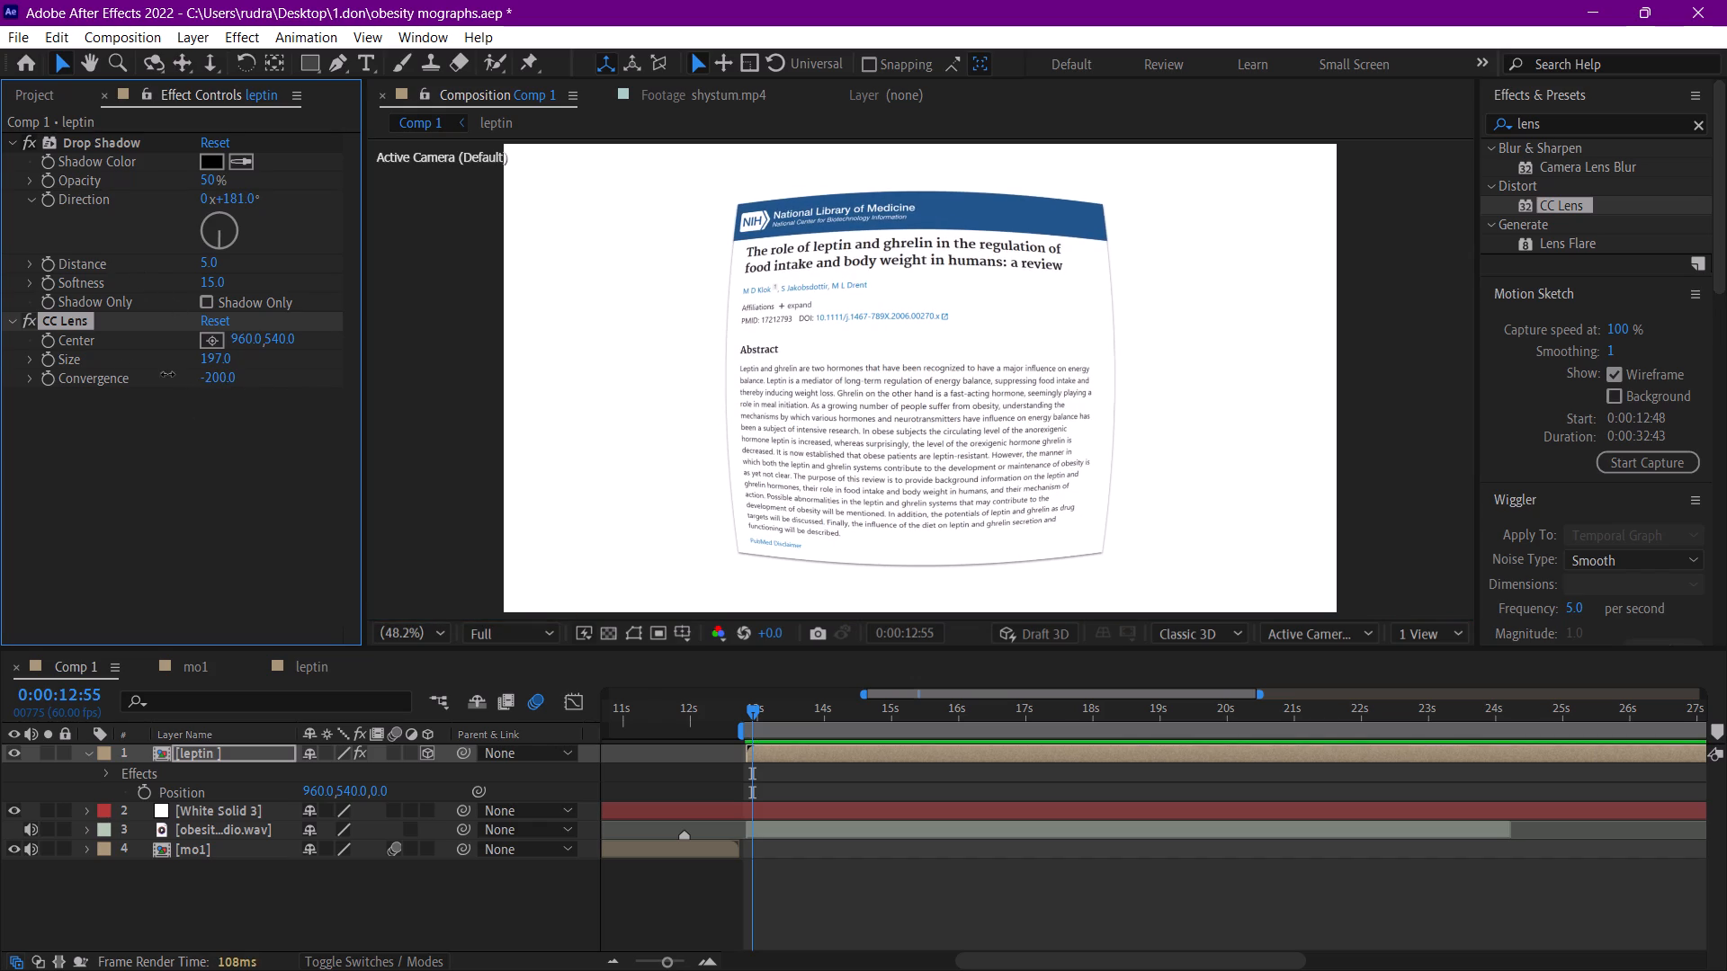
{"action": "left_click_drag", "start_coordinate": [167, 374], "coordinate": [256, 371]}
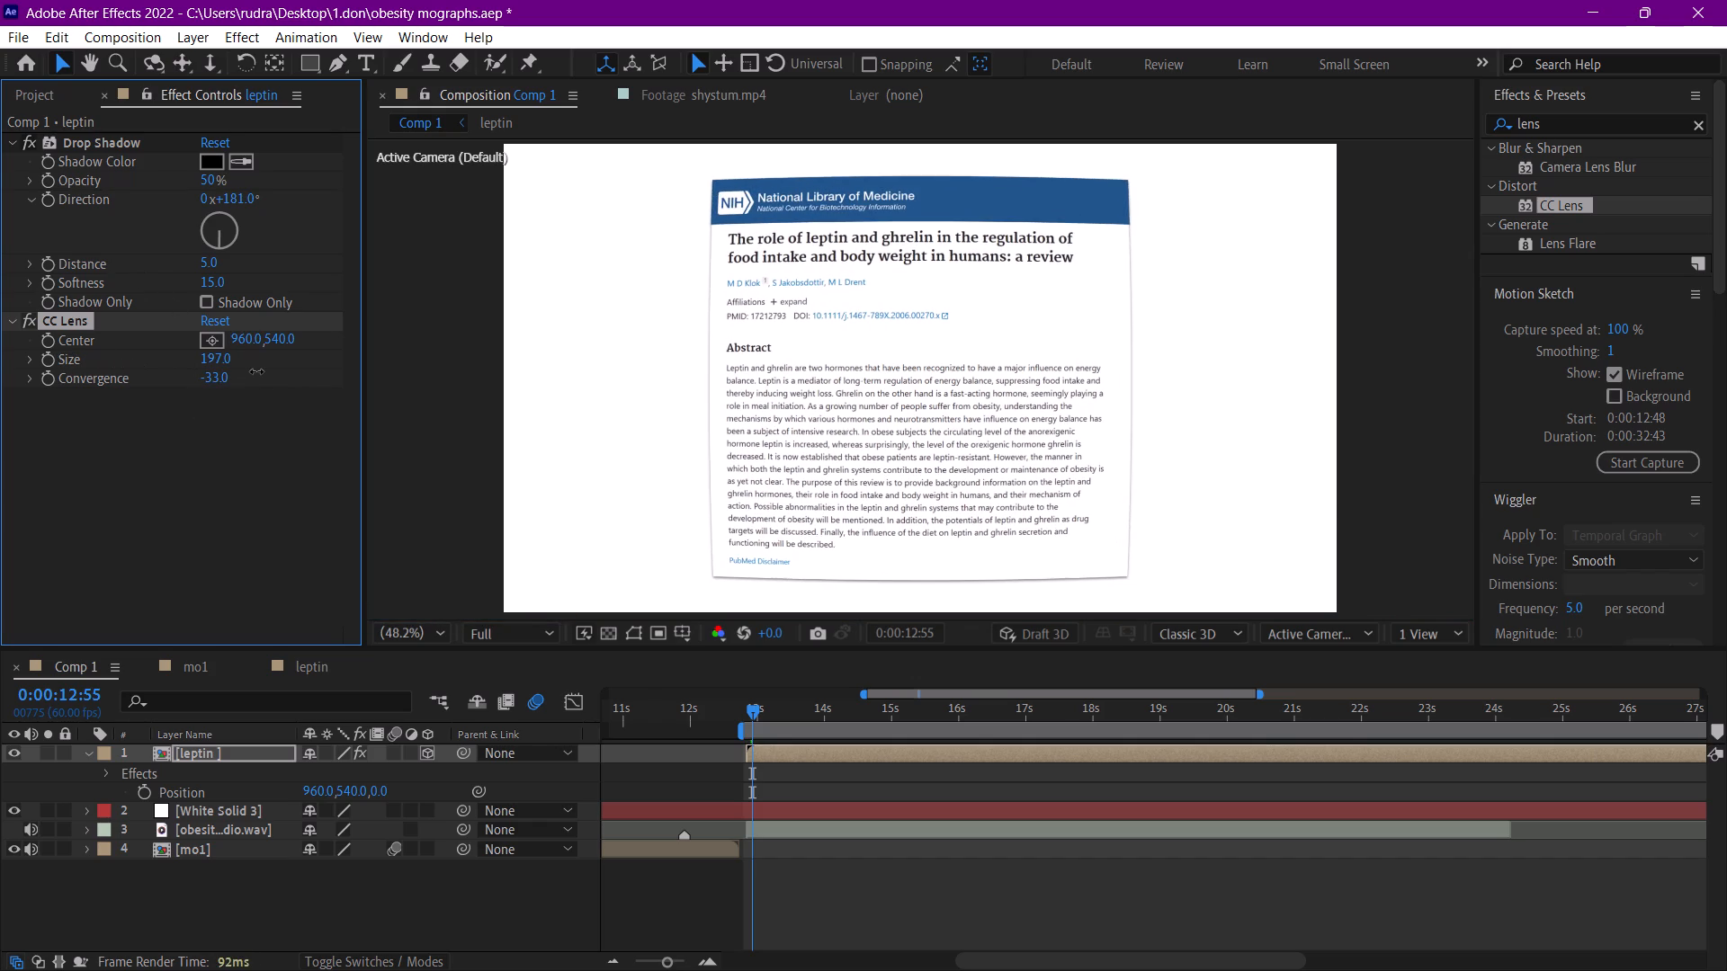
{"action": "left_click_drag", "start_coordinate": [256, 371], "coordinate": [0, 379]}
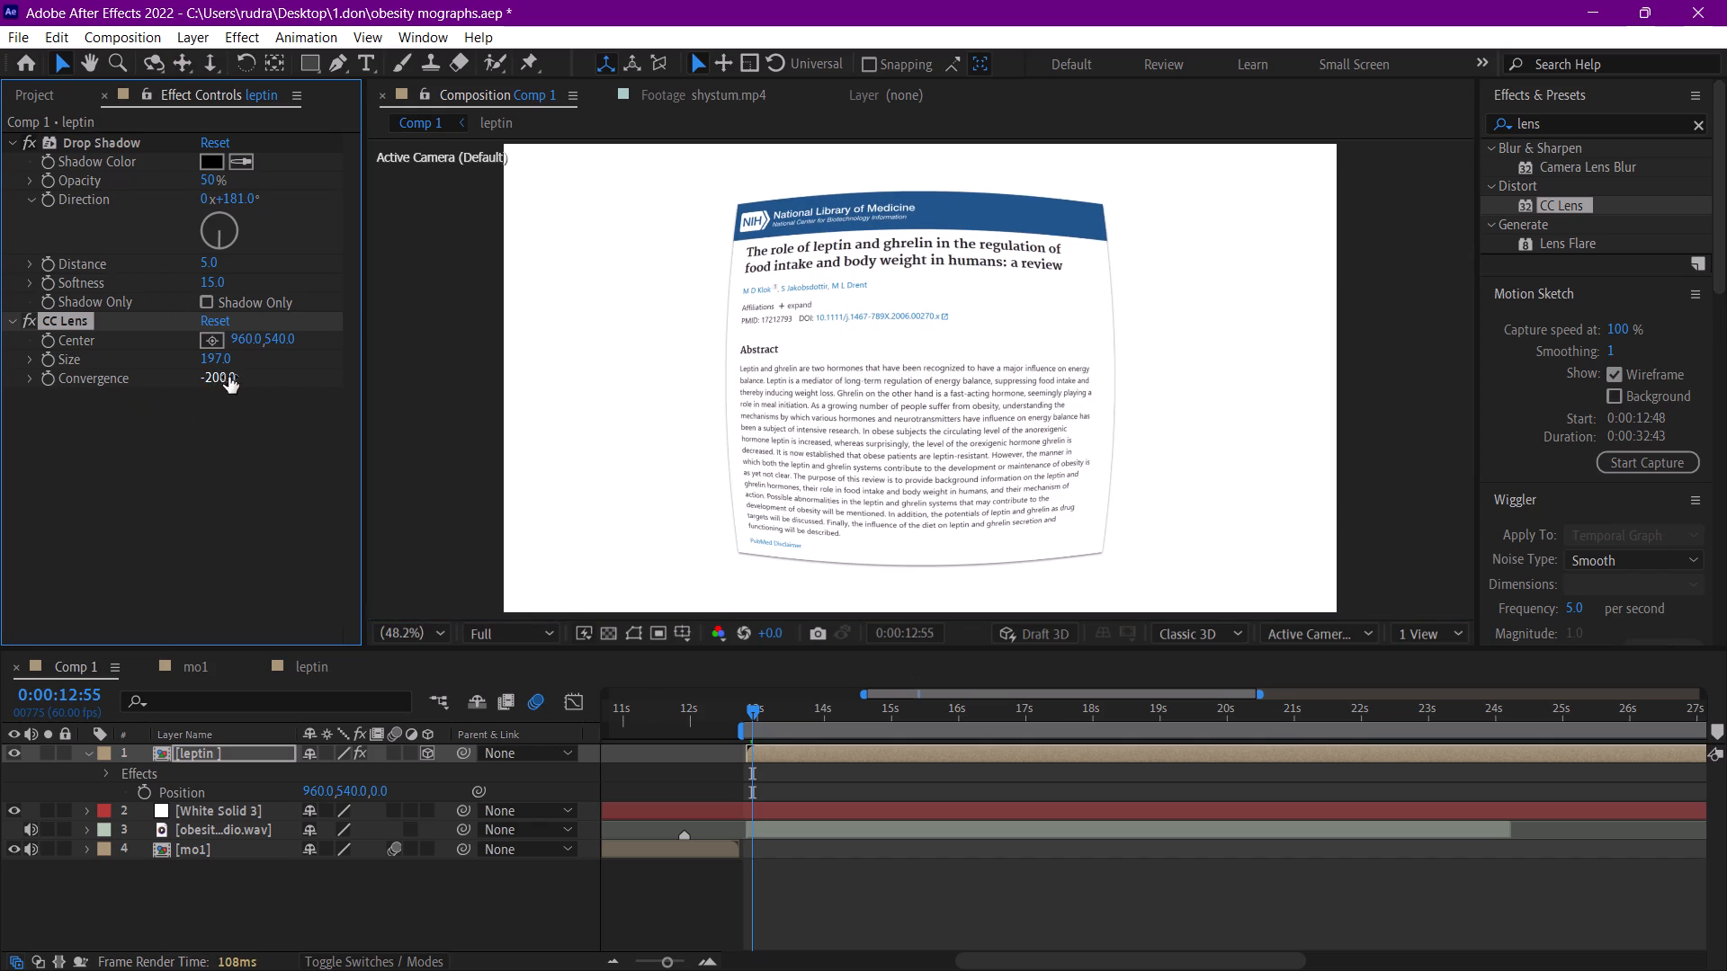
{"action": "left_click_drag", "start_coordinate": [228, 377], "coordinate": [0, 388]}
{"action": "left_click_drag", "start_coordinate": [210, 377], "coordinate": [356, 362]}
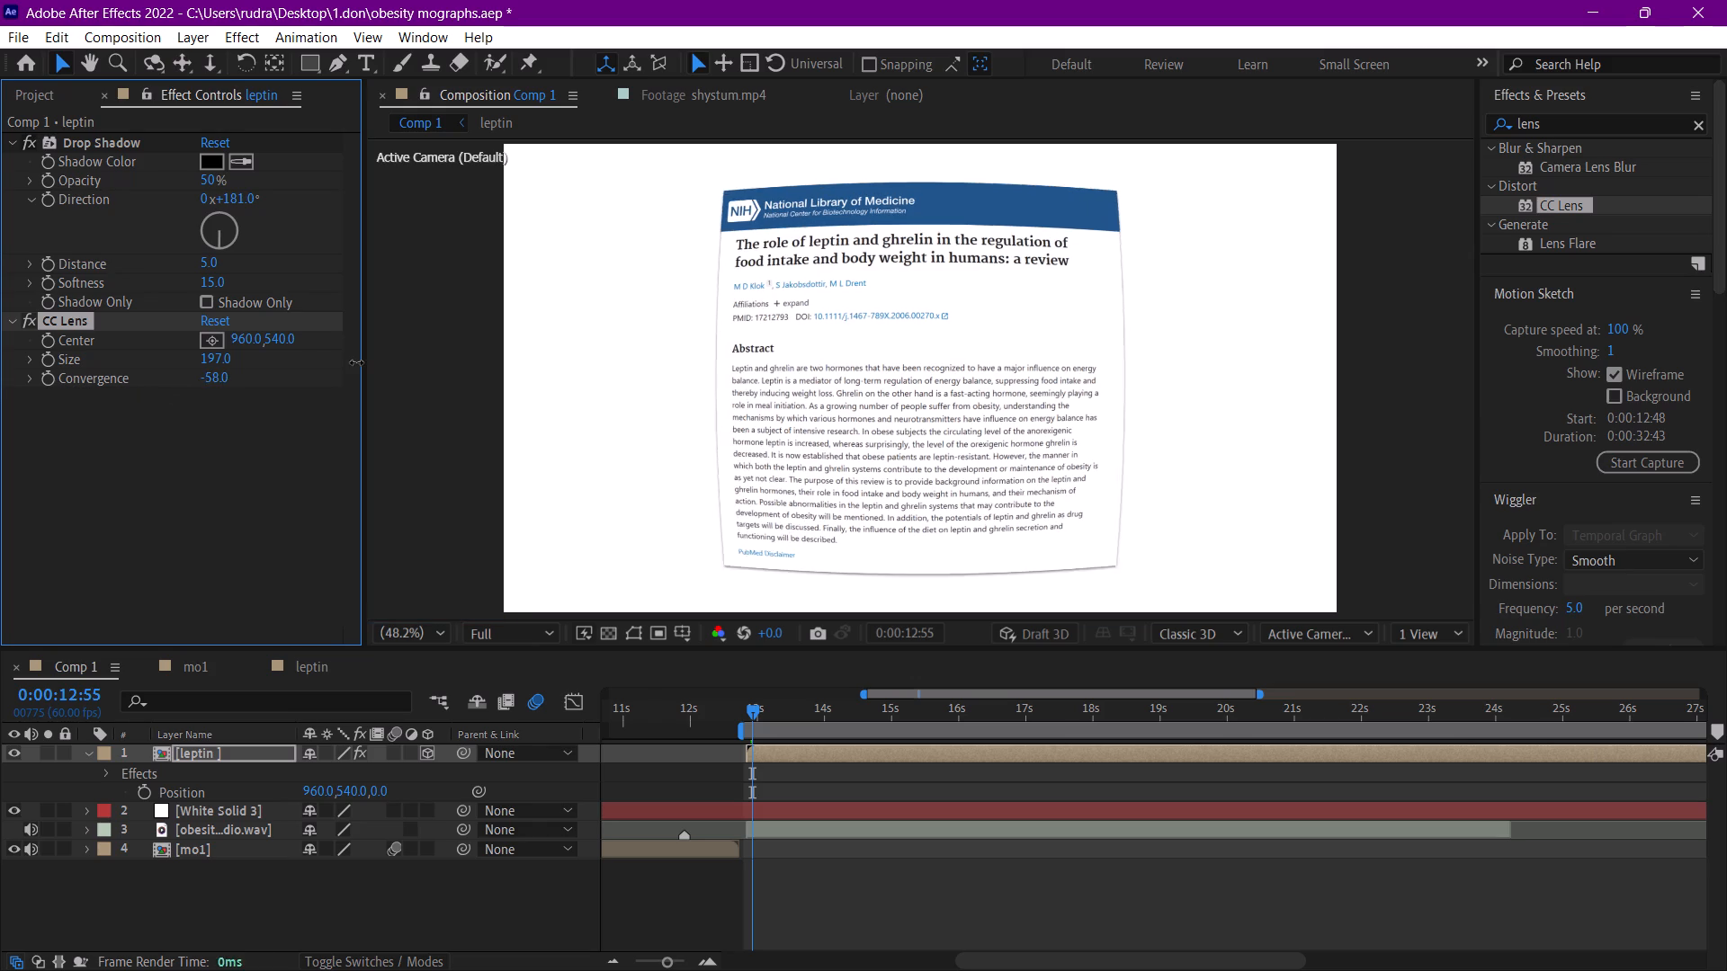
{"action": "left_click_drag", "start_coordinate": [356, 362], "coordinate": [355, 368]}
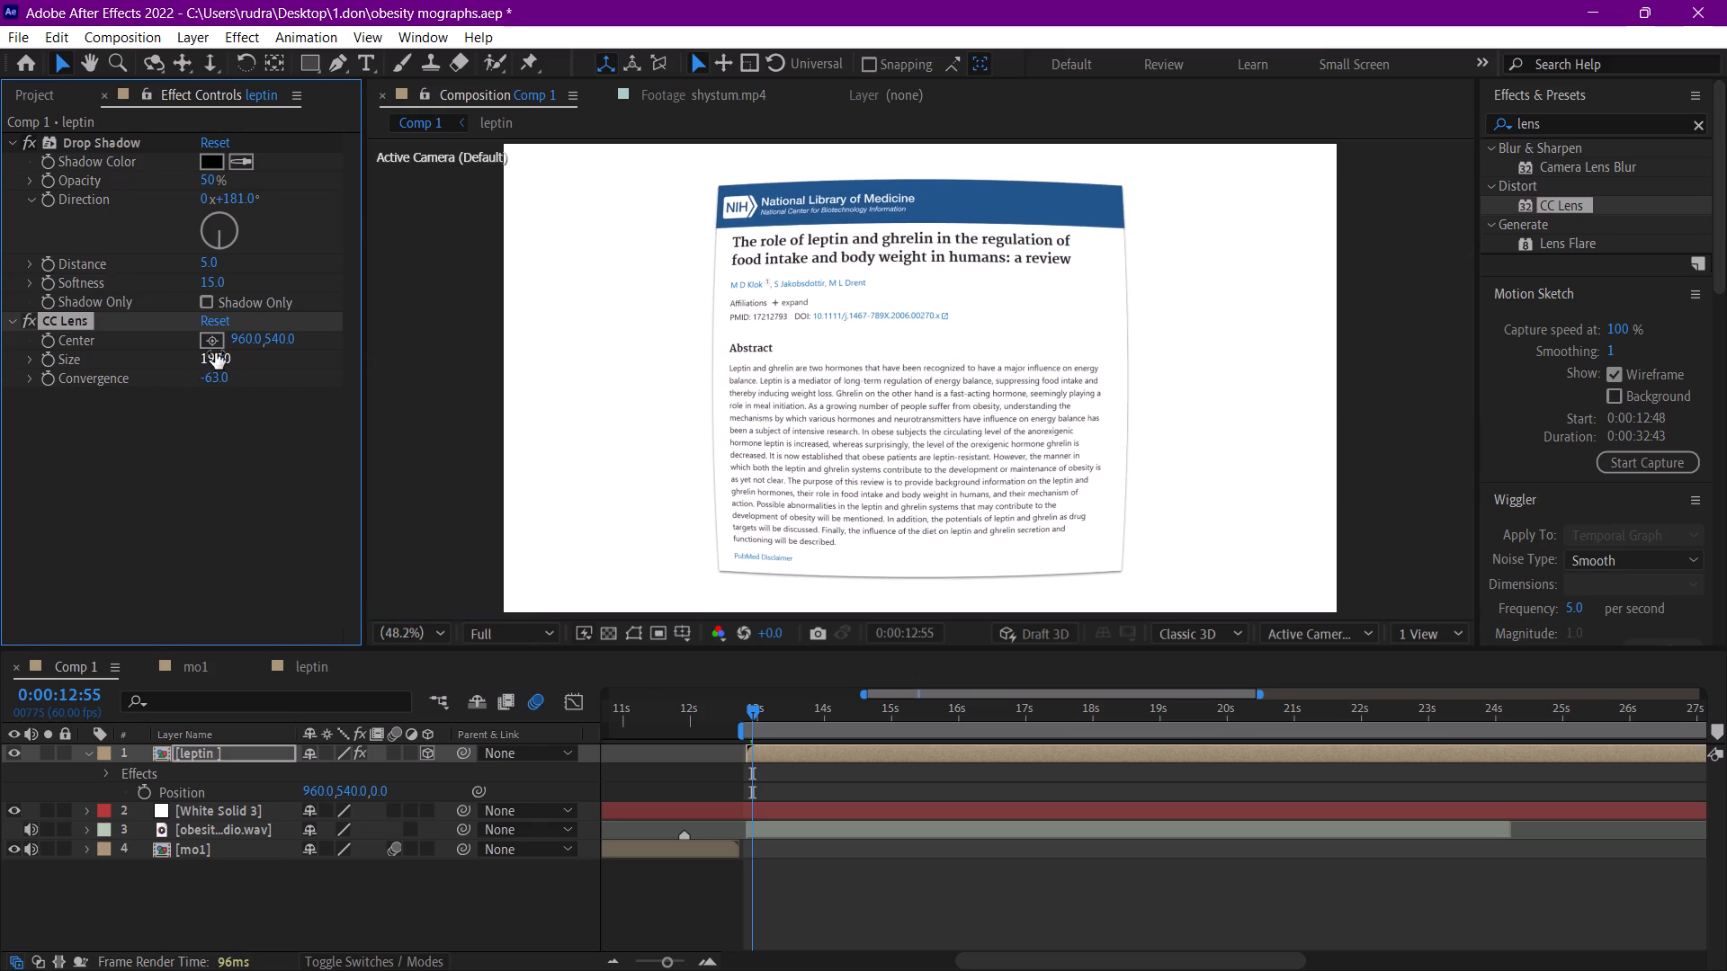
Reduce the CC Lens Size on the leptin layer to 59 for a stronger bulge.
{"action": "left_click_drag", "start_coordinate": [215, 352], "coordinate": [77, 379]}
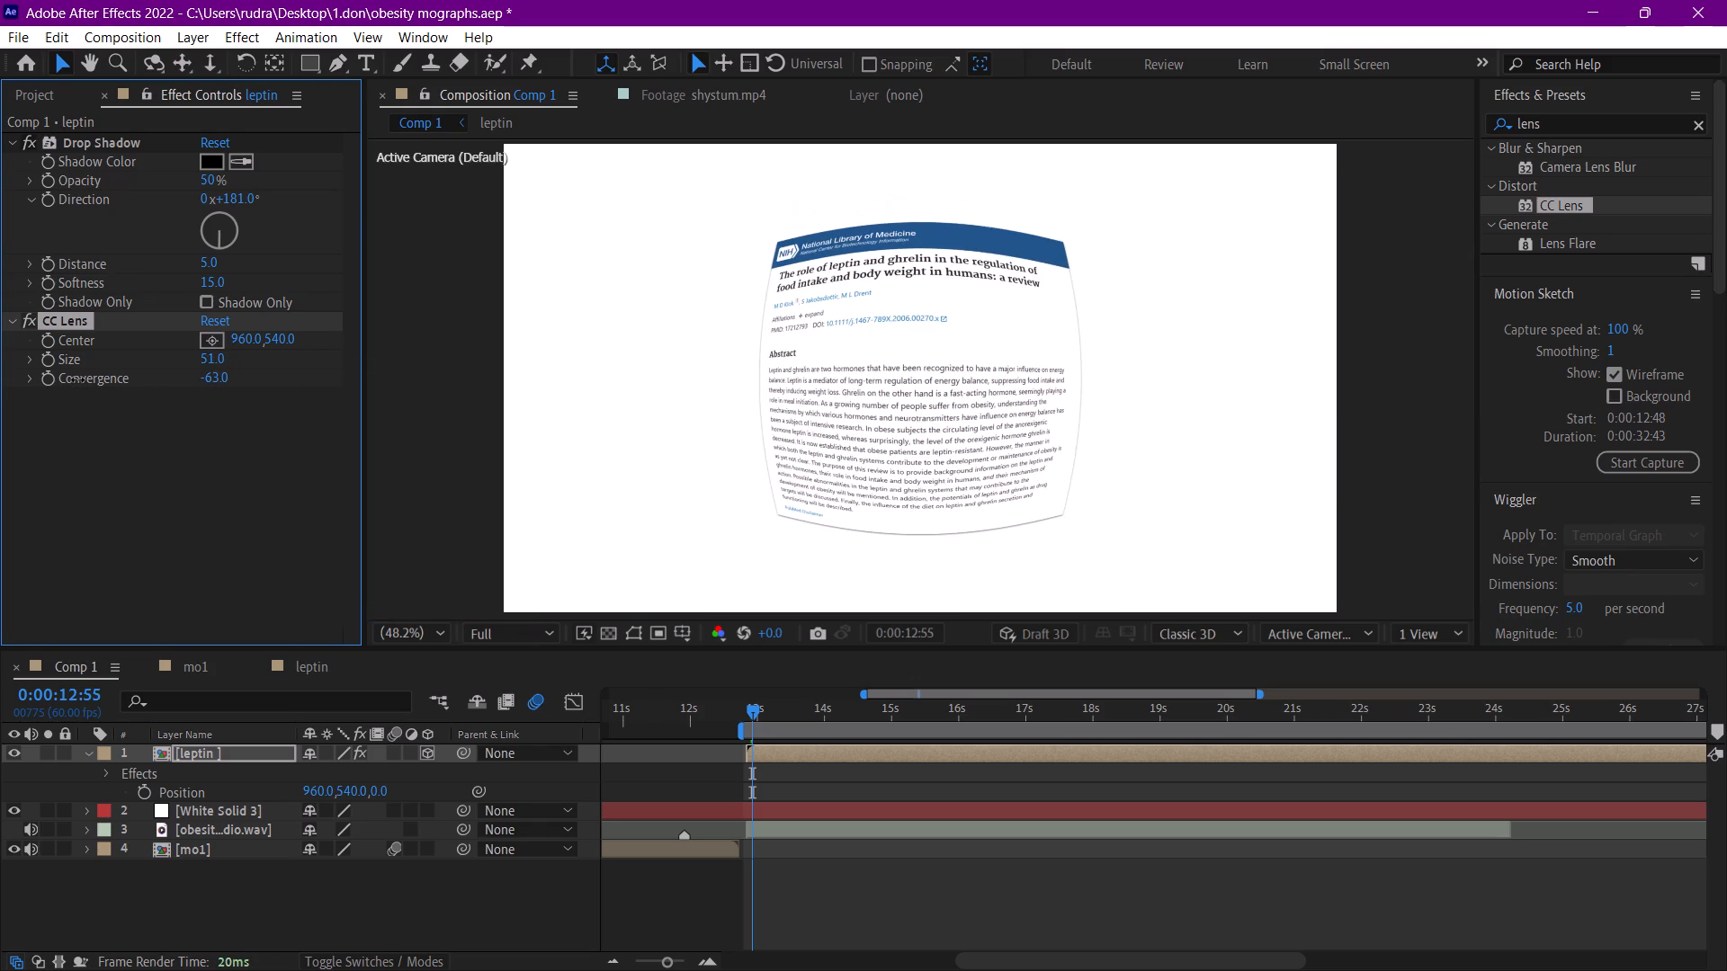
{"action": "left_click_drag", "start_coordinate": [77, 379], "coordinate": [112, 384]}
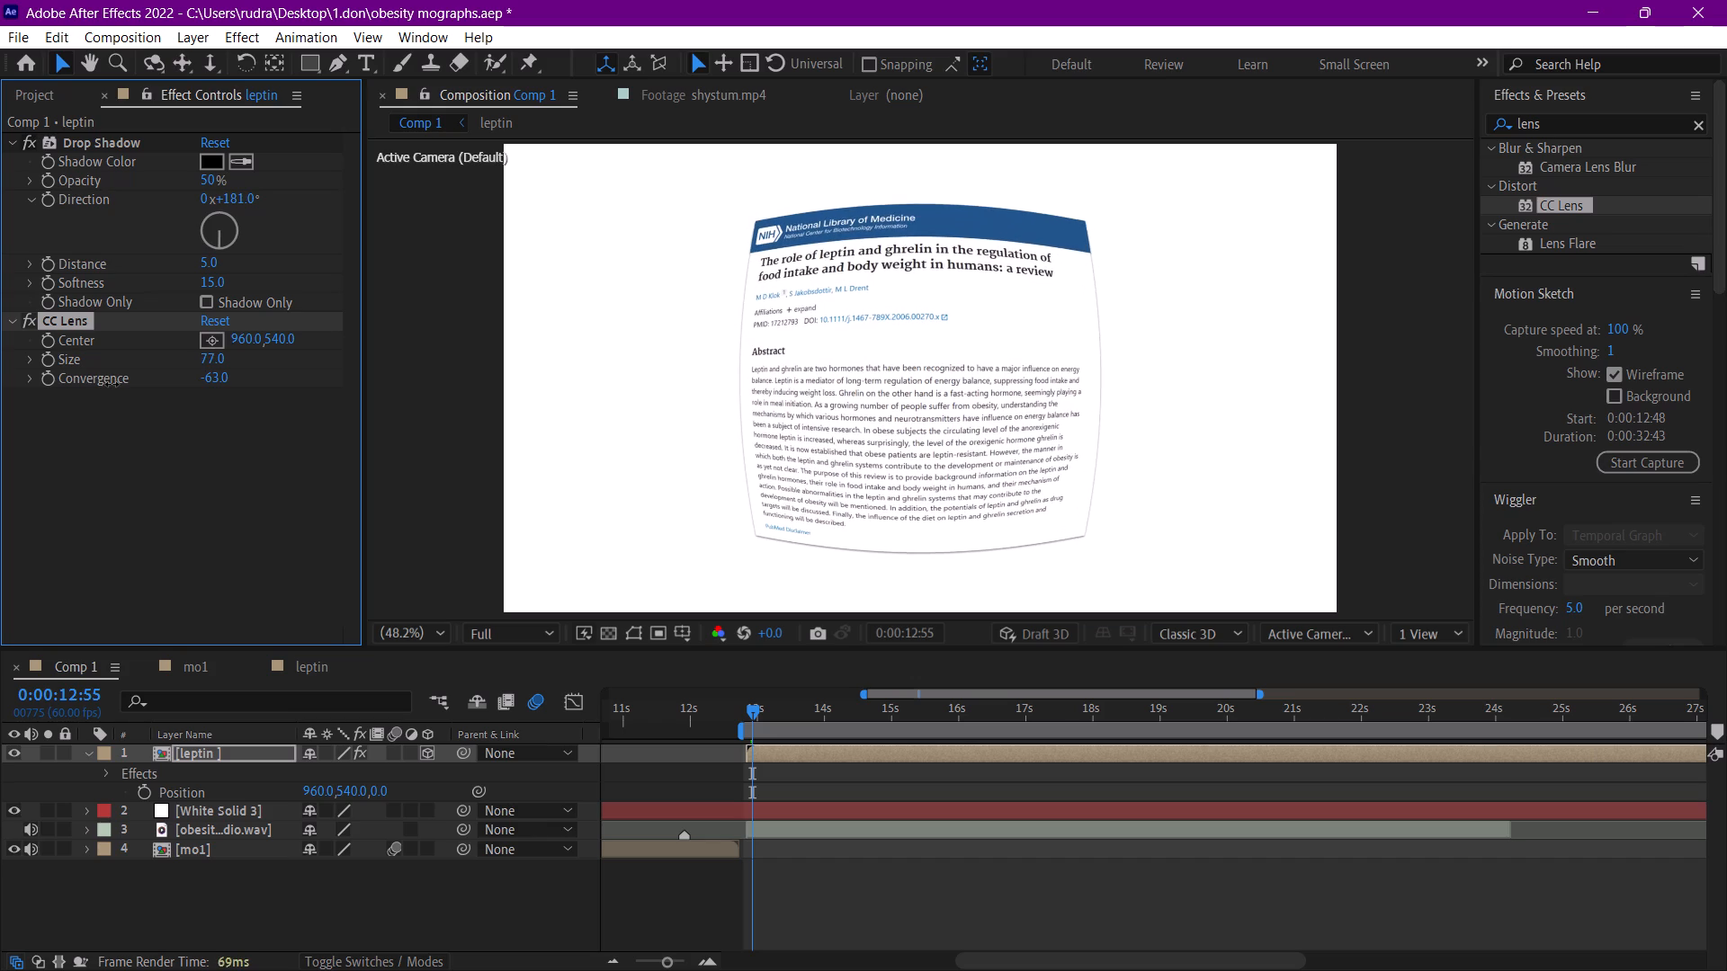
{"action": "left_click_drag", "start_coordinate": [112, 384], "coordinate": [91, 384]}
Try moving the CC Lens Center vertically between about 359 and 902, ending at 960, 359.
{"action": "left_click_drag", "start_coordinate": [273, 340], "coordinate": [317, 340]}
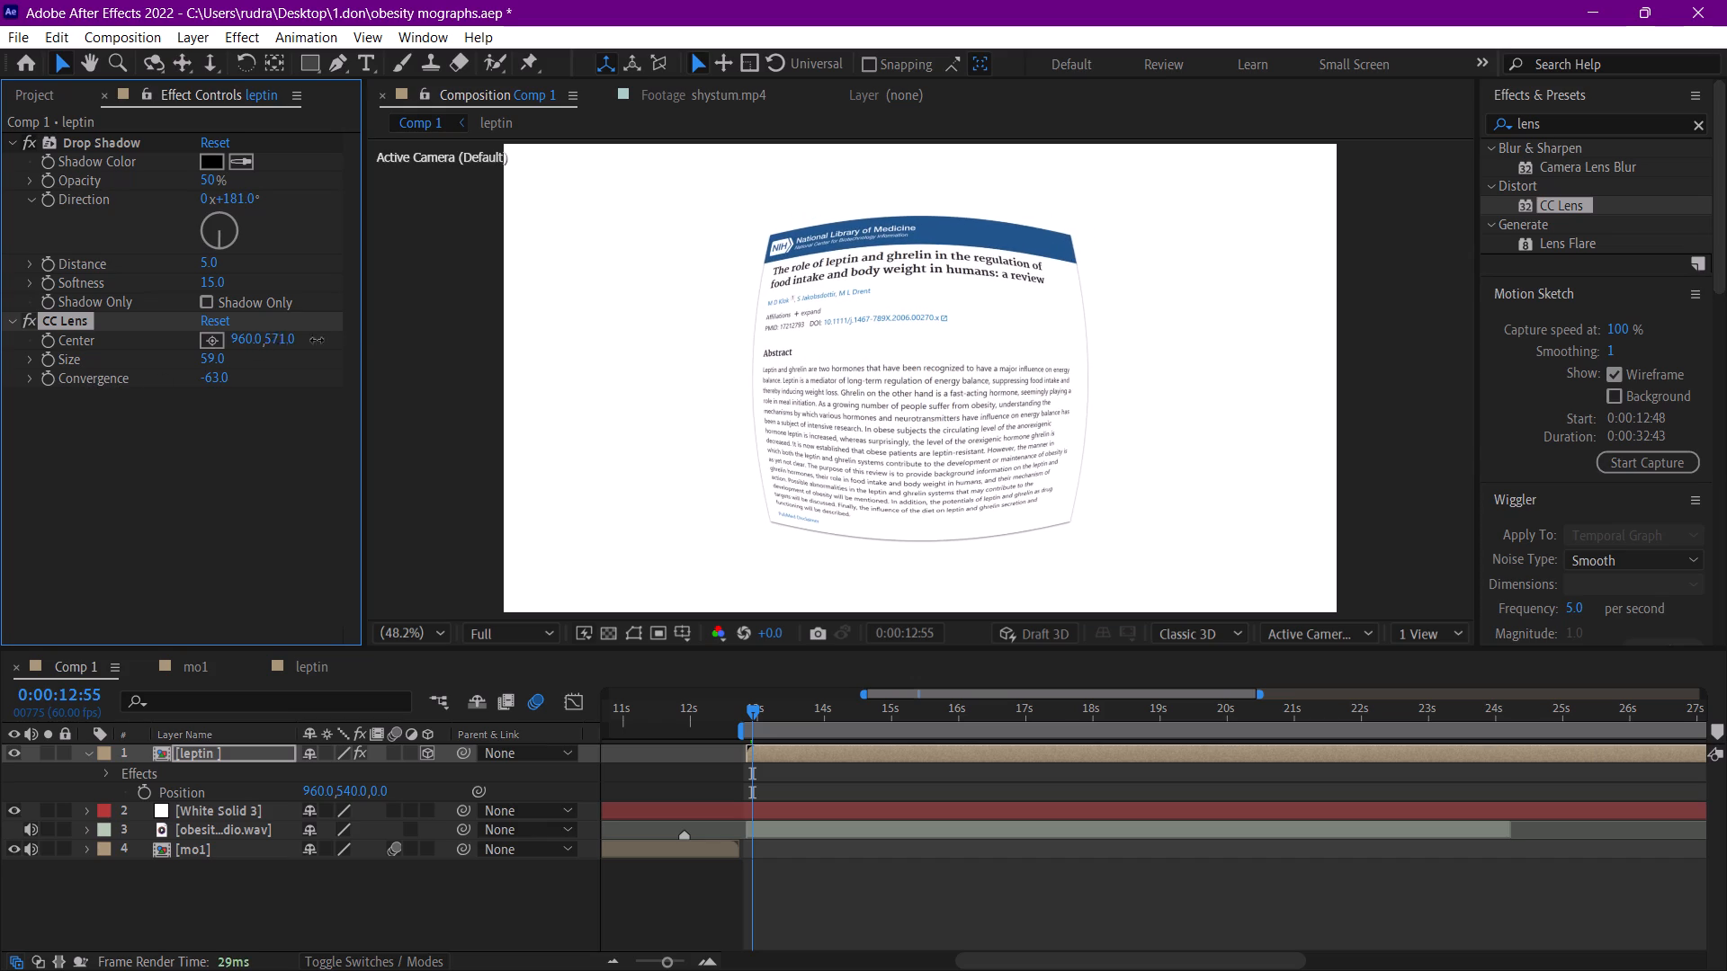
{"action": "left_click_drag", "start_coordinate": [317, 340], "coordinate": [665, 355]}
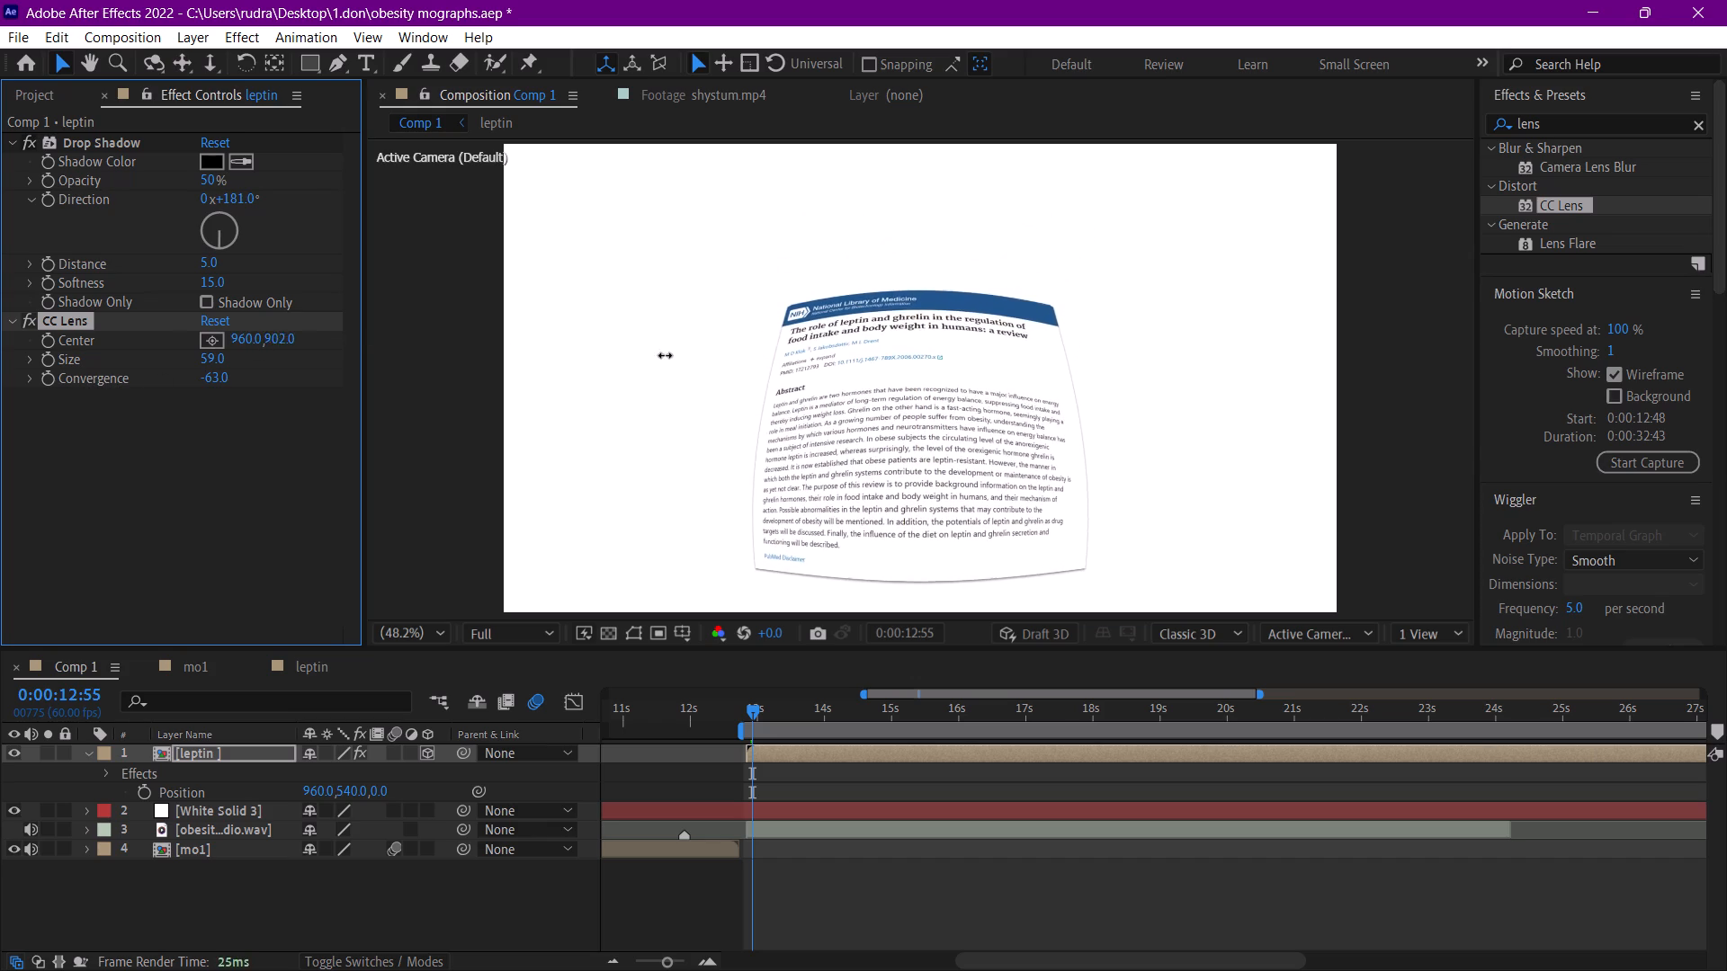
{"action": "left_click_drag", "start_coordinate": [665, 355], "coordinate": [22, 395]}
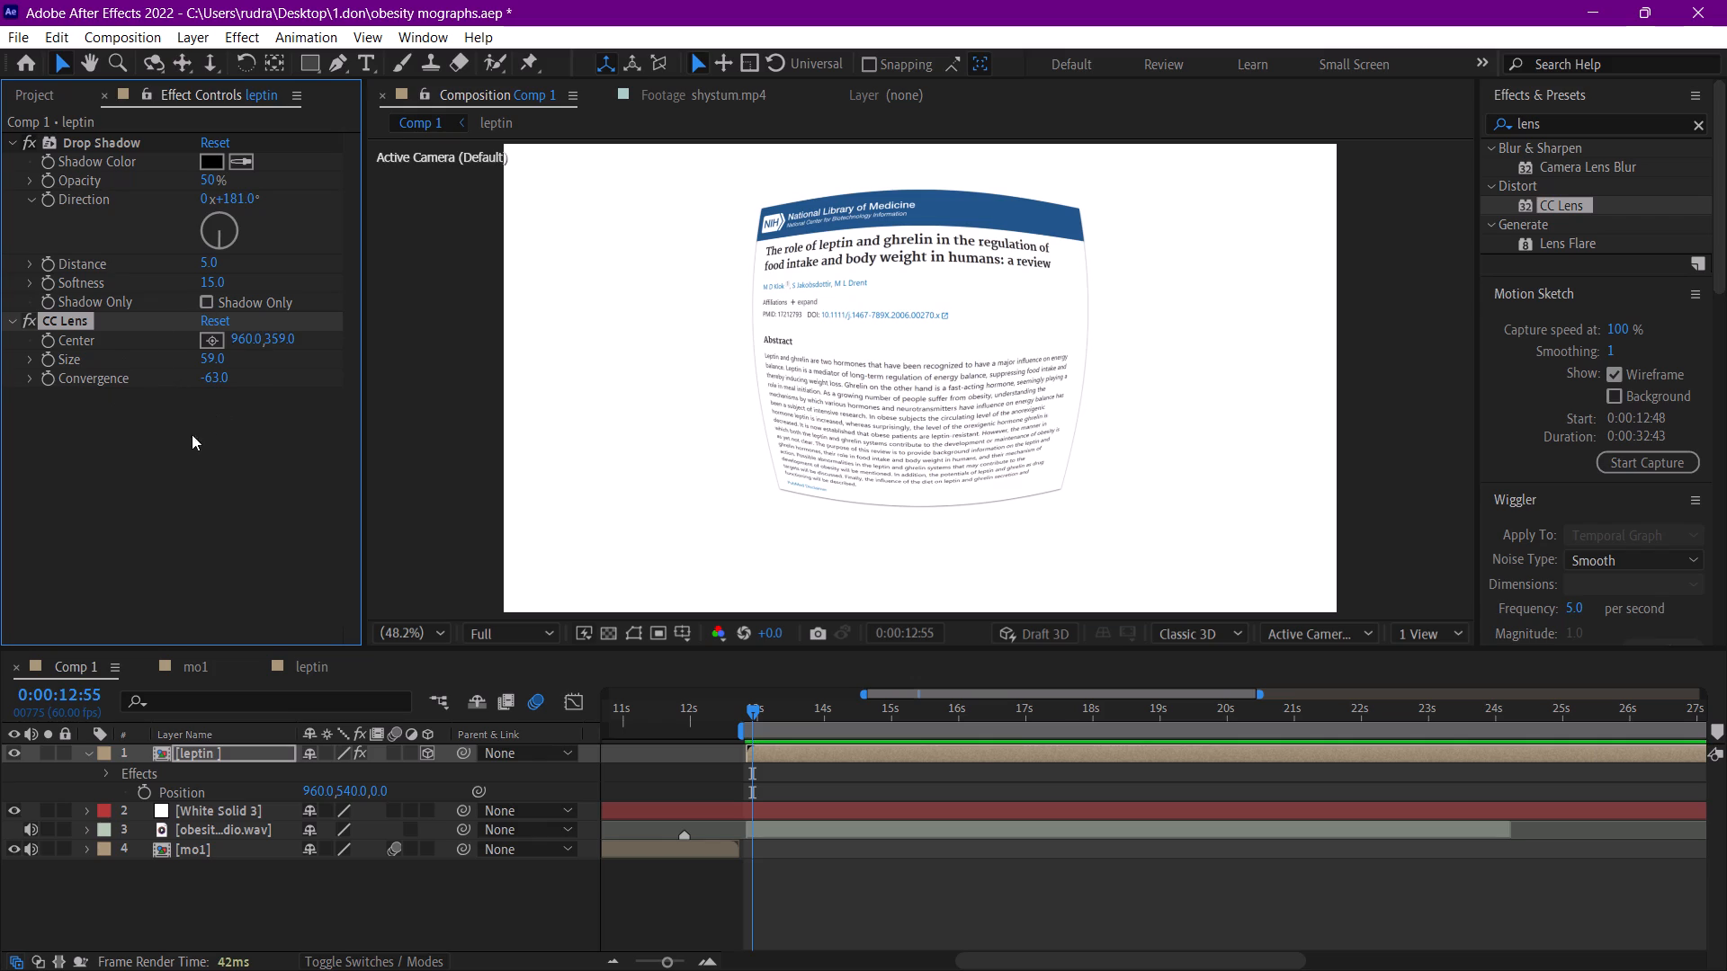
Scale the leptin layer up to 137% so the bulged article fills more of the frame.
{"action": "left_click", "coordinate": [217, 748]}
{"action": "key", "text": "s"}
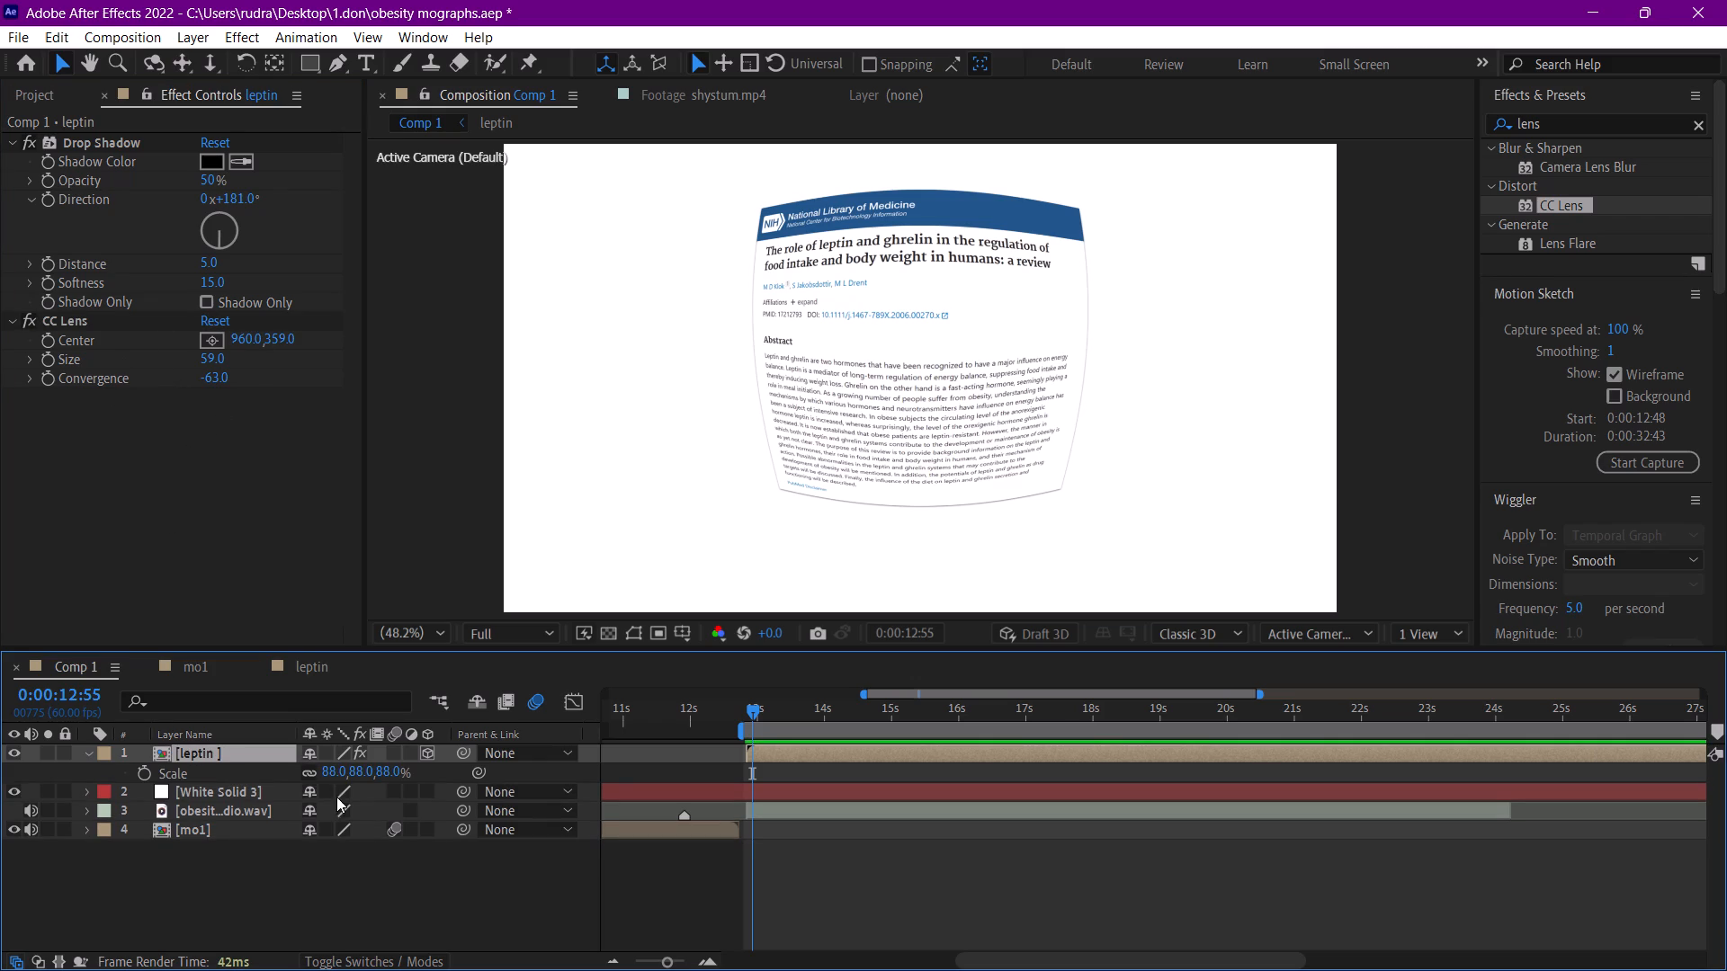
{"action": "left_click_drag", "start_coordinate": [327, 777], "coordinate": [382, 777]}
{"action": "left_click", "coordinate": [267, 750]}
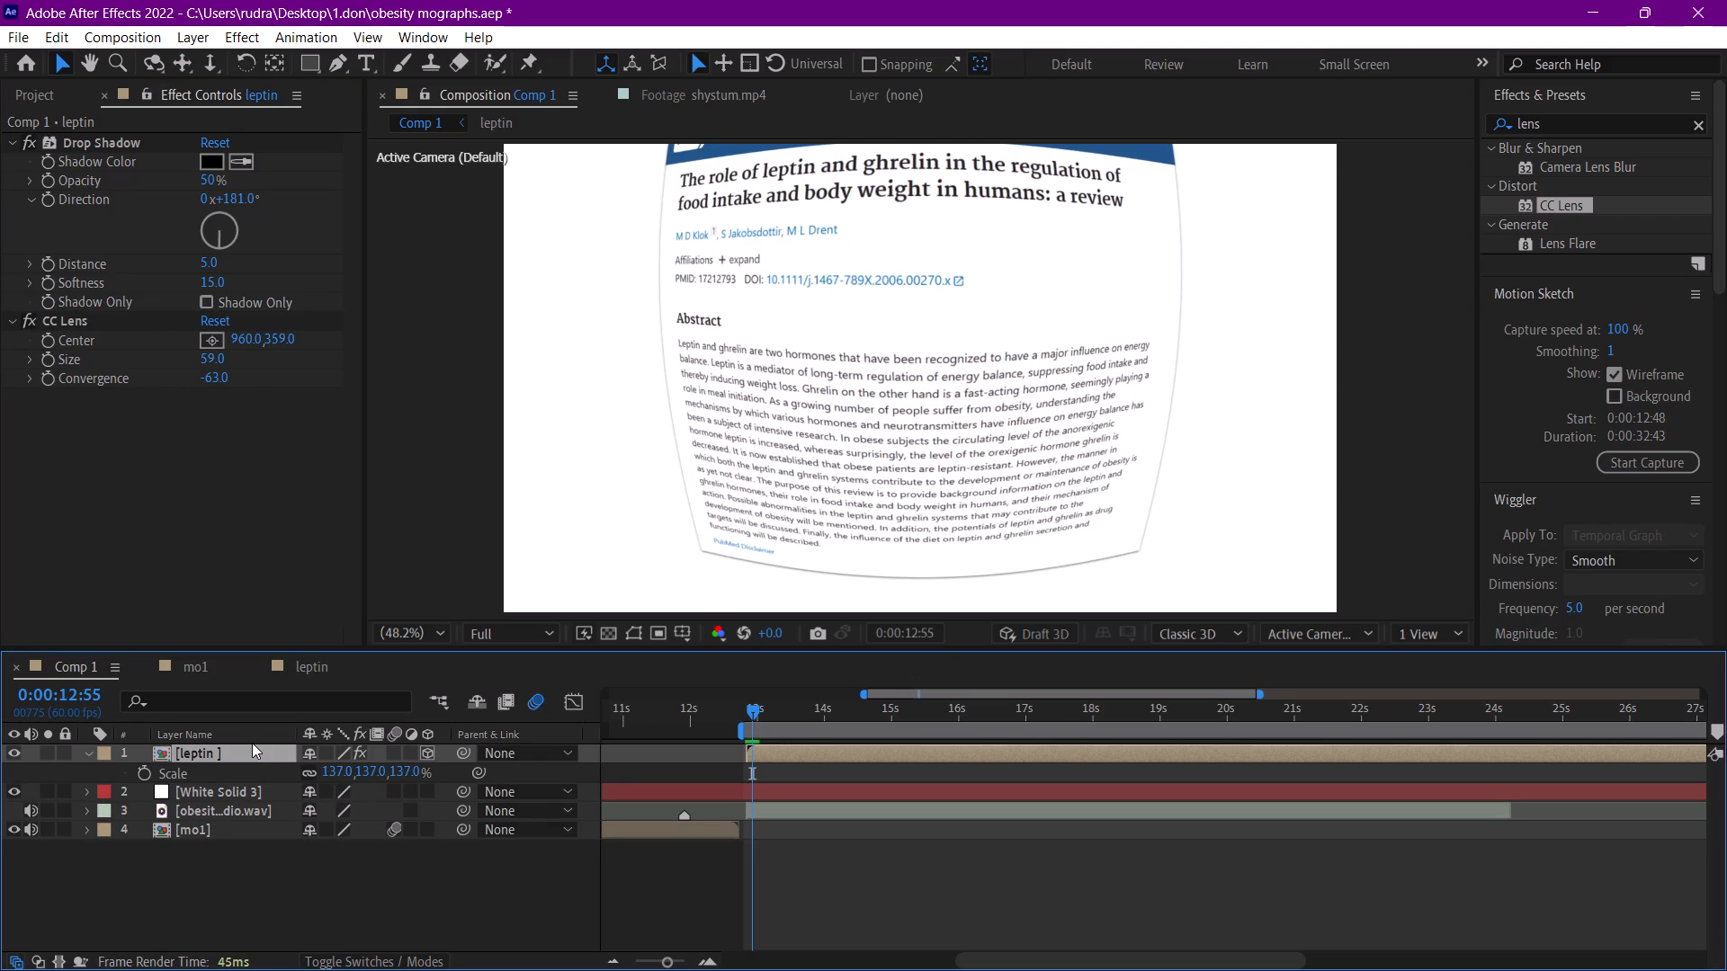
{"action": "type", "text": "78"}
Move the leptin layer down to position 960, 691, 0 so the article's blue header is in frame.
{"action": "left_click", "coordinate": [228, 753]}
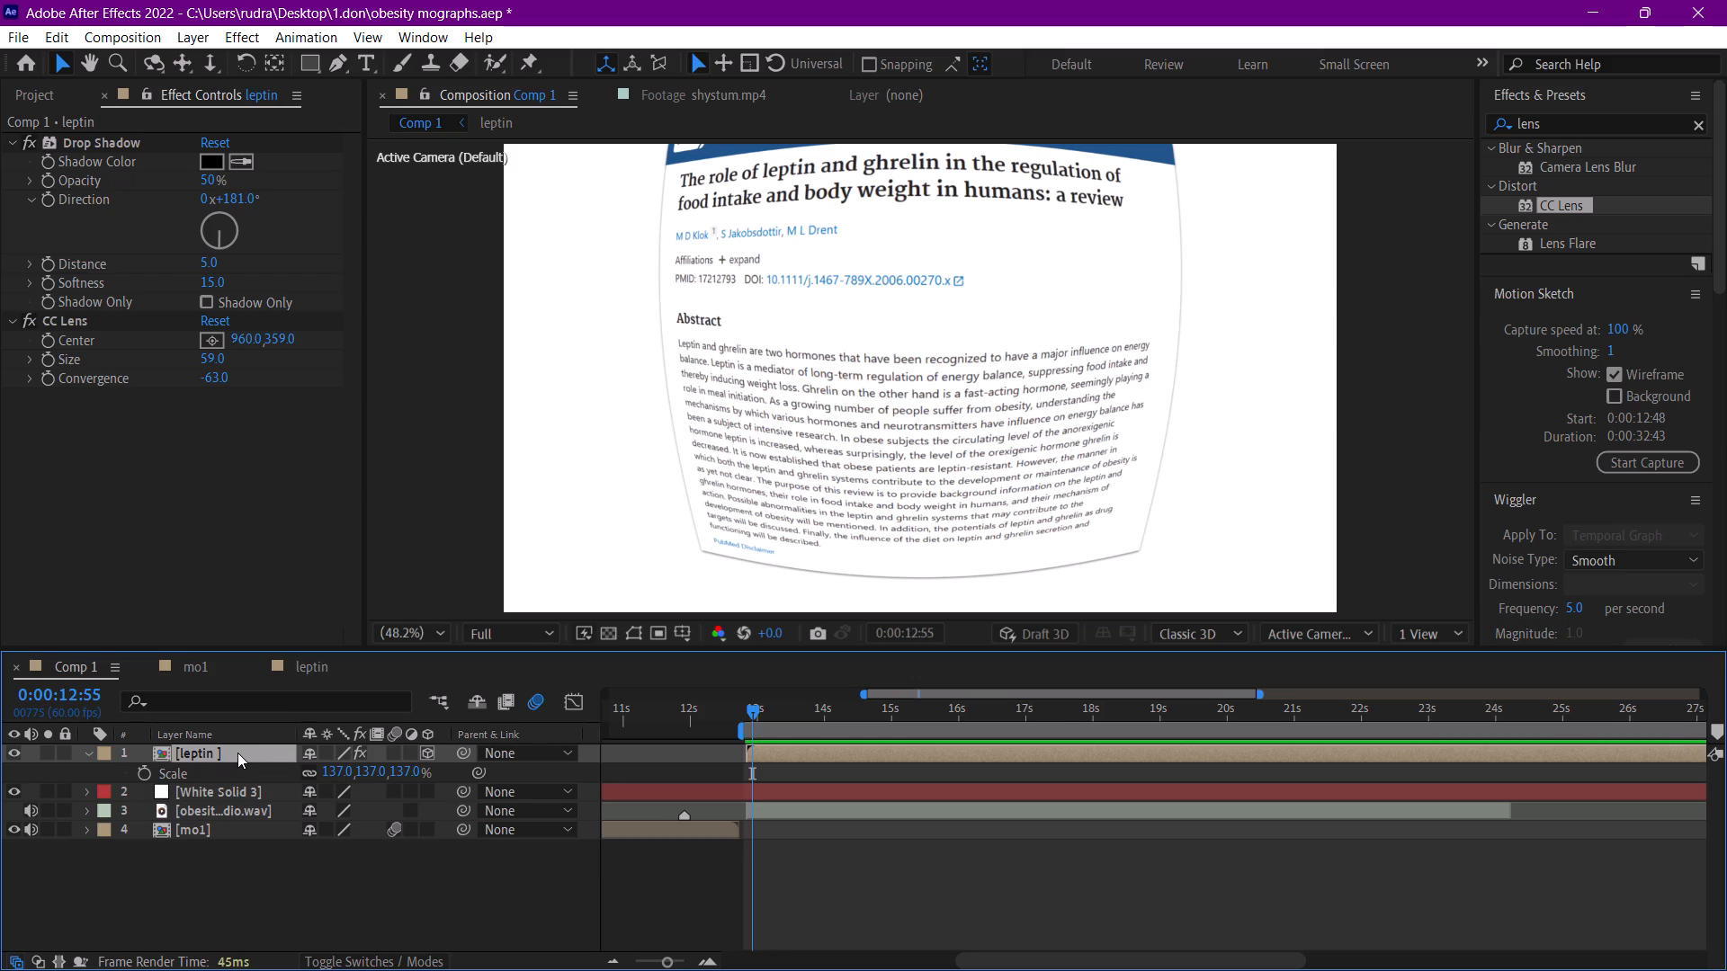
{"action": "key", "text": "p"}
{"action": "left_click_drag", "start_coordinate": [345, 775], "coordinate": [610, 746]}
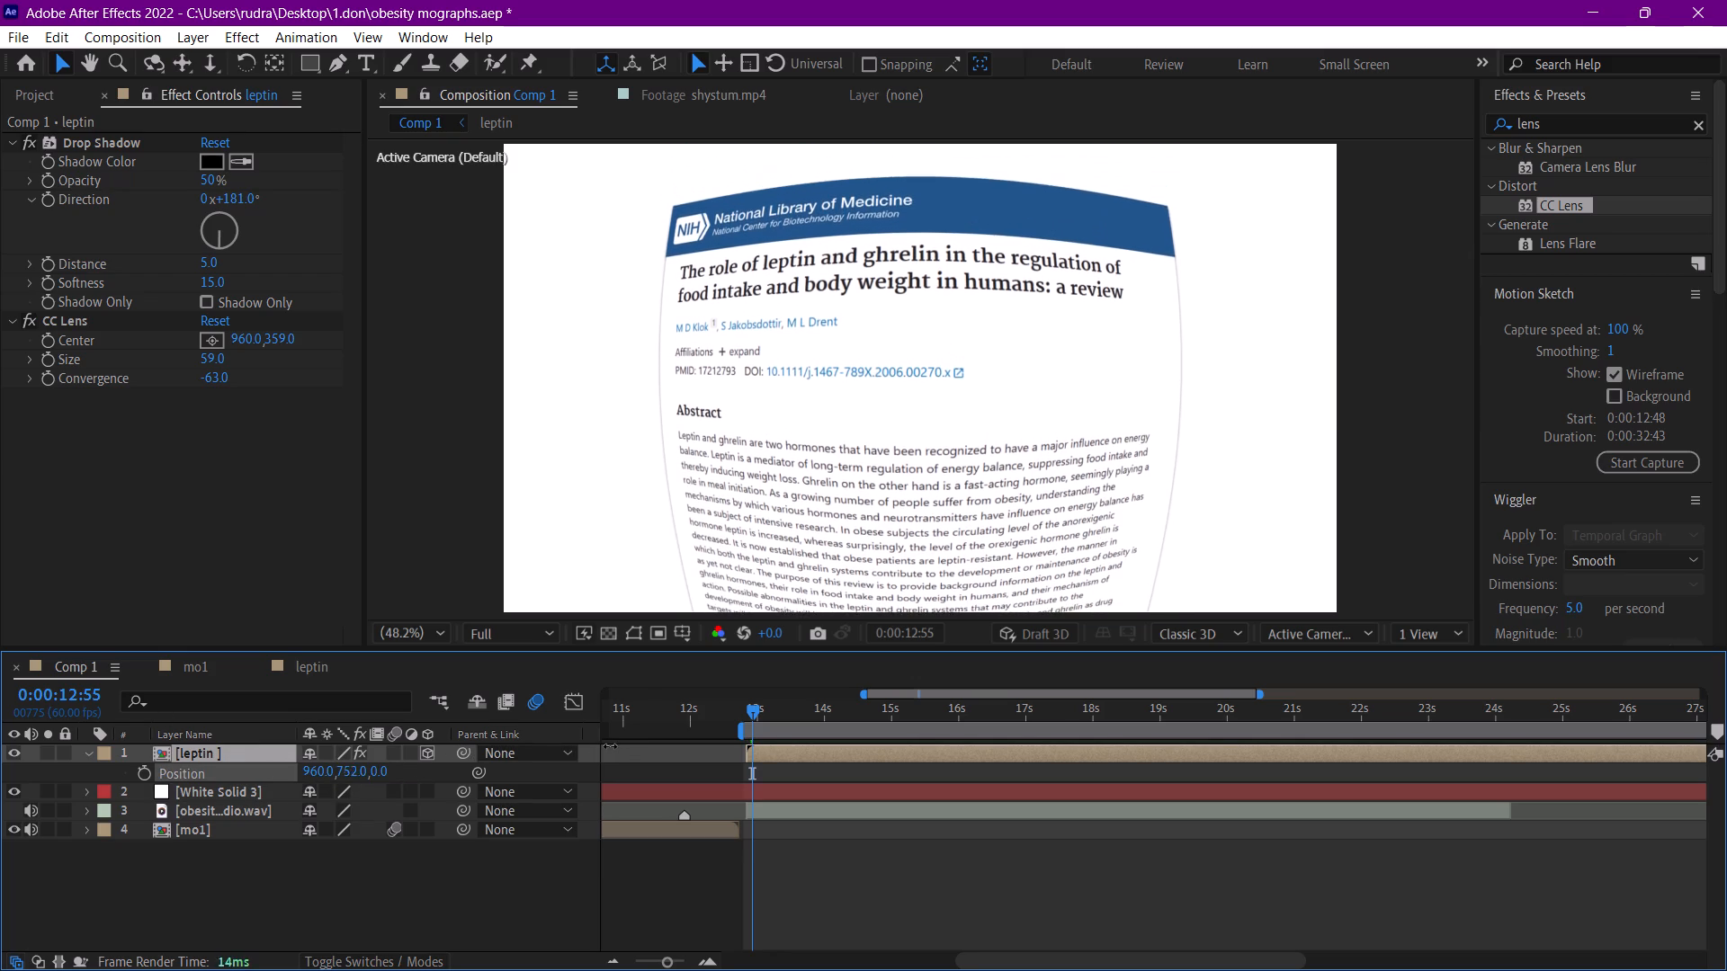
{"action": "left_click_drag", "start_coordinate": [610, 746], "coordinate": [553, 736]}
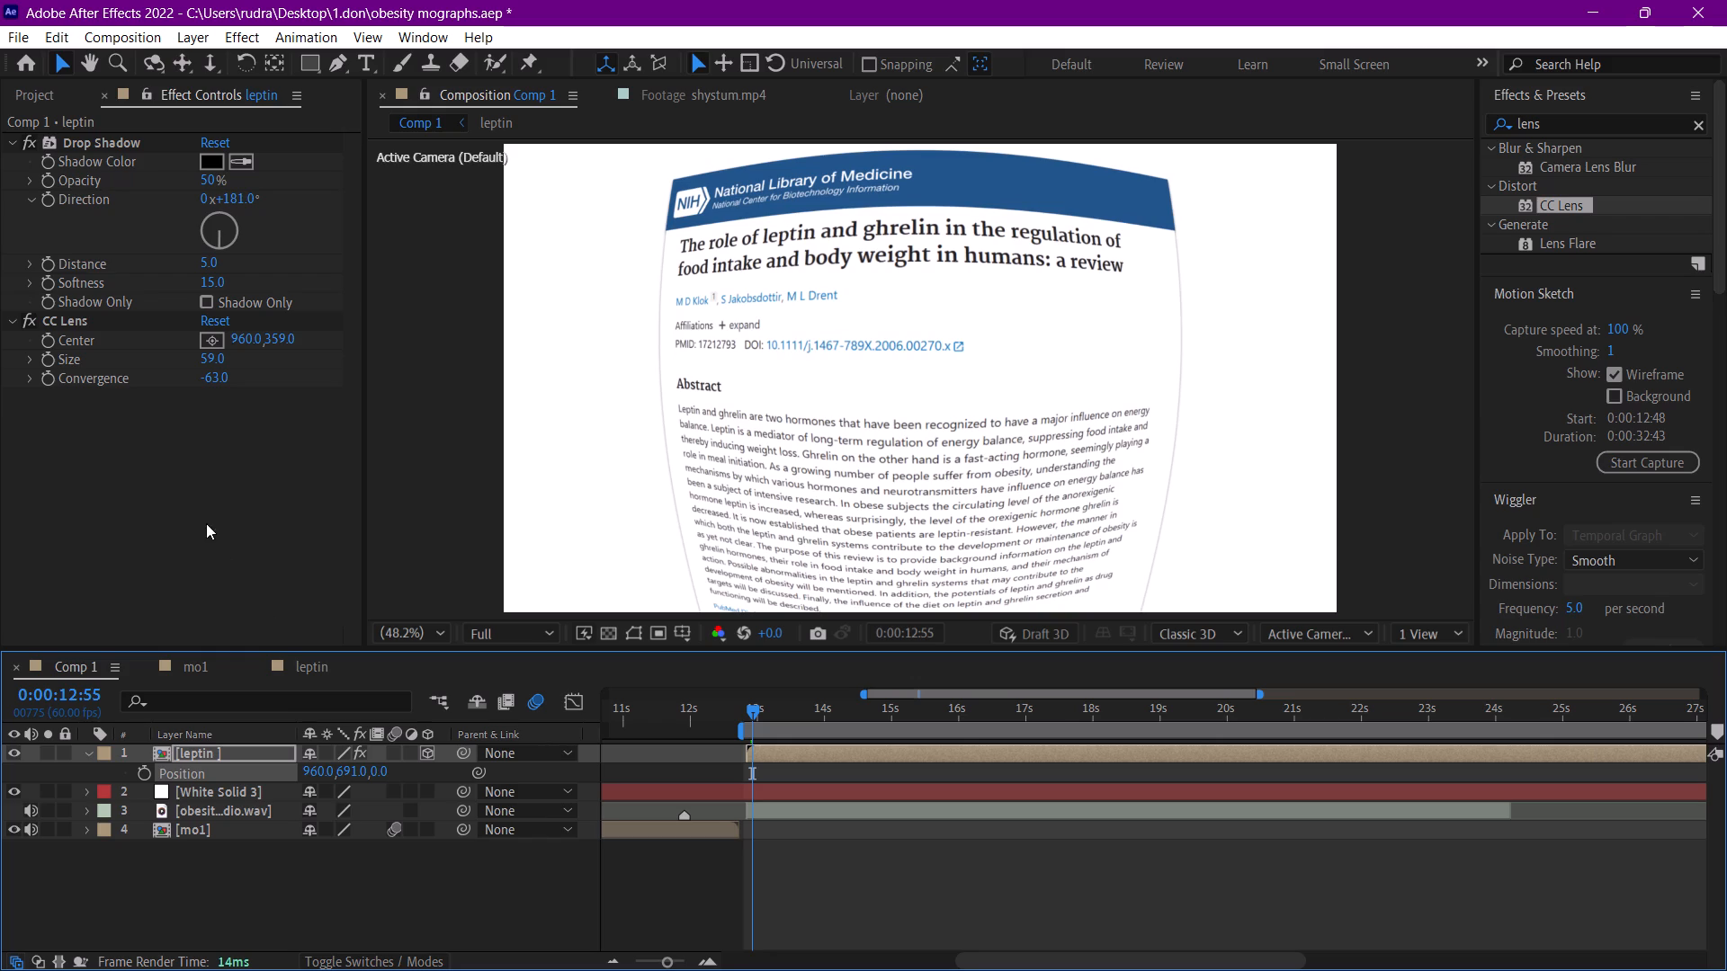
Set the CC Lens Center to 960, 112 and start keyframing it at 0:00:12:55.
{"action": "left_click_drag", "start_coordinate": [283, 343], "coordinate": [252, 351]}
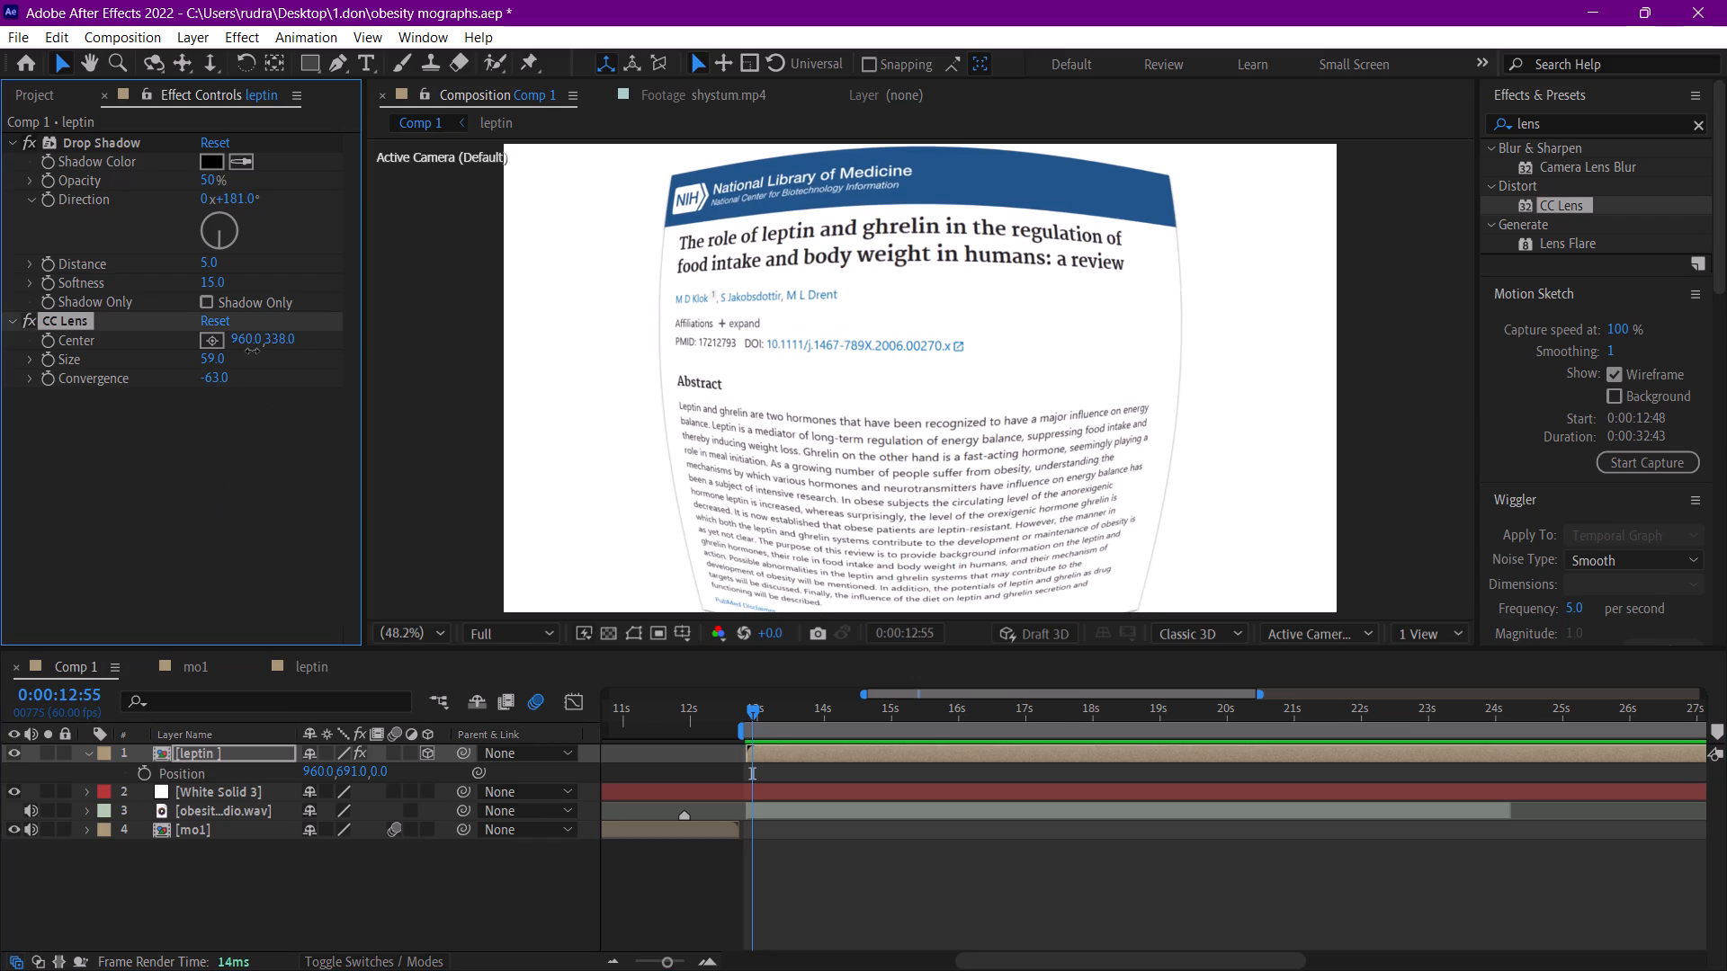
{"action": "left_click_drag", "start_coordinate": [252, 351], "coordinate": [0, 347]}
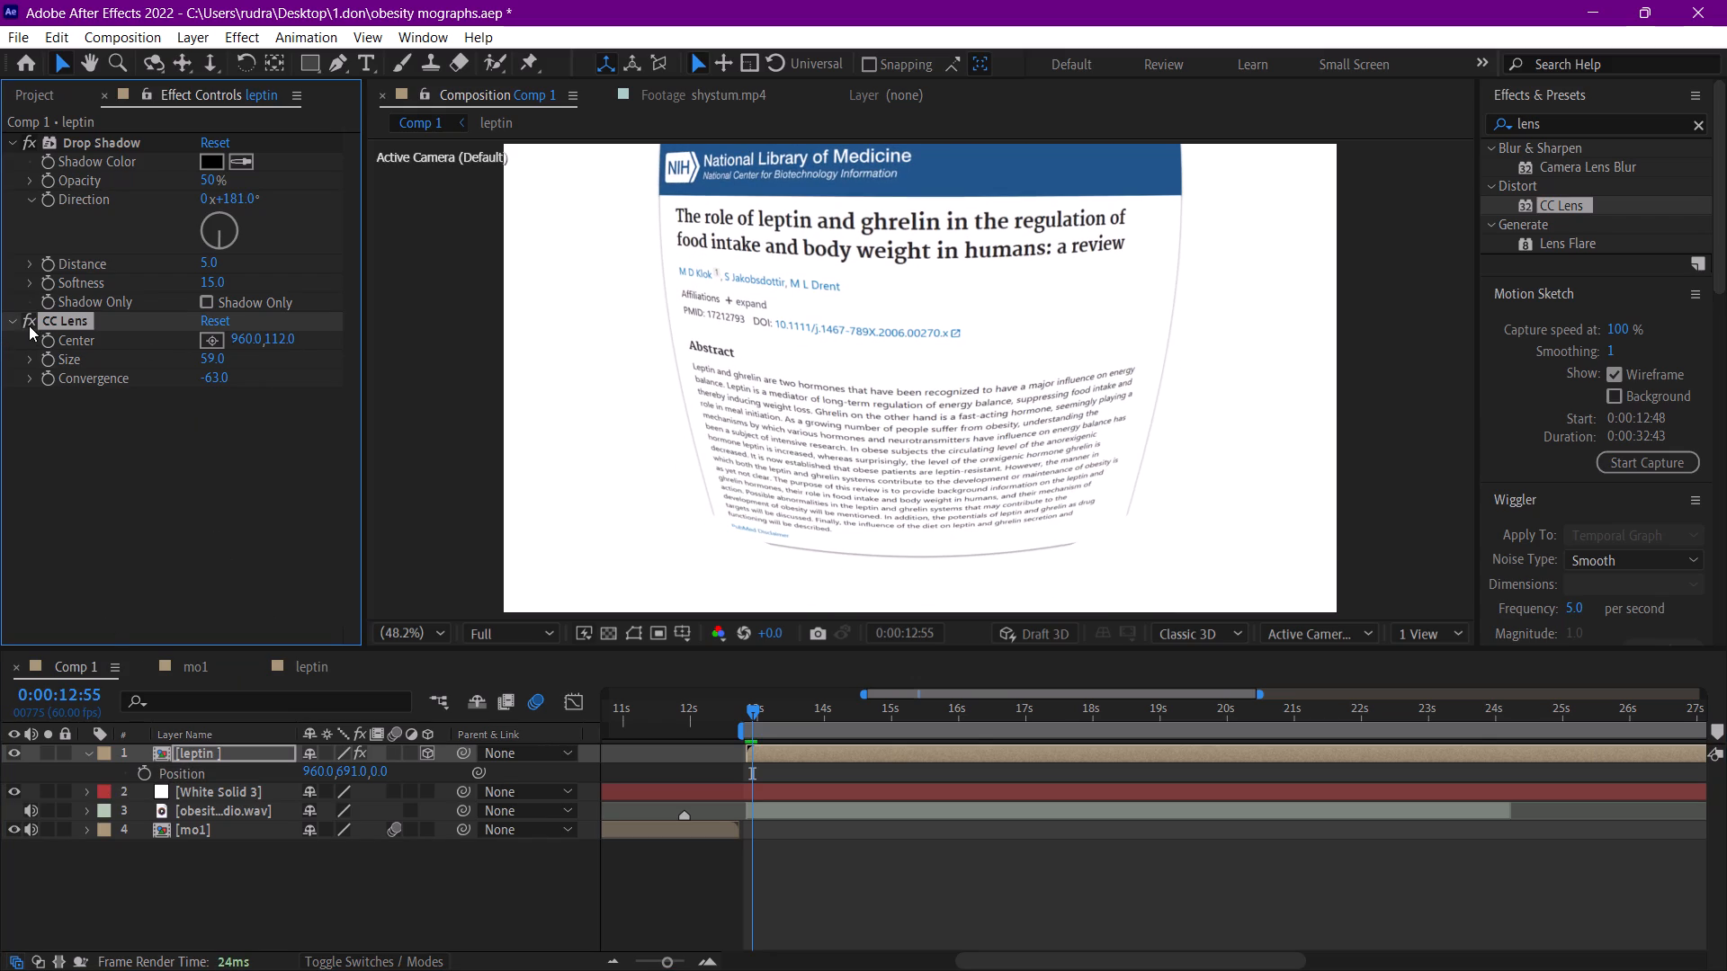
{"action": "left_click", "coordinate": [47, 338]}
Add a second CC Lens Center keyframe of 960, 966 at 0:00:15:03 so the bulge travels down the article.
{"action": "left_click_drag", "start_coordinate": [756, 714], "coordinate": [899, 709]}
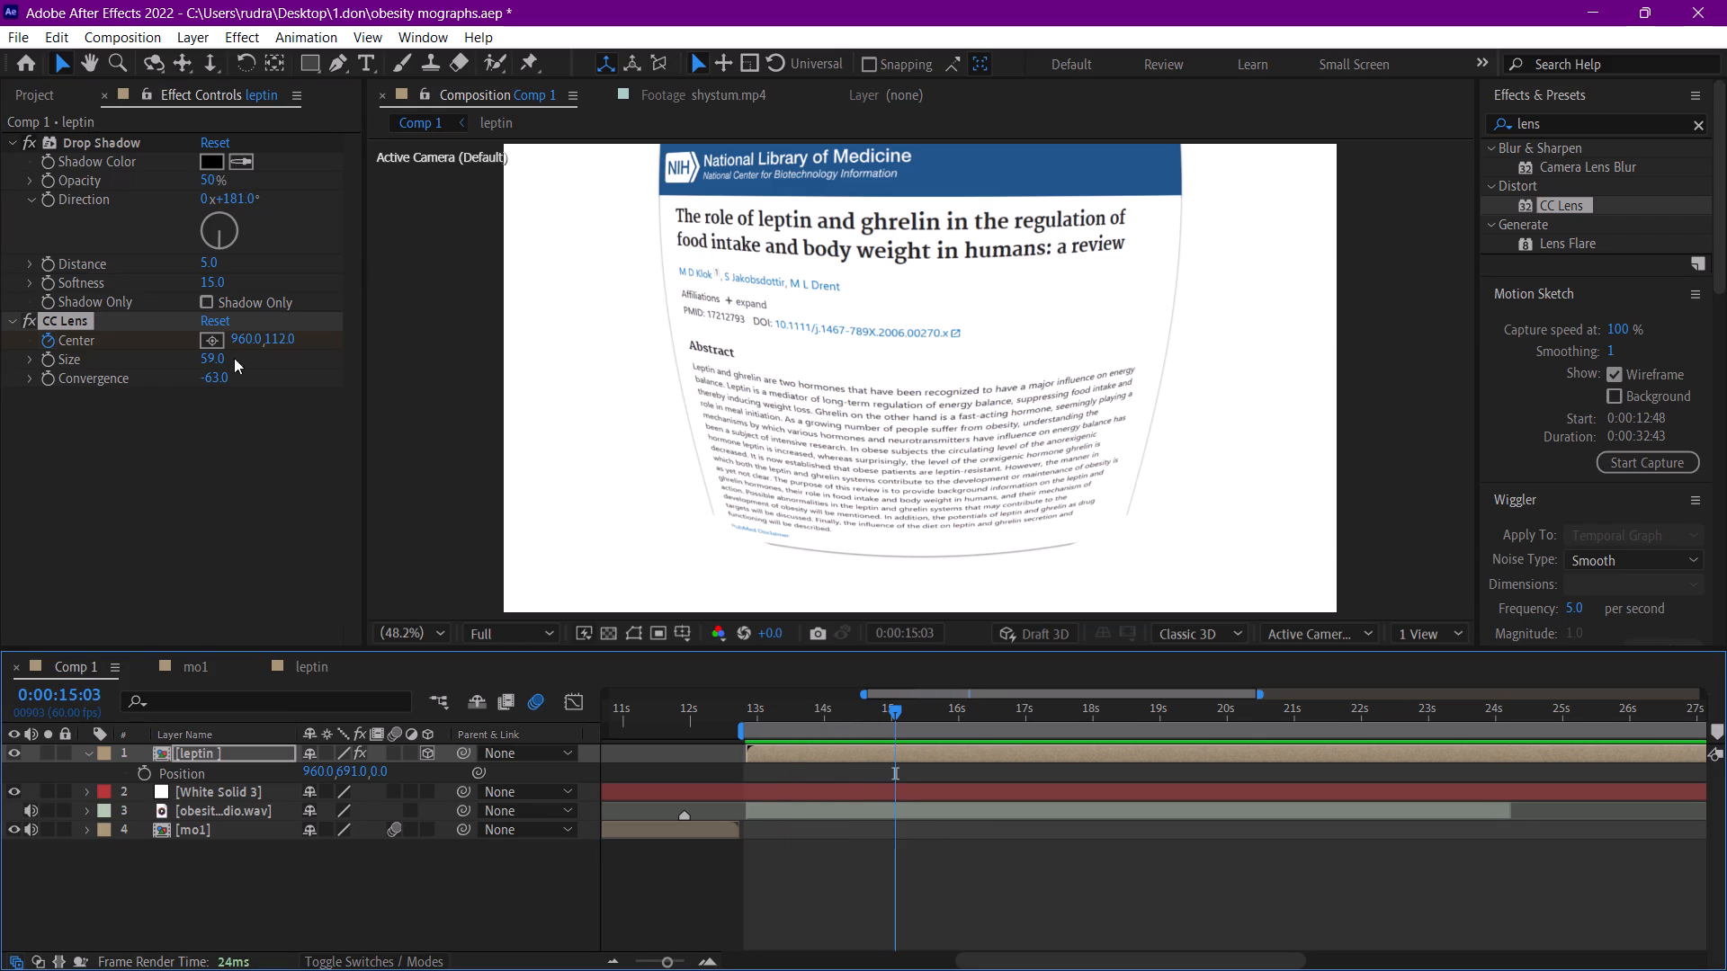
{"action": "left_click_drag", "start_coordinate": [277, 336], "coordinate": [804, 336]}
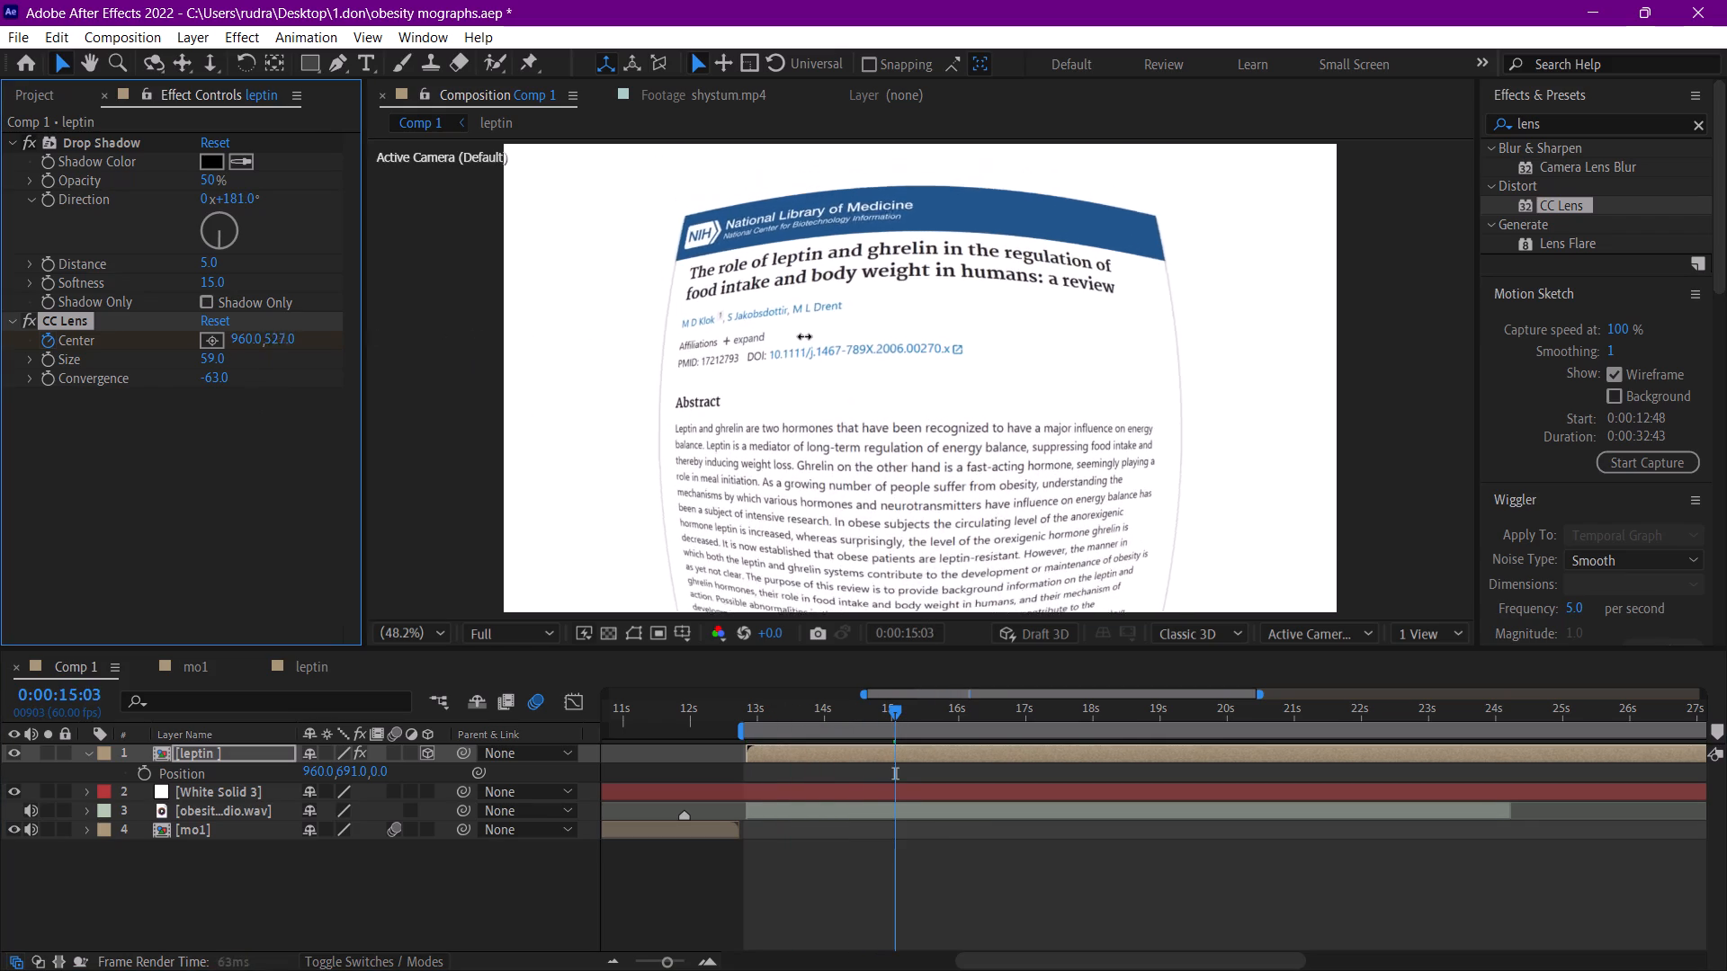
{"action": "left_click_drag", "start_coordinate": [804, 336], "coordinate": [1231, 352]}
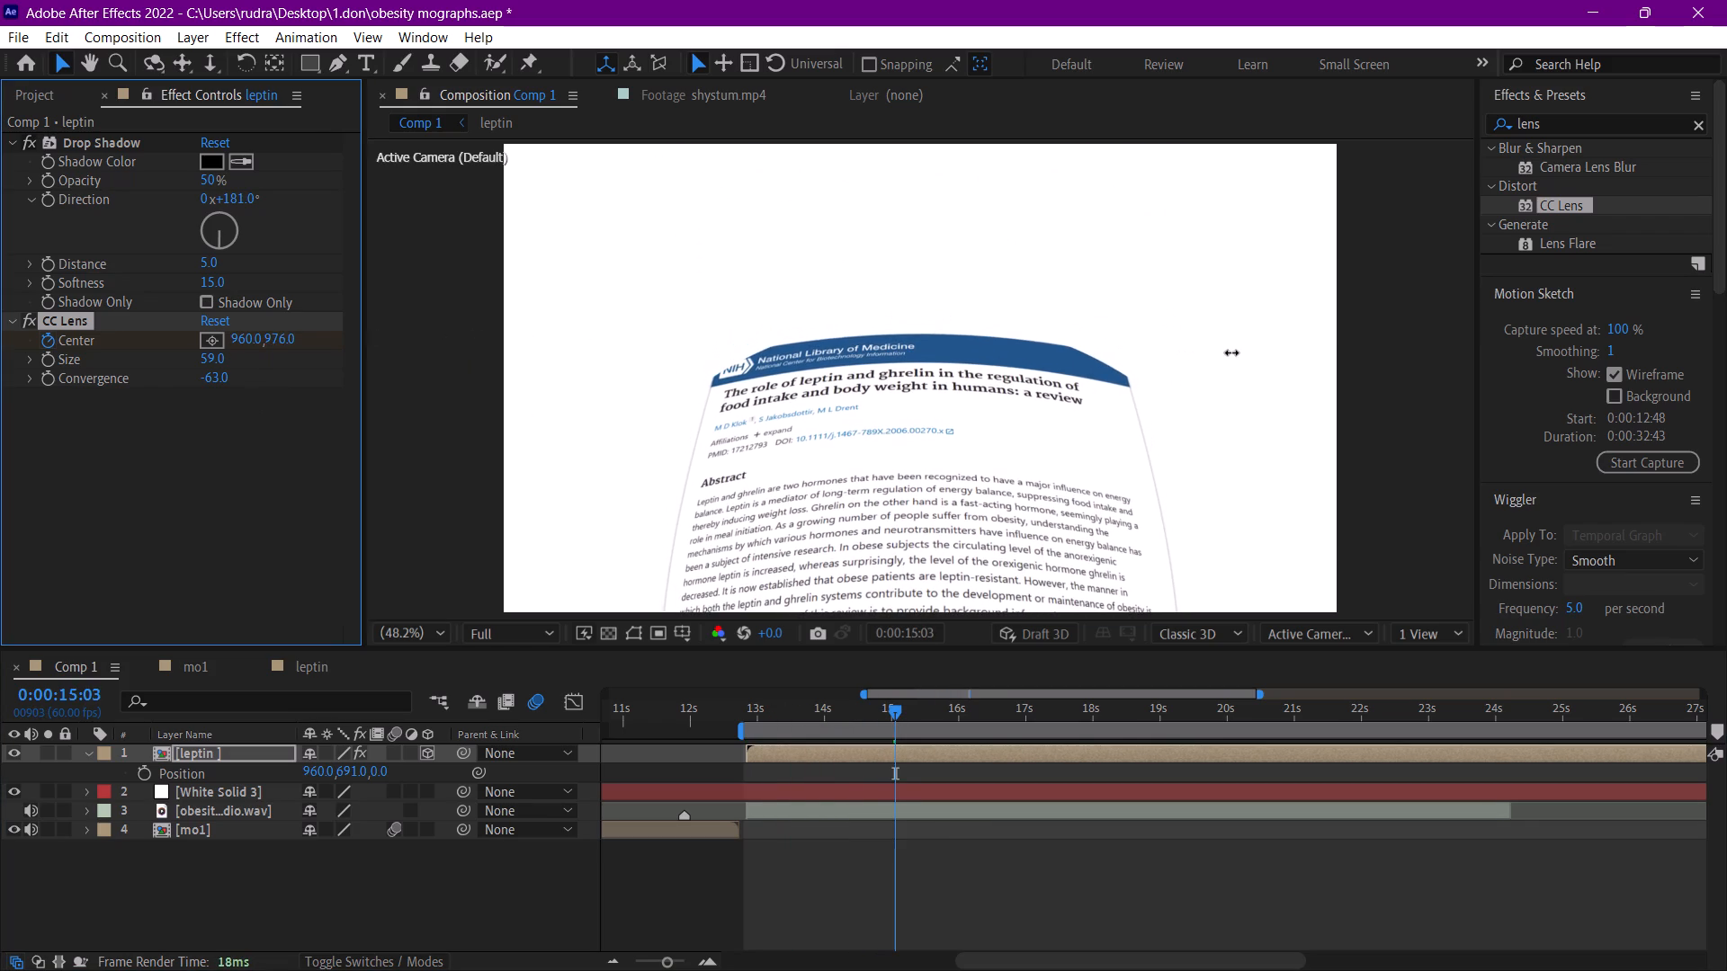
{"action": "left_click_drag", "start_coordinate": [1231, 352], "coordinate": [1212, 361]}
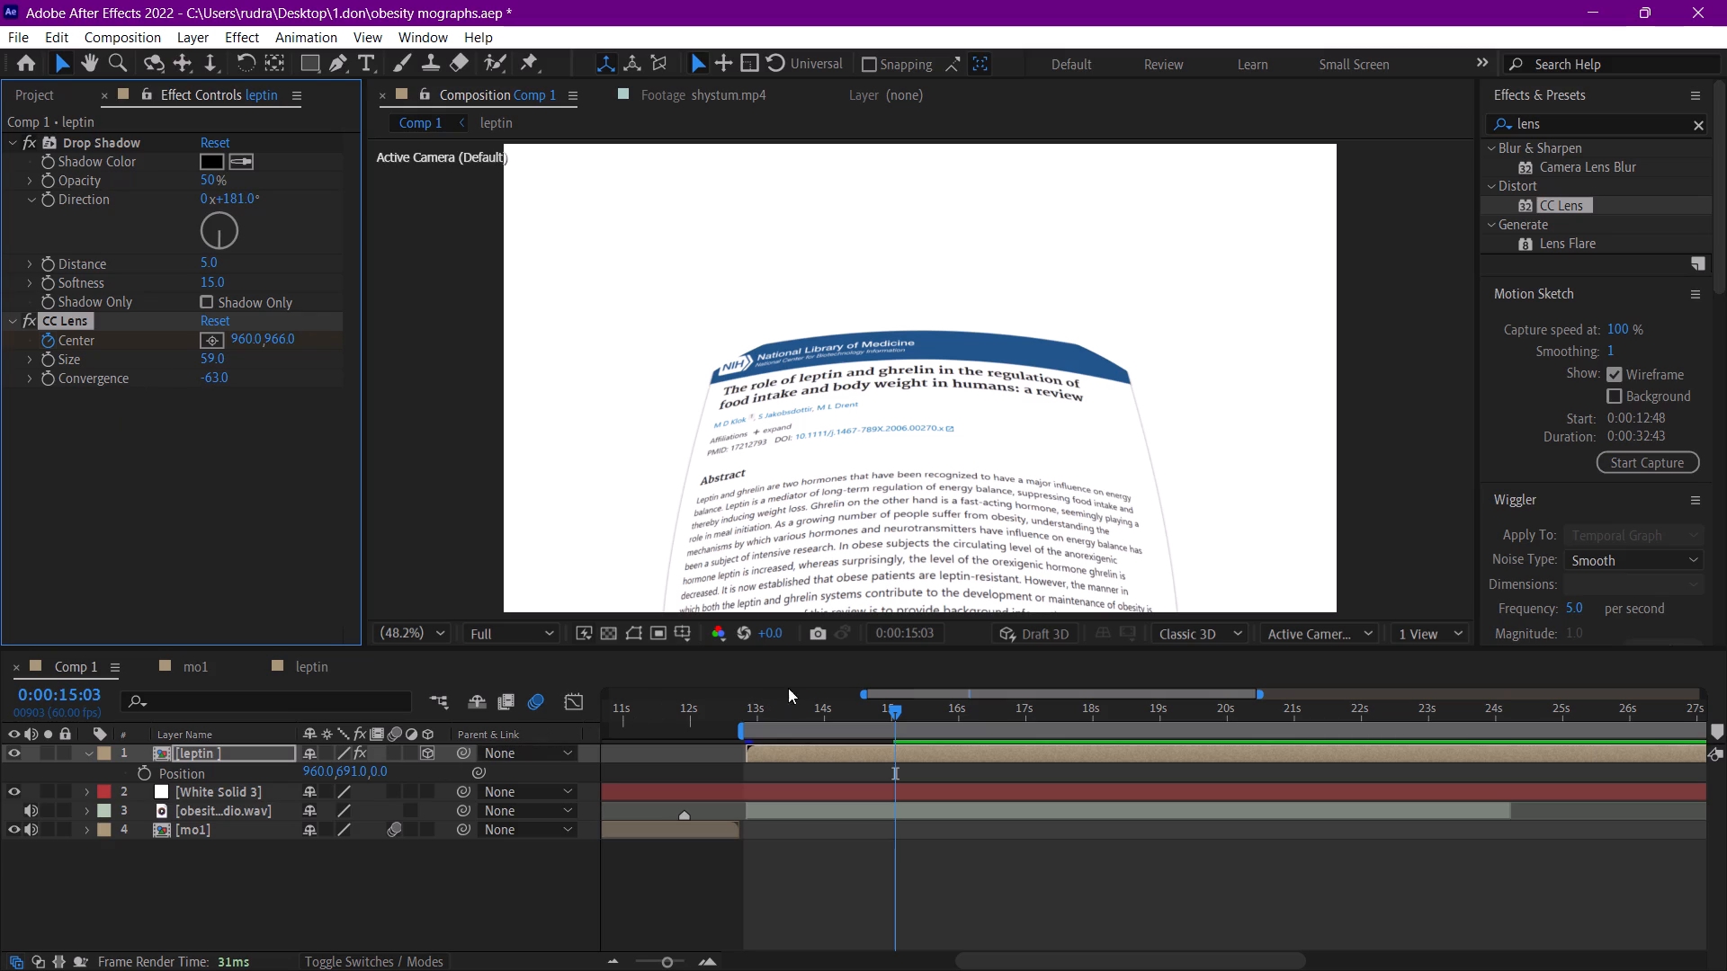
Reveal the leptin layer's keyframed properties in the timeline and save the project.
{"action": "left_click", "coordinate": [829, 748]}
{"action": "key", "text": "u"}
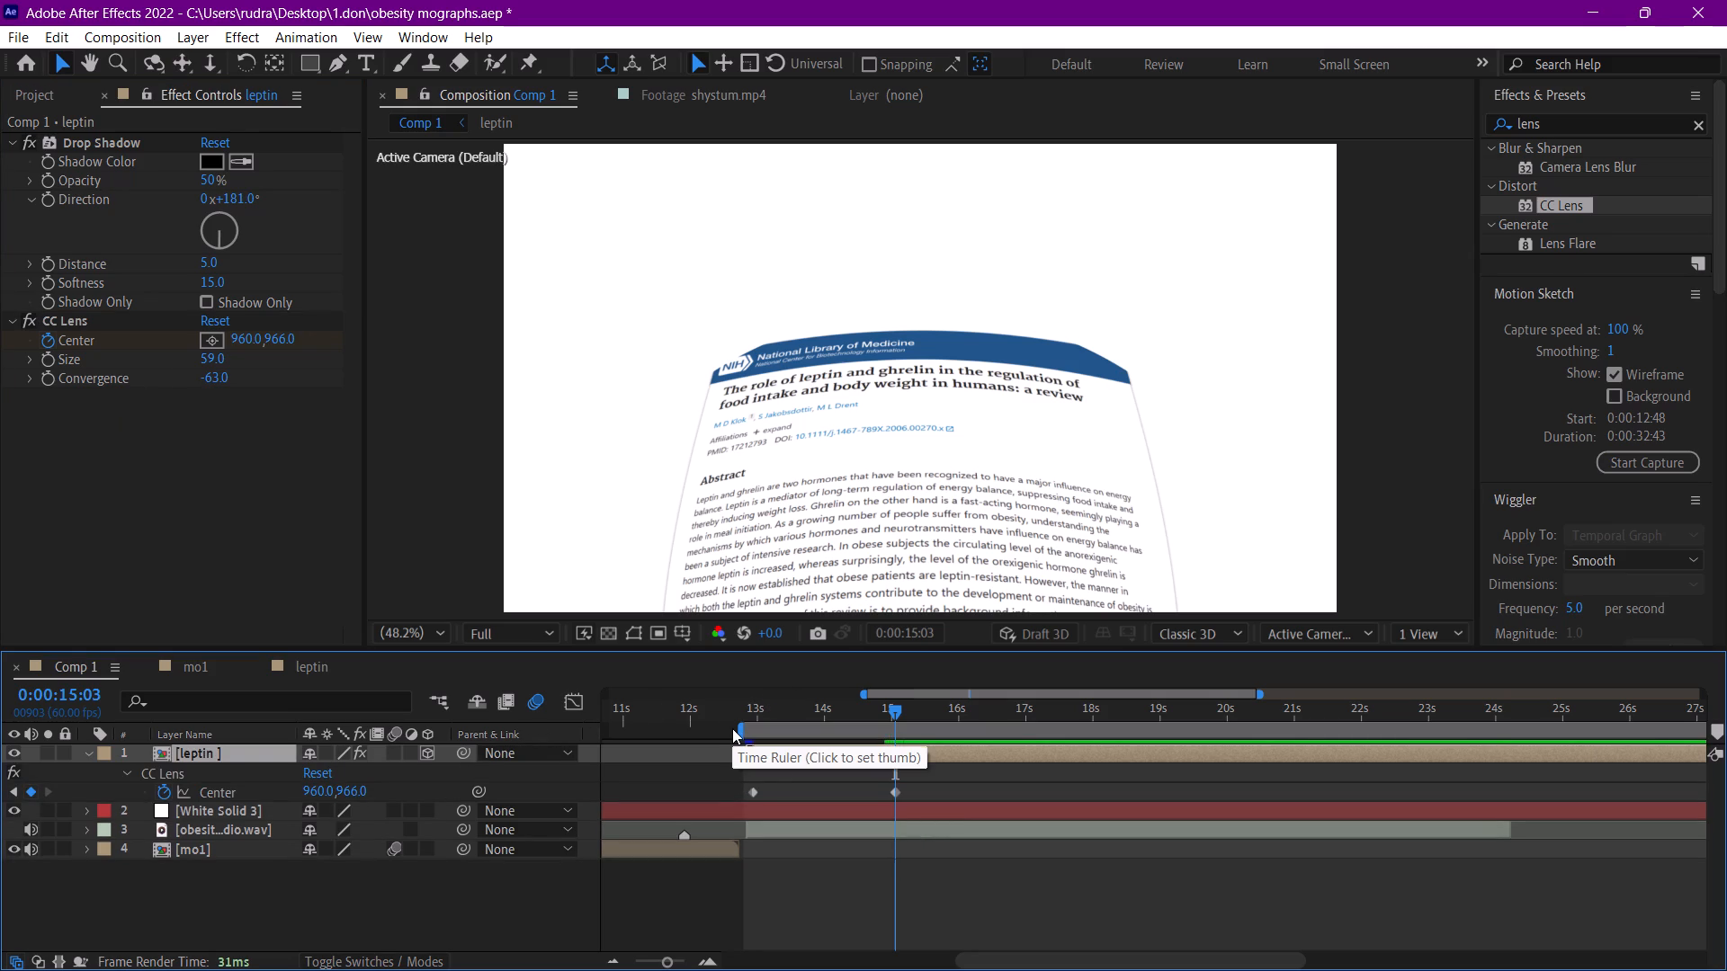
{"action": "key", "text": "ctrl+s"}
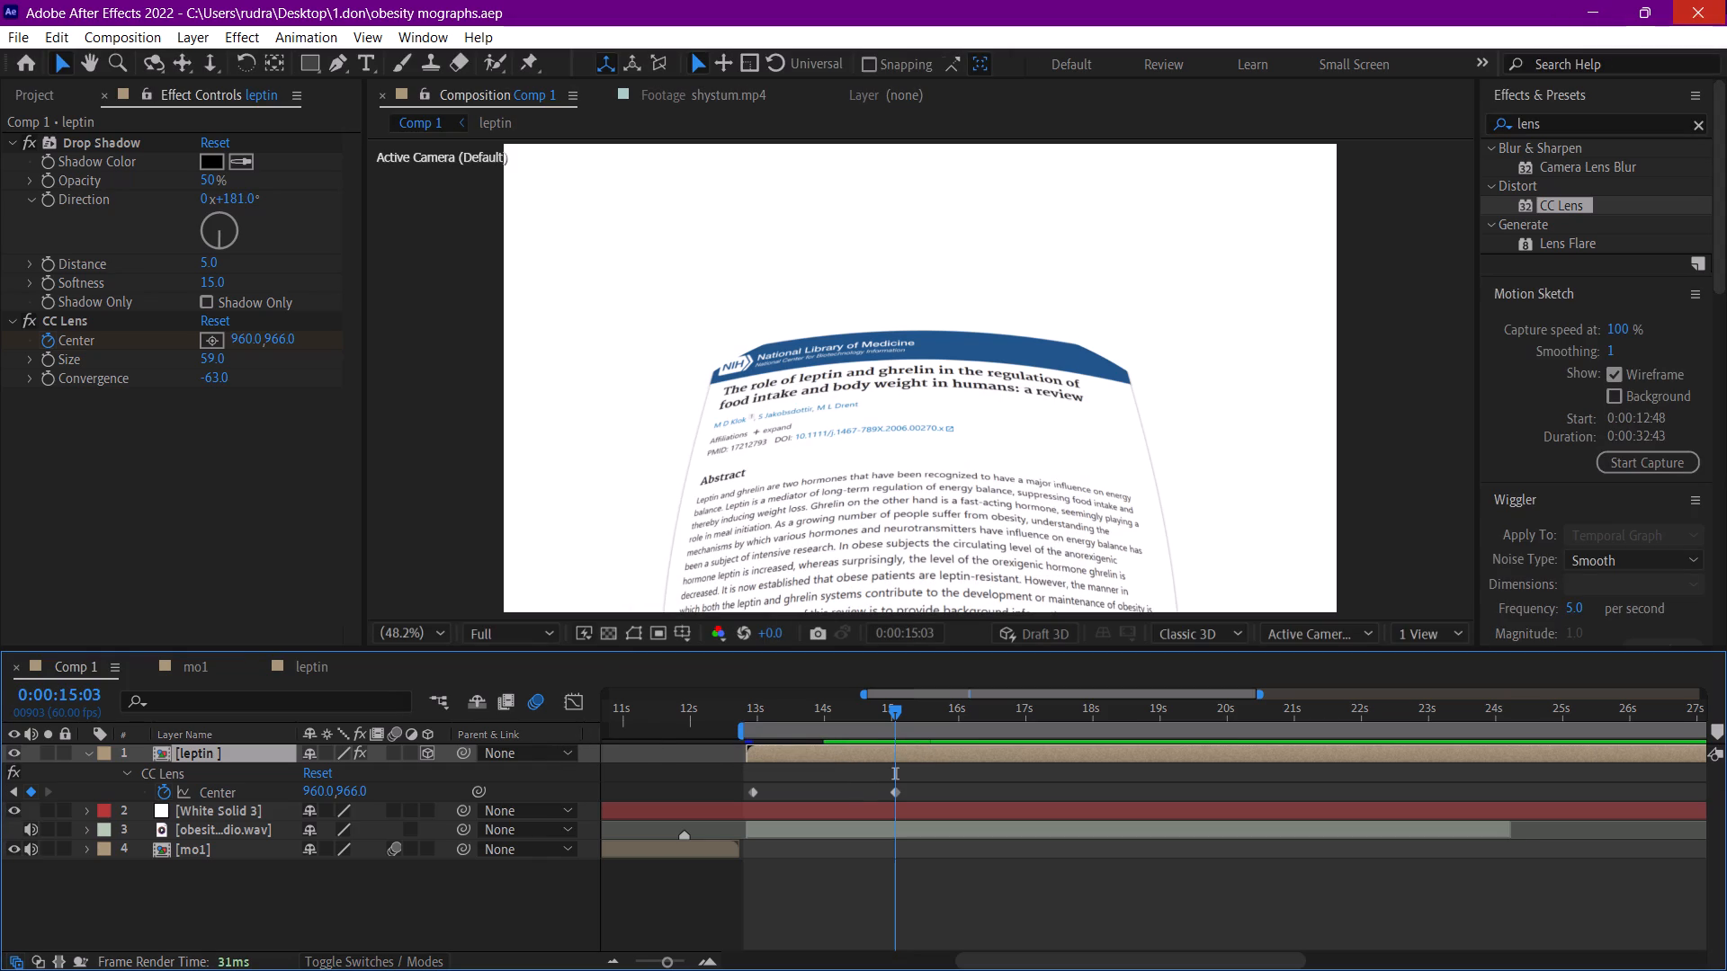